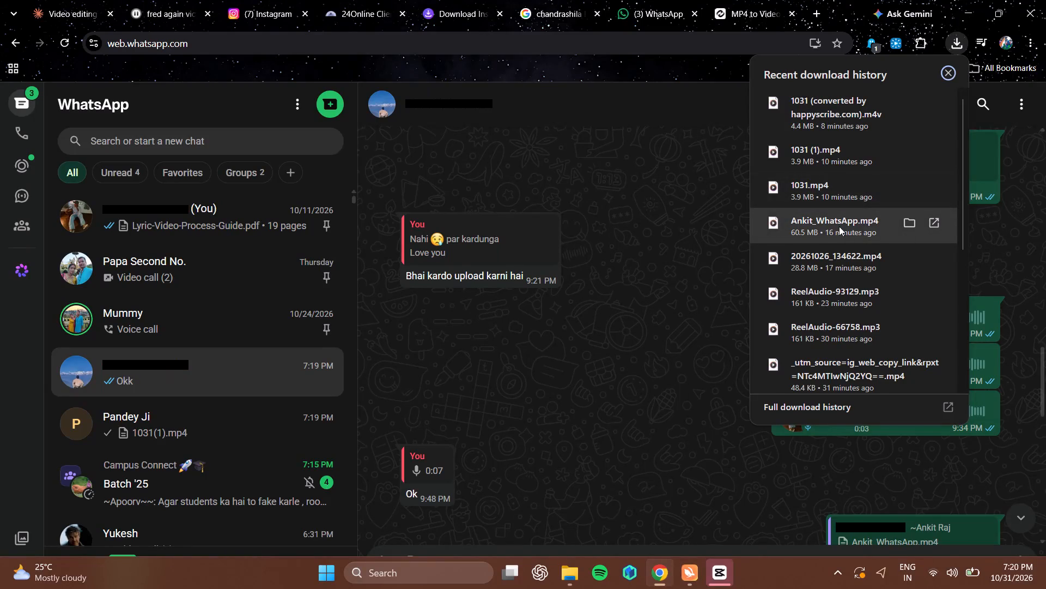
Open the downloaded video Ankit_WhatsApp.mp4 from the recent download history for playback.
click(839, 226)
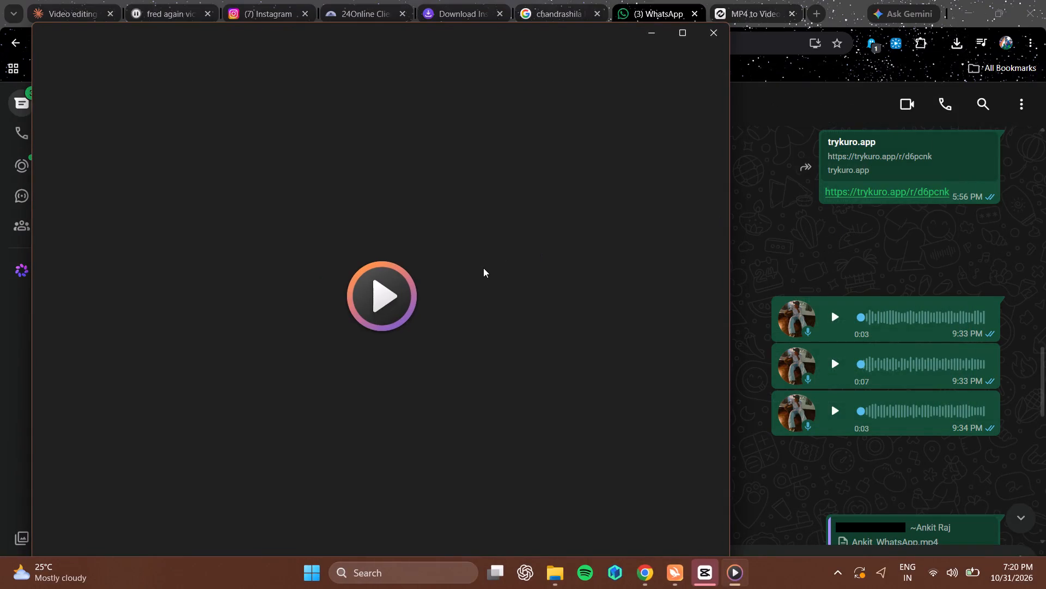
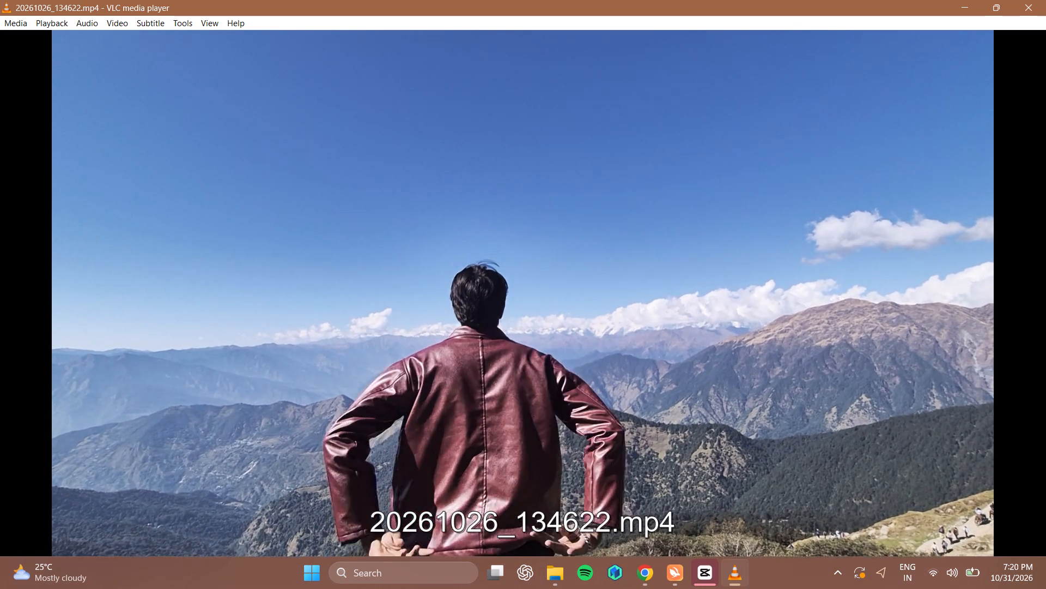
Watch the video 20261026_134622.mp4 to its end and close the media player.
click(773, 322)
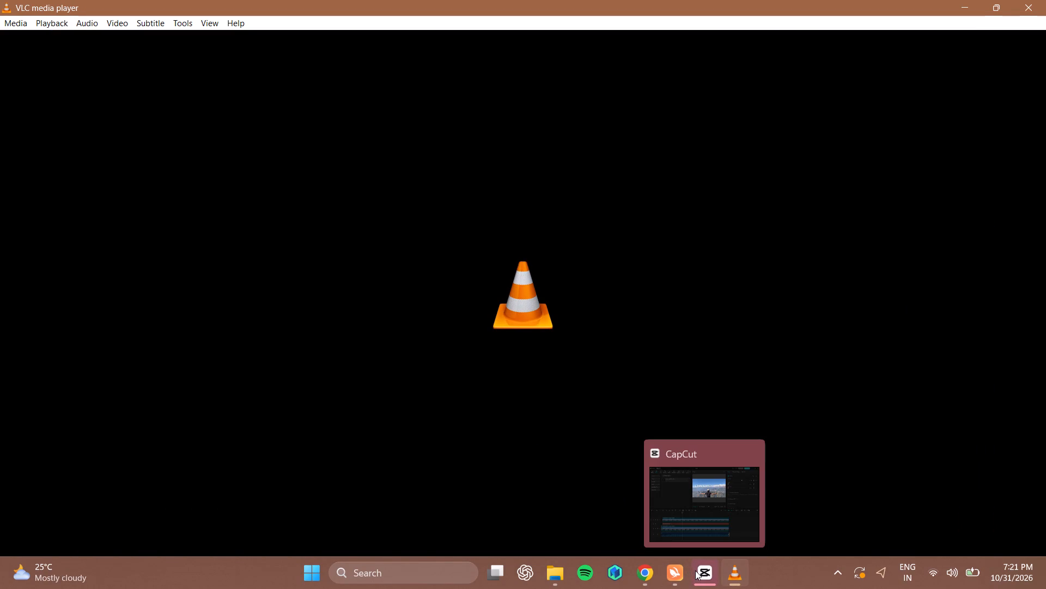
click(725, 570)
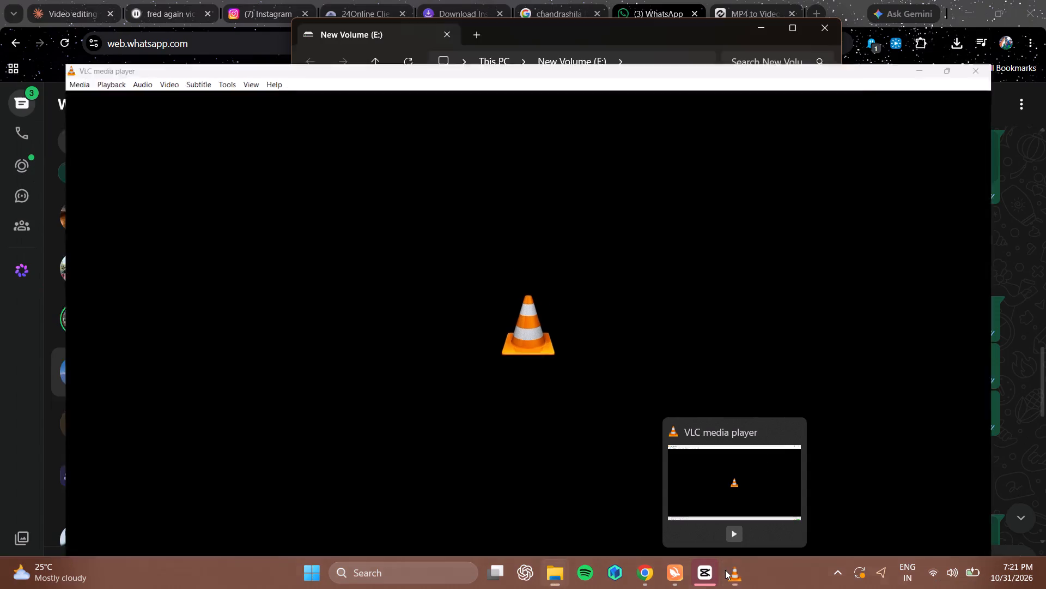
click(725, 570)
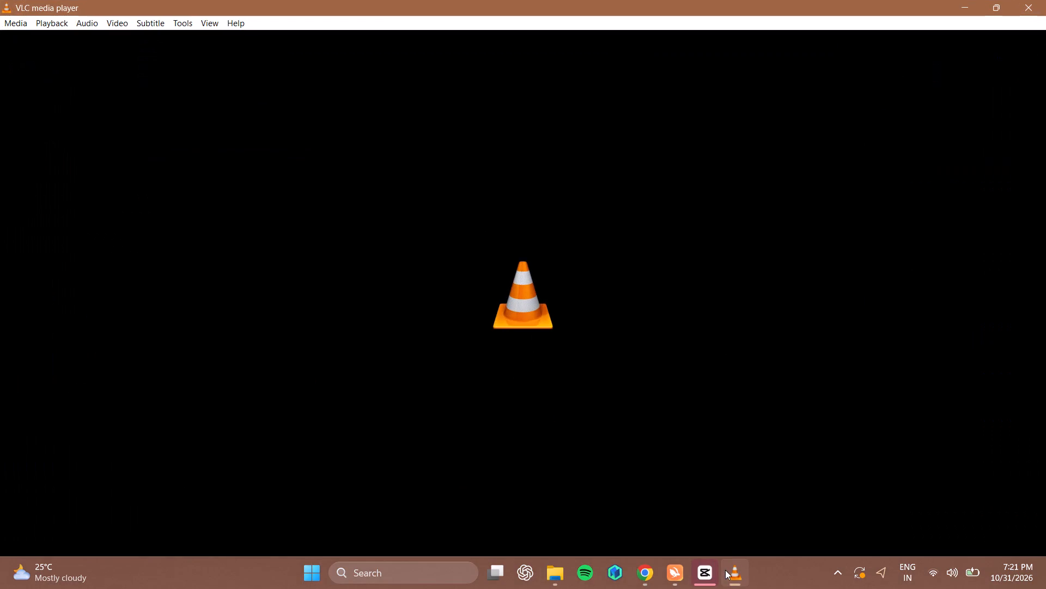
click(1045, 0)
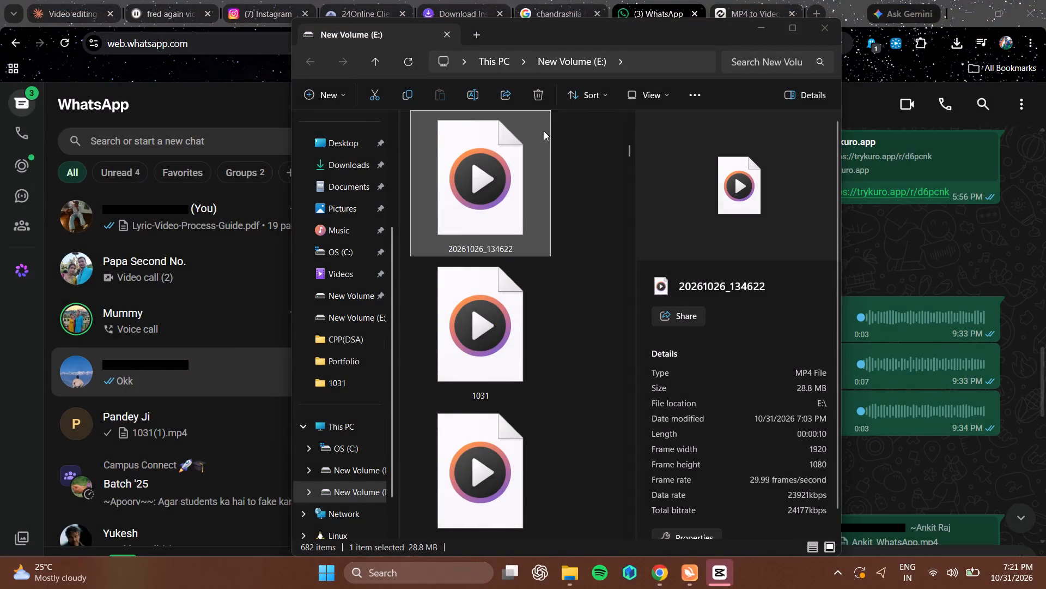
Close the file browser window showing New Volume (E:).
drag(485, 145, 398, 353)
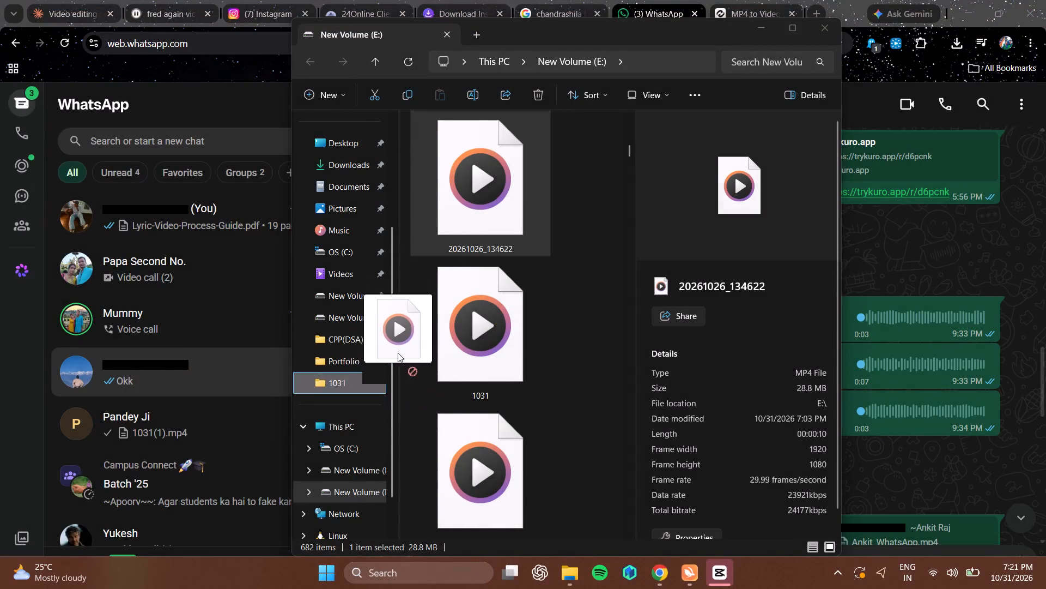
drag(398, 353, 355, 360)
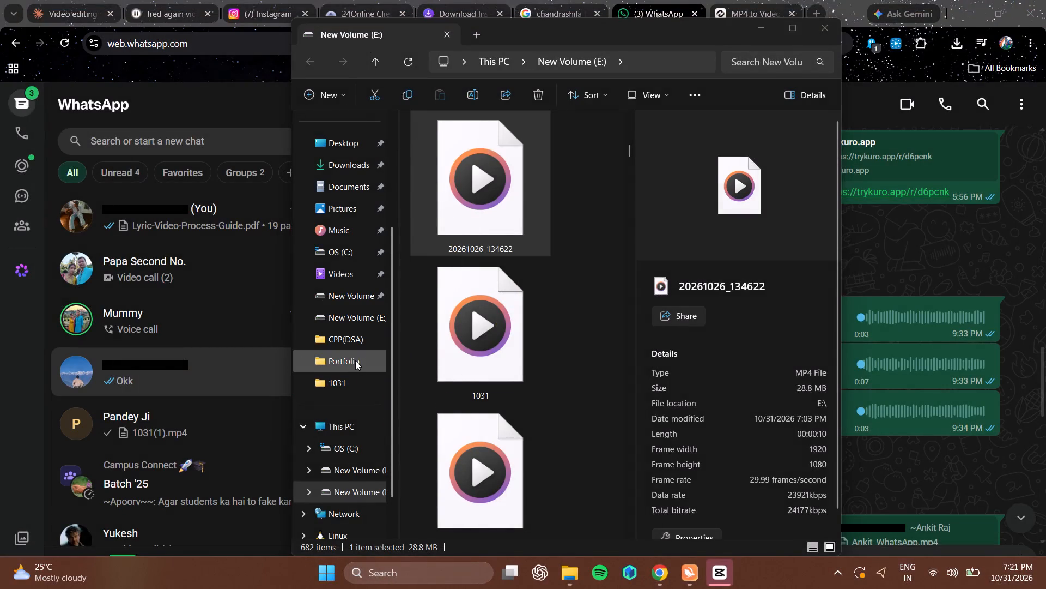
click(813, 23)
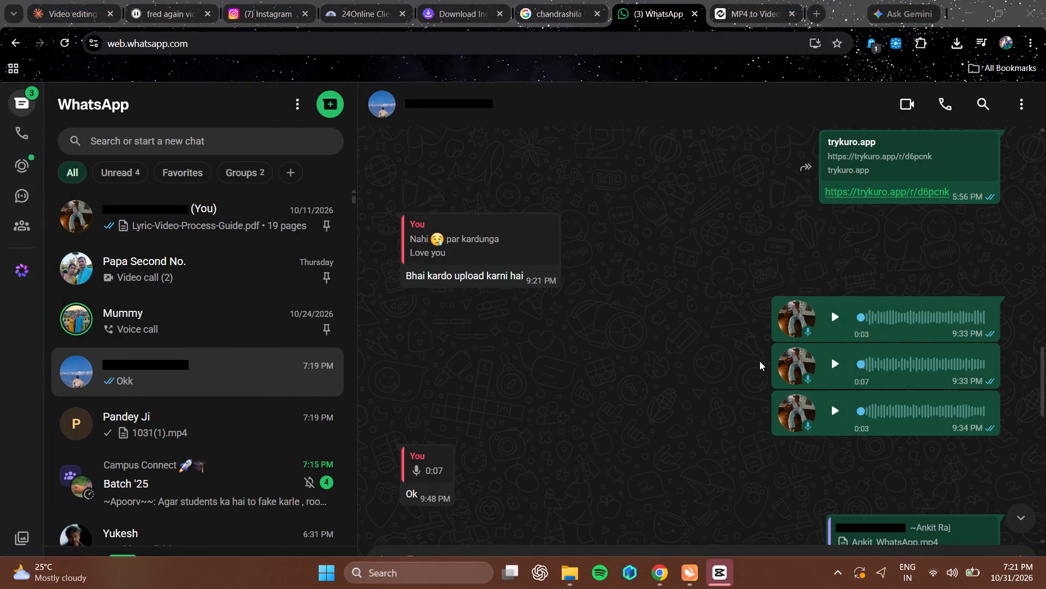
Switch to CapCut and dismiss the export sharing dialog of project 1031 without sharing.
click(718, 568)
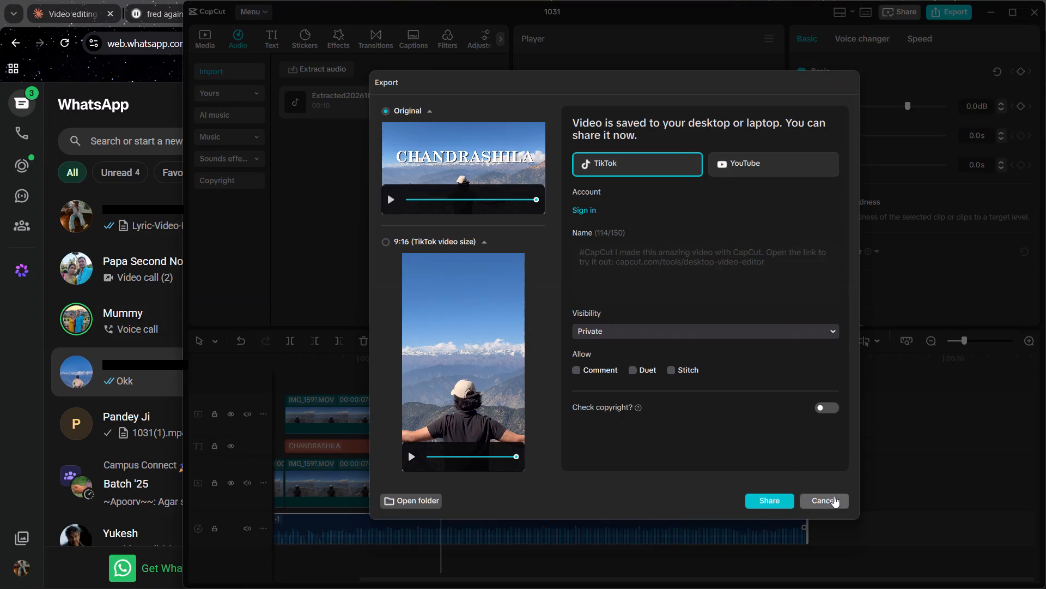
click(835, 505)
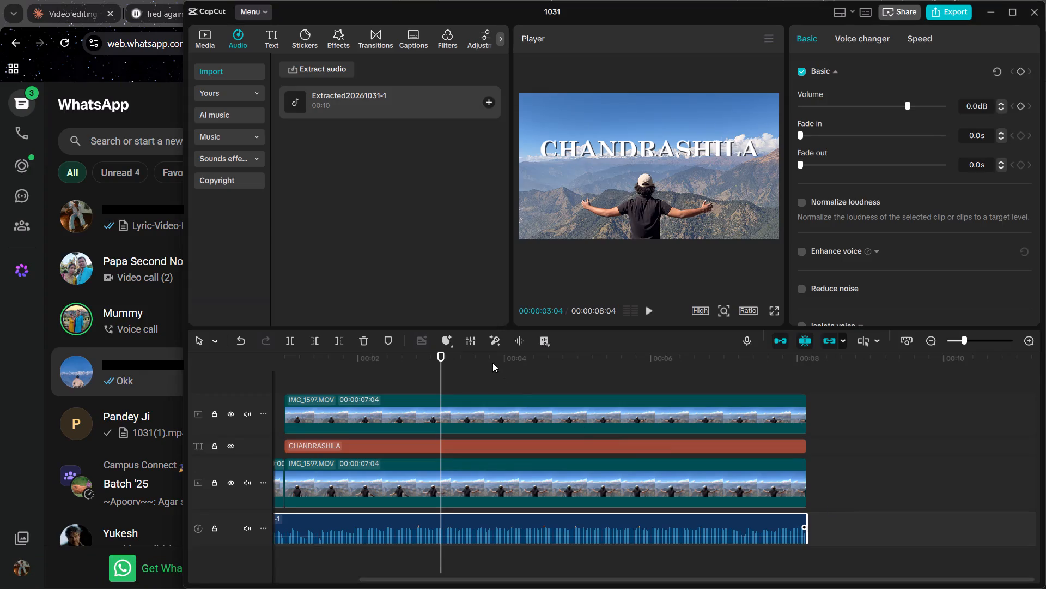
Move the playhead to 00:00:00:00 and select the short opening IMG_1597.MOV clip on the main video track.
scroll(492, 363, right, 5)
drag(445, 356, 229, 347)
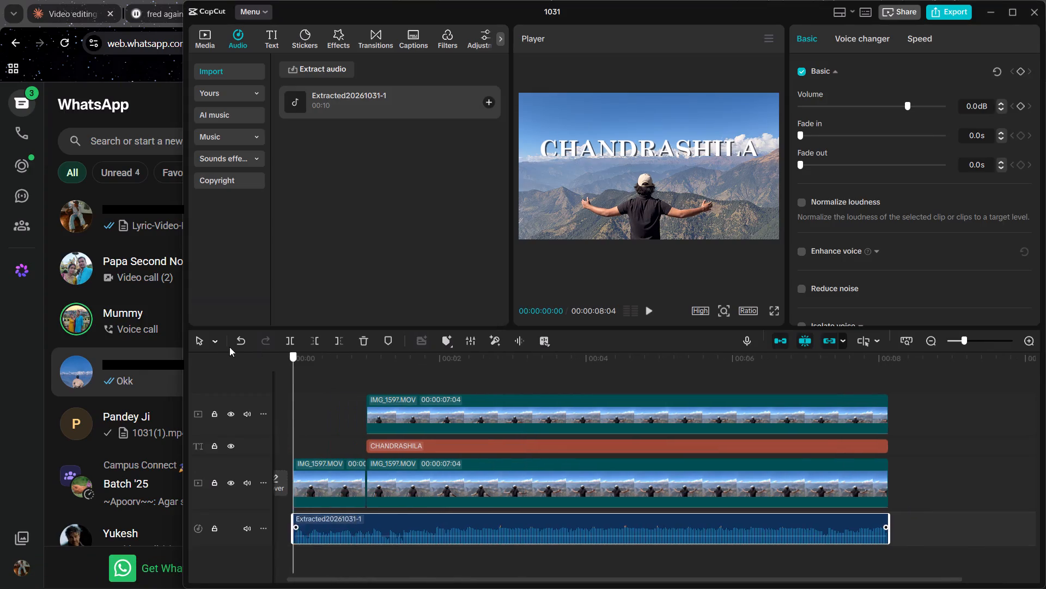
drag(229, 347, 223, 347)
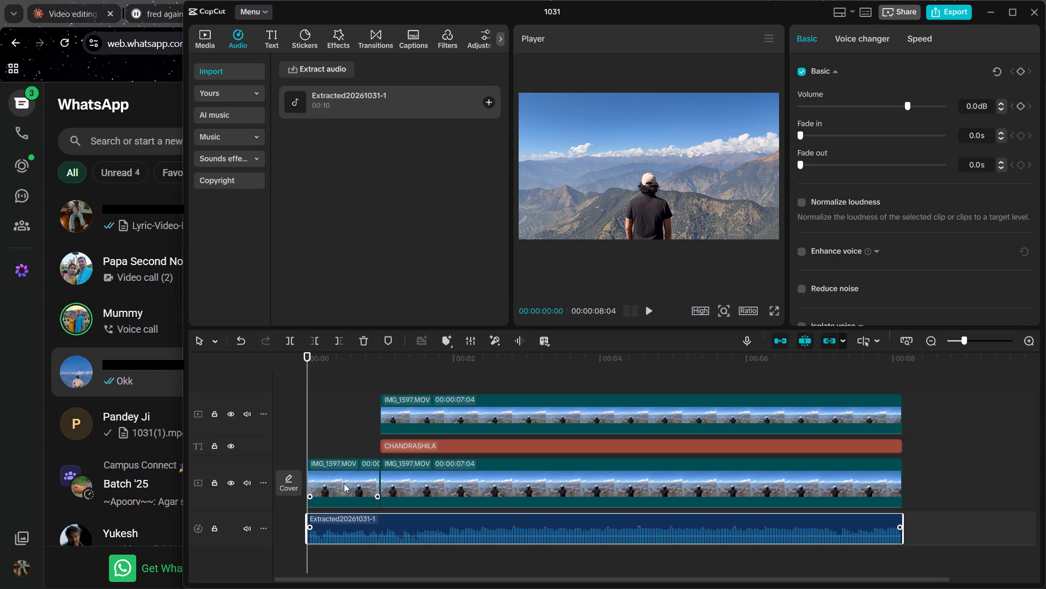
click(344, 483)
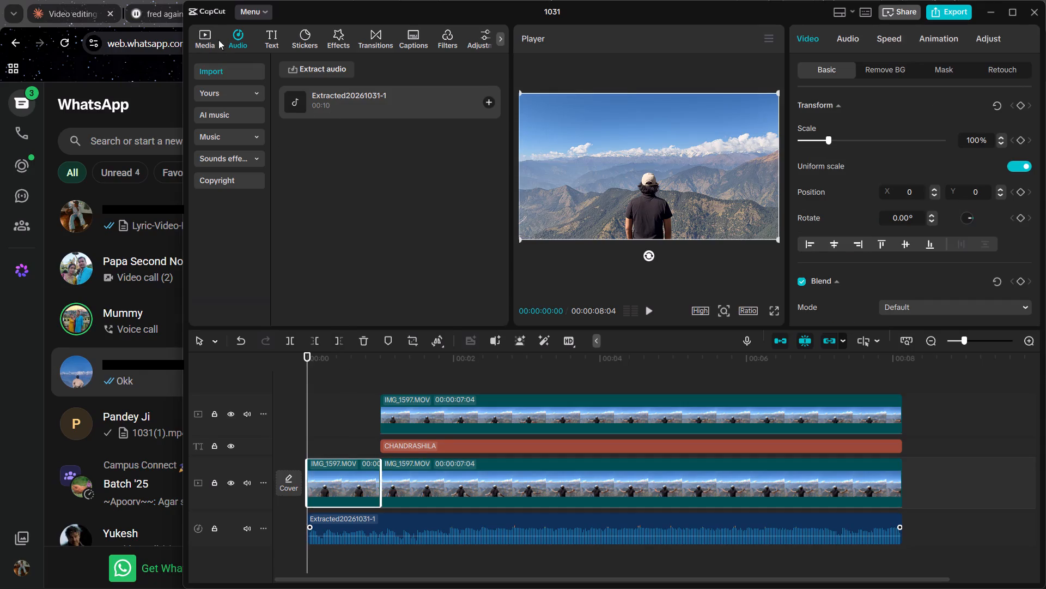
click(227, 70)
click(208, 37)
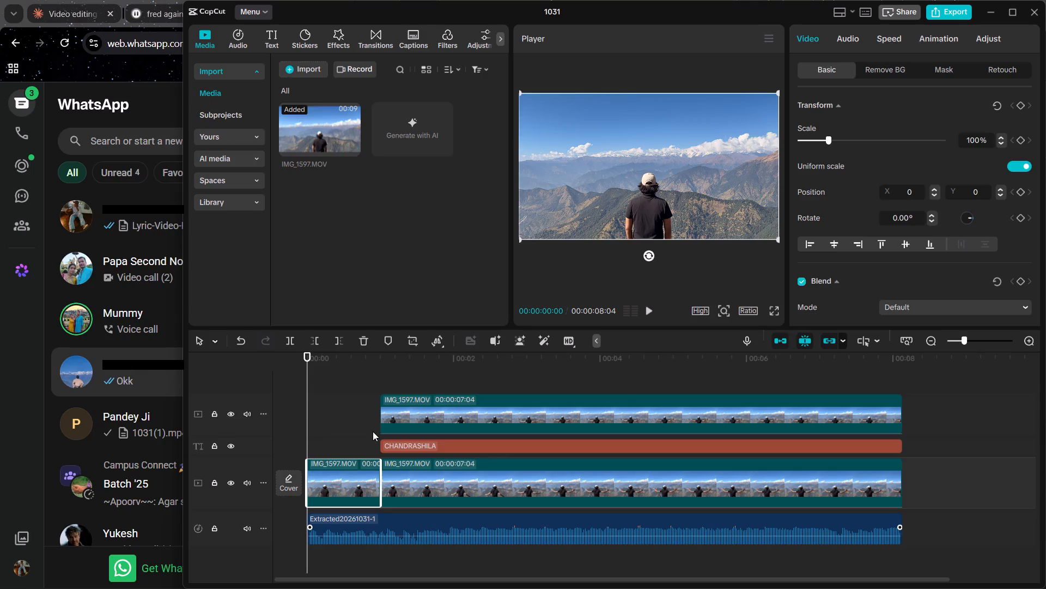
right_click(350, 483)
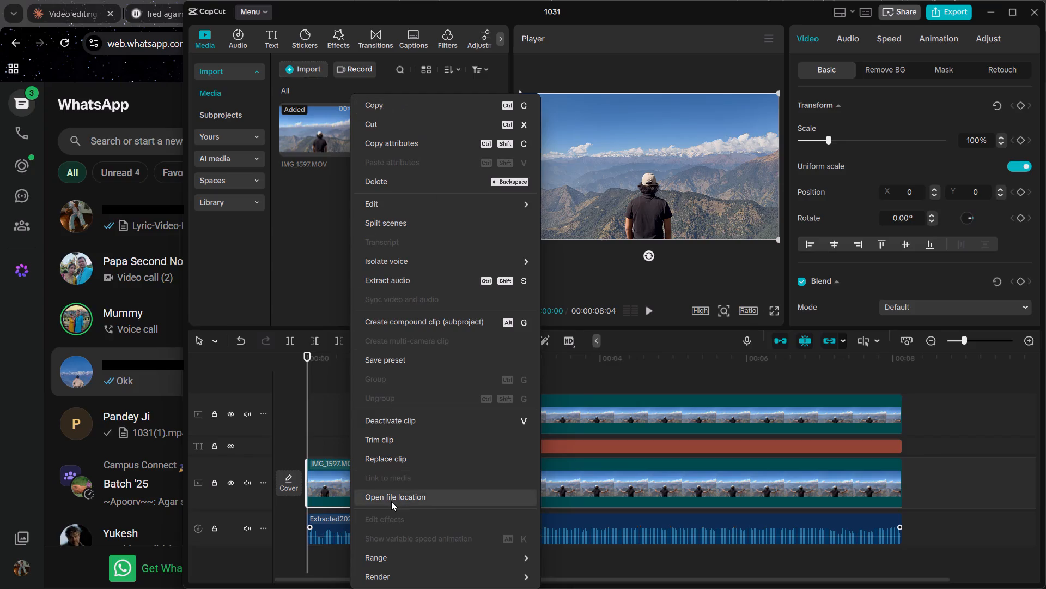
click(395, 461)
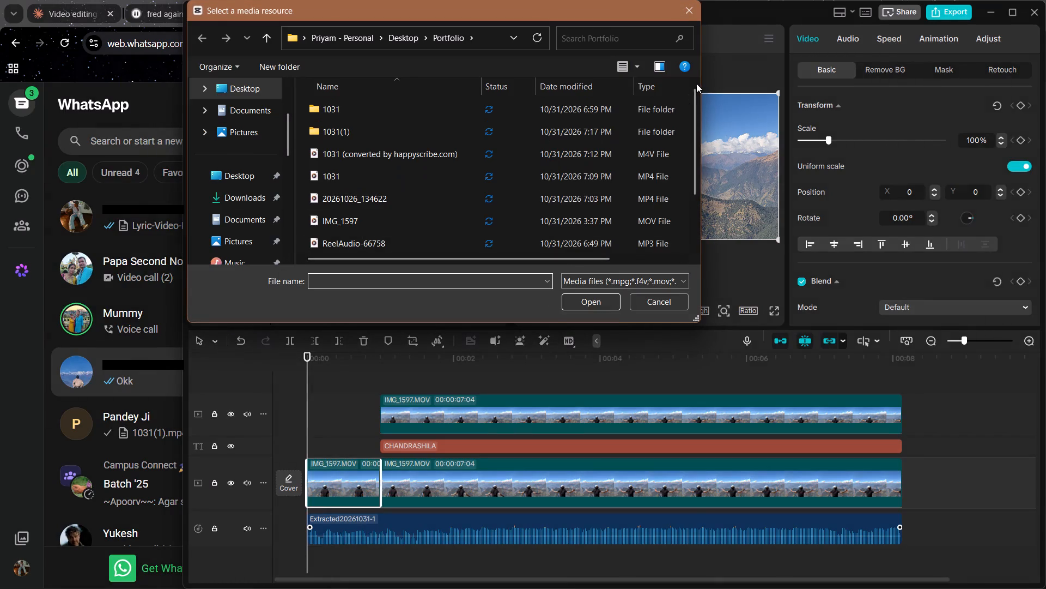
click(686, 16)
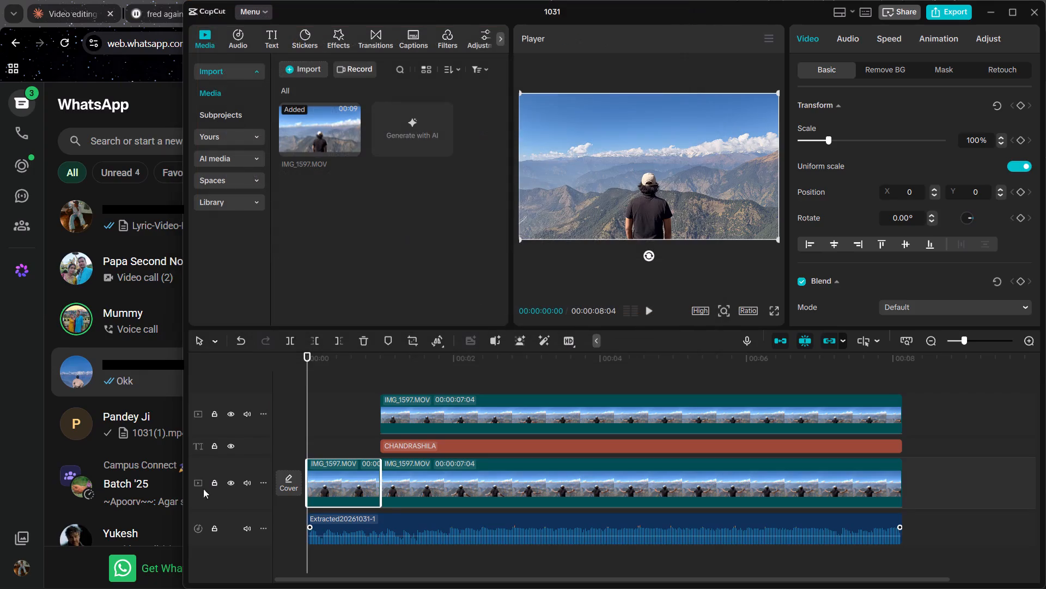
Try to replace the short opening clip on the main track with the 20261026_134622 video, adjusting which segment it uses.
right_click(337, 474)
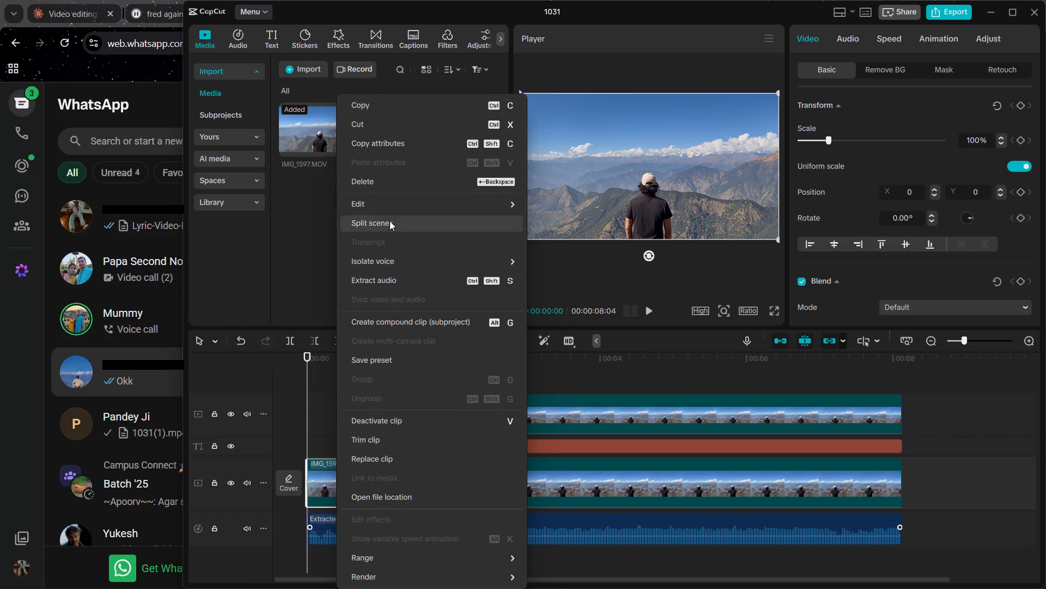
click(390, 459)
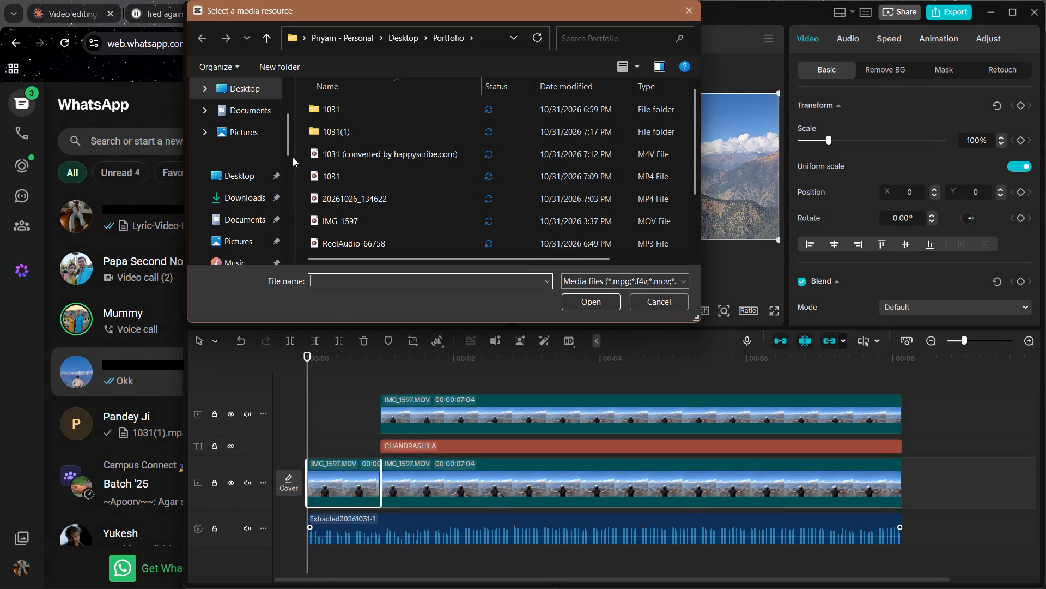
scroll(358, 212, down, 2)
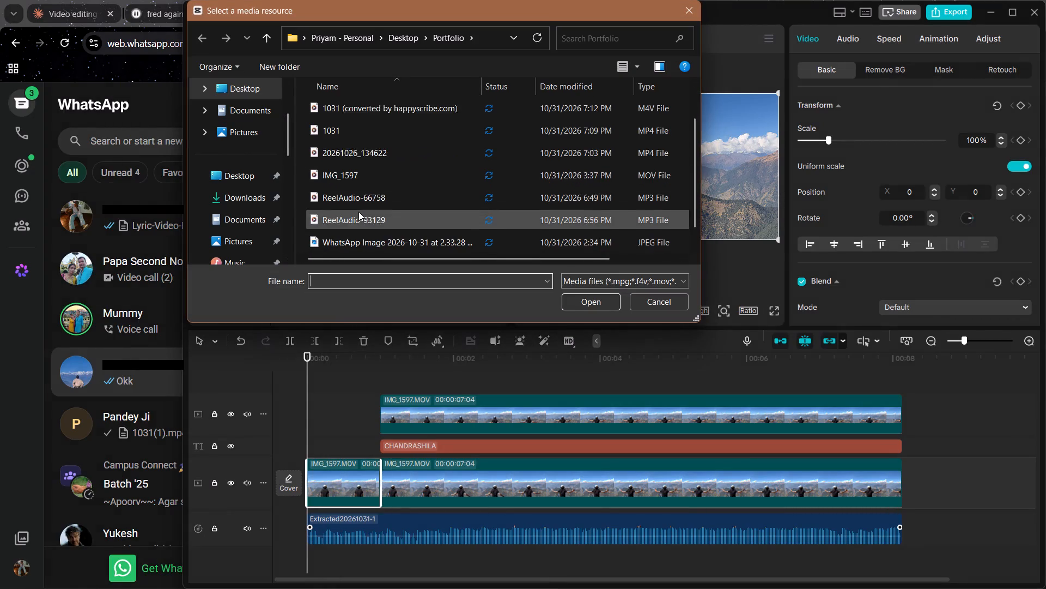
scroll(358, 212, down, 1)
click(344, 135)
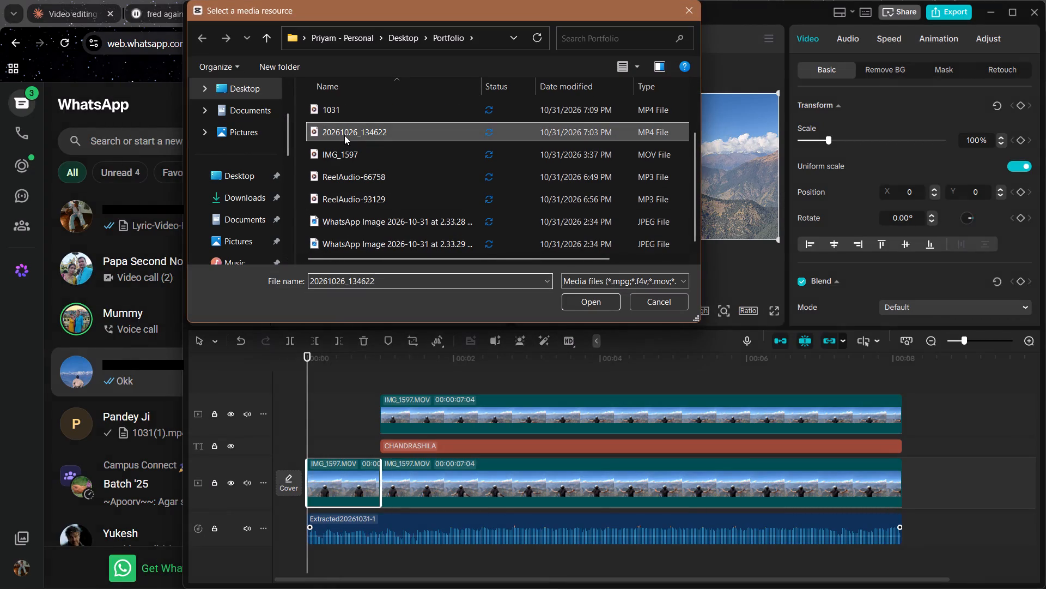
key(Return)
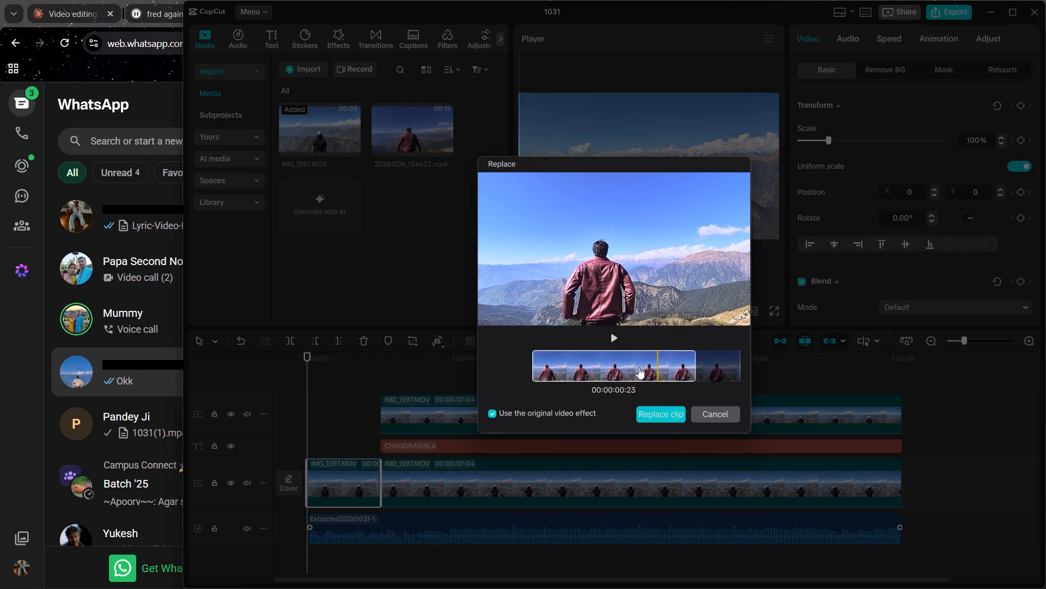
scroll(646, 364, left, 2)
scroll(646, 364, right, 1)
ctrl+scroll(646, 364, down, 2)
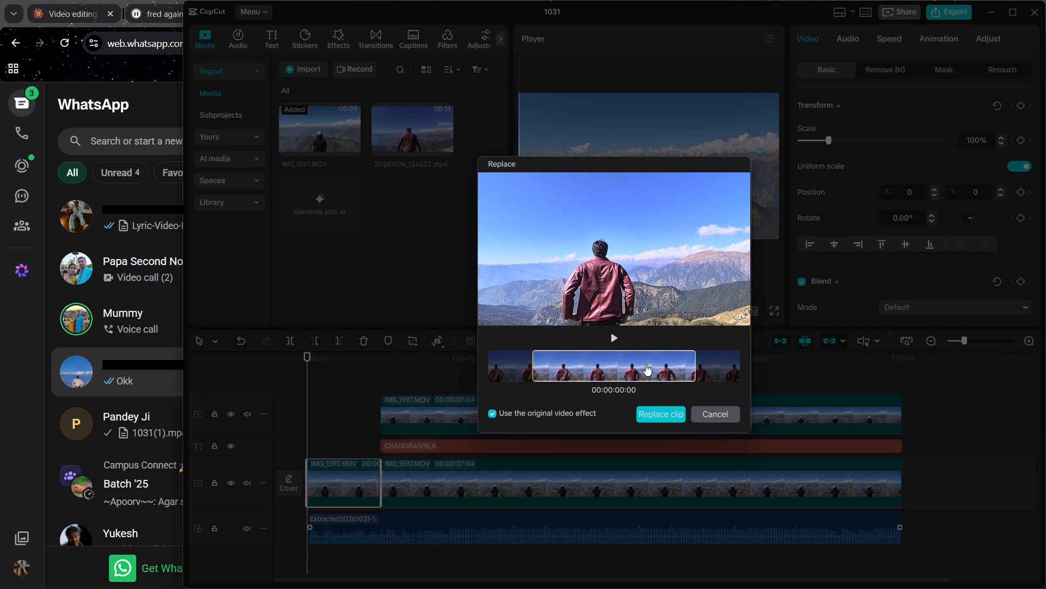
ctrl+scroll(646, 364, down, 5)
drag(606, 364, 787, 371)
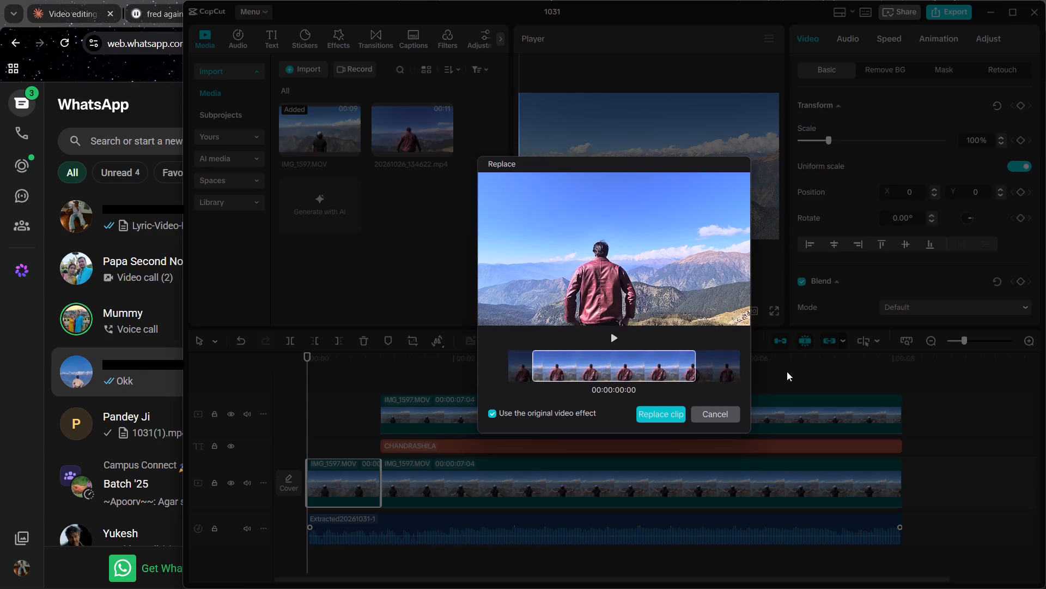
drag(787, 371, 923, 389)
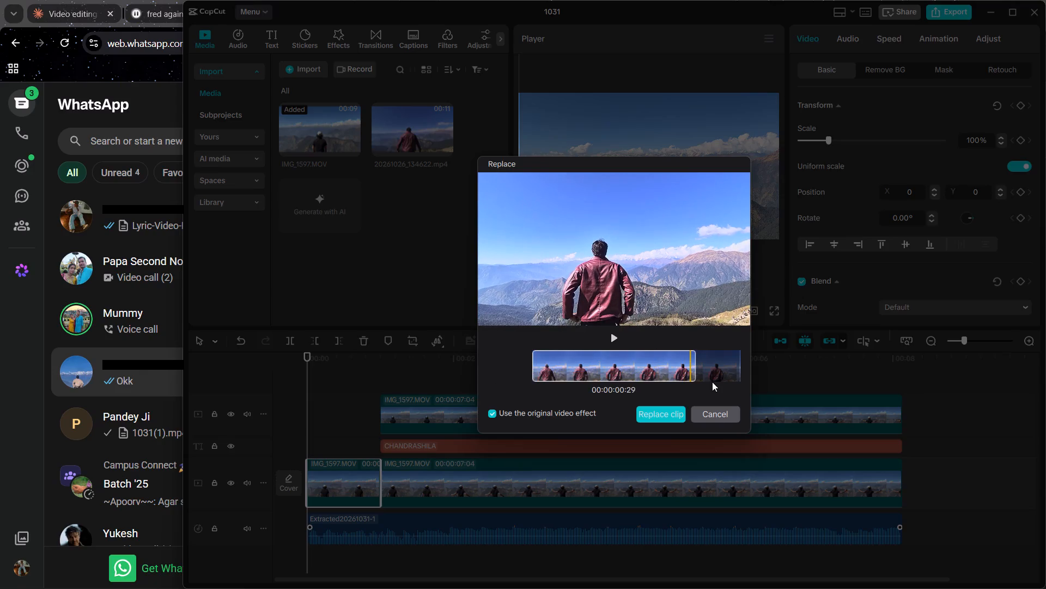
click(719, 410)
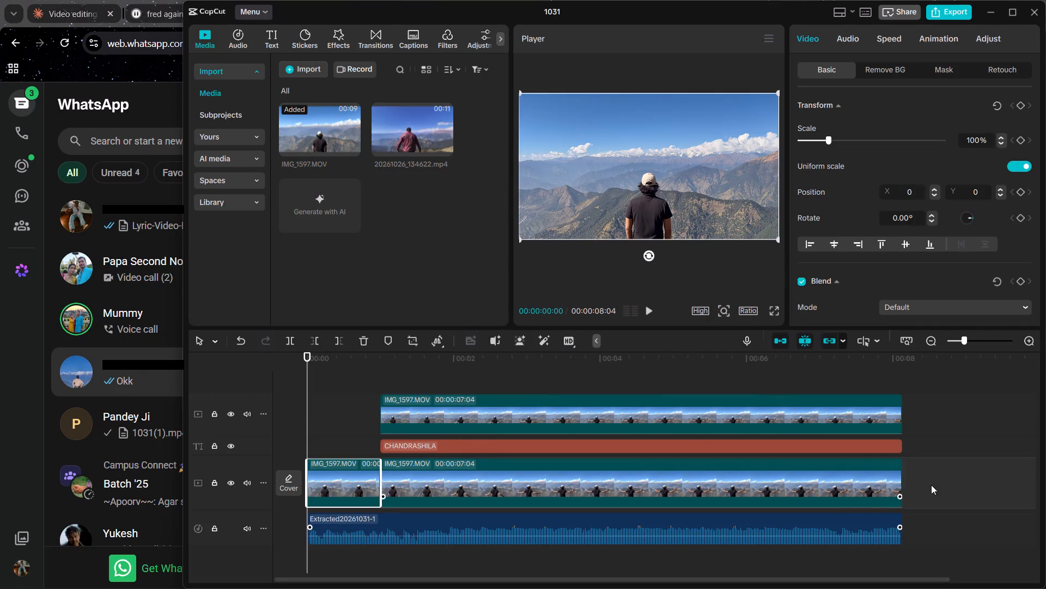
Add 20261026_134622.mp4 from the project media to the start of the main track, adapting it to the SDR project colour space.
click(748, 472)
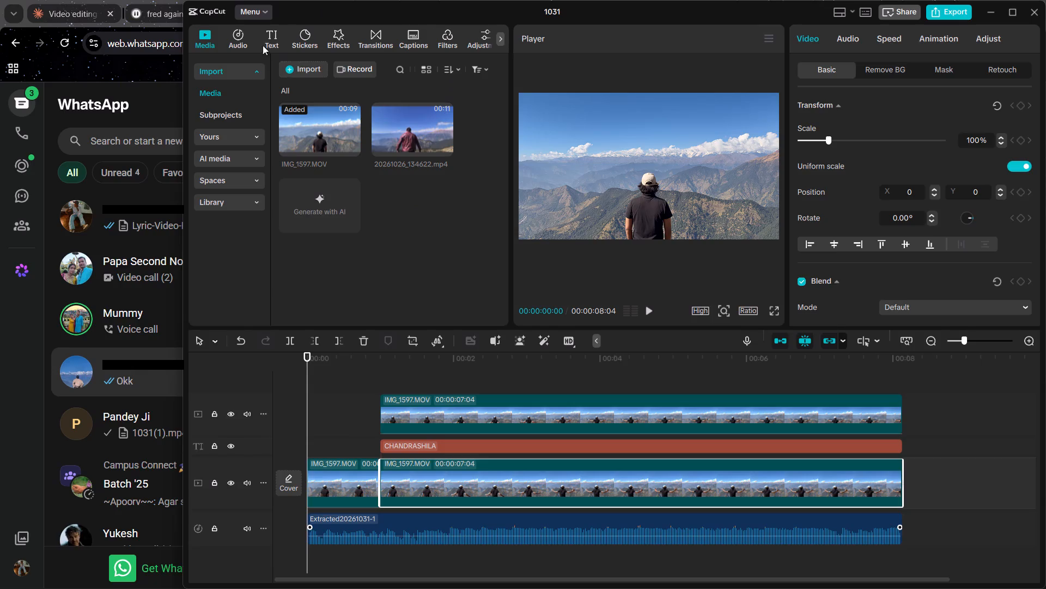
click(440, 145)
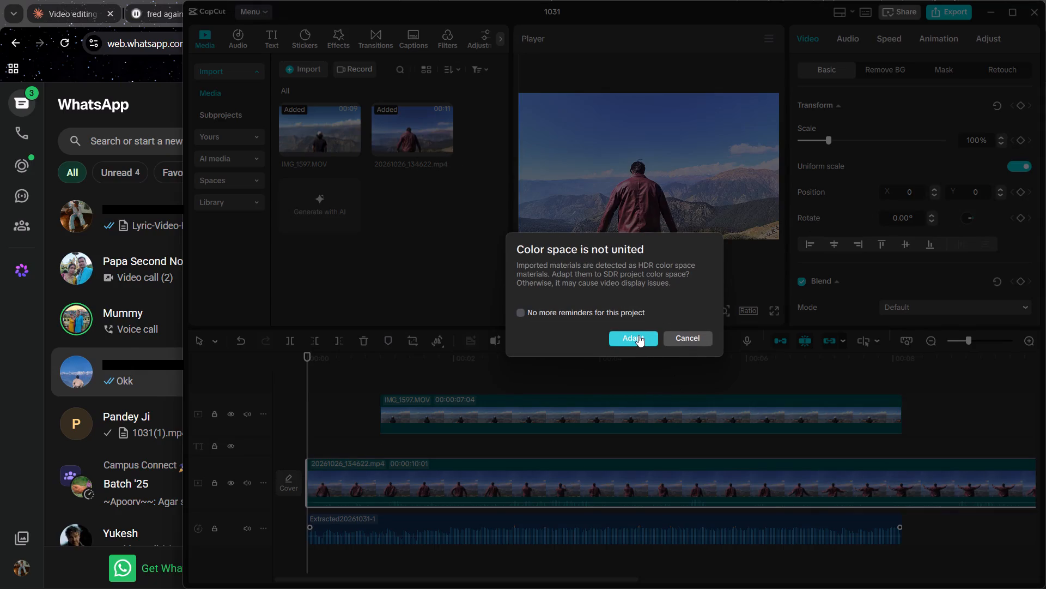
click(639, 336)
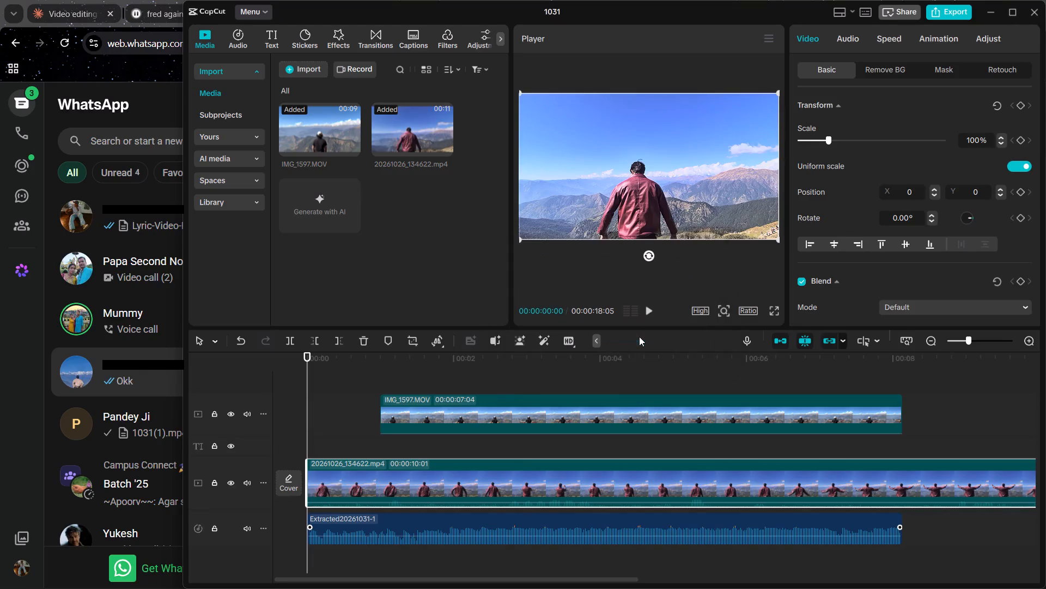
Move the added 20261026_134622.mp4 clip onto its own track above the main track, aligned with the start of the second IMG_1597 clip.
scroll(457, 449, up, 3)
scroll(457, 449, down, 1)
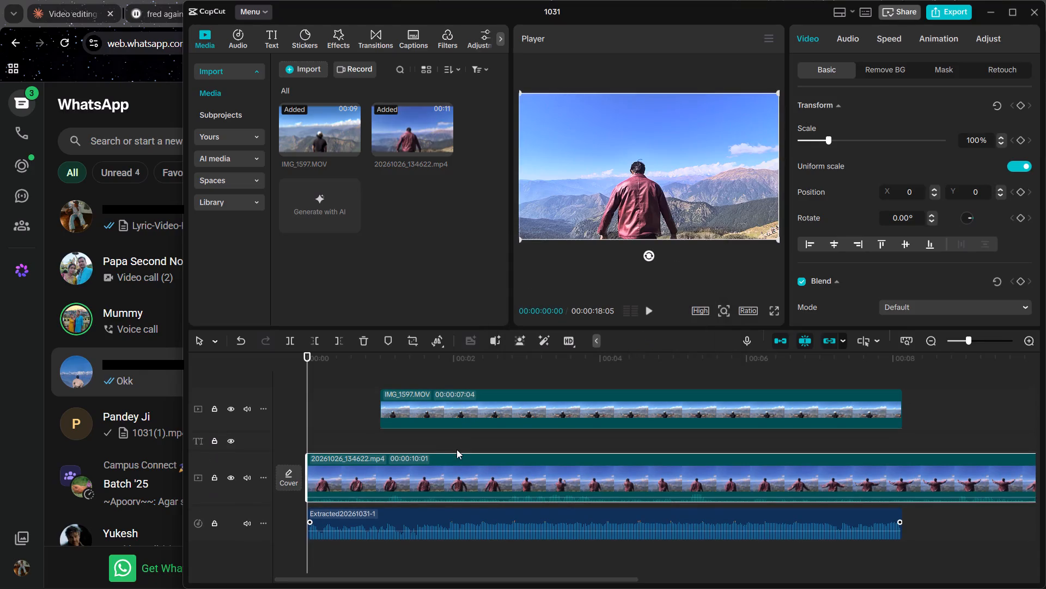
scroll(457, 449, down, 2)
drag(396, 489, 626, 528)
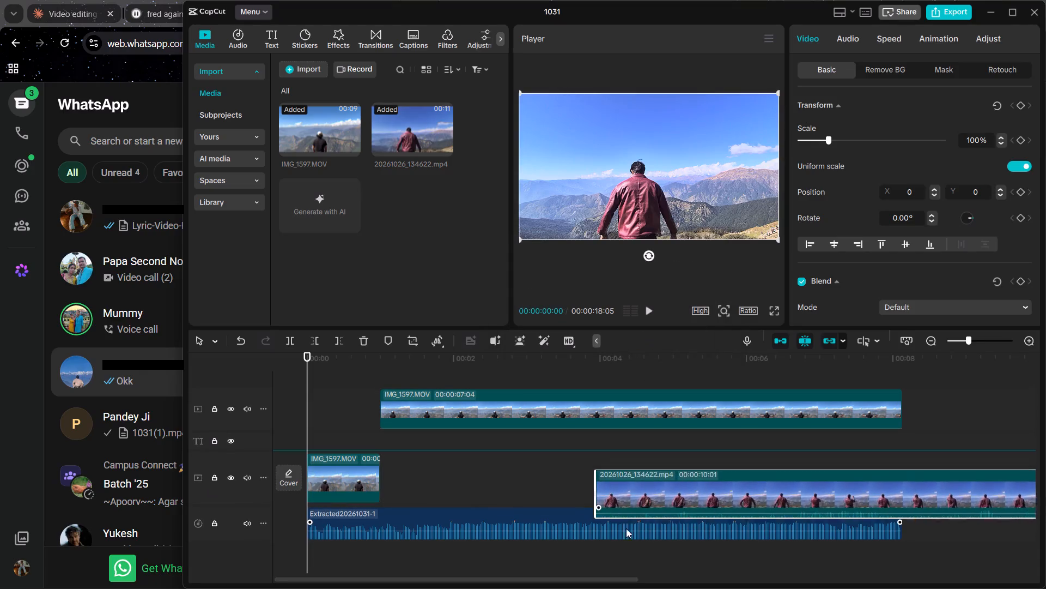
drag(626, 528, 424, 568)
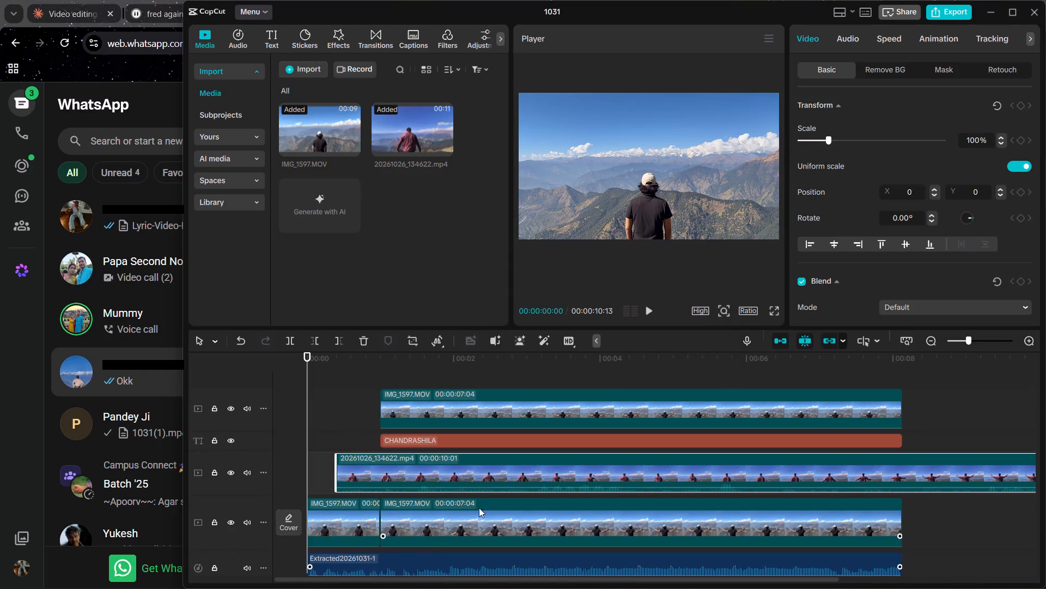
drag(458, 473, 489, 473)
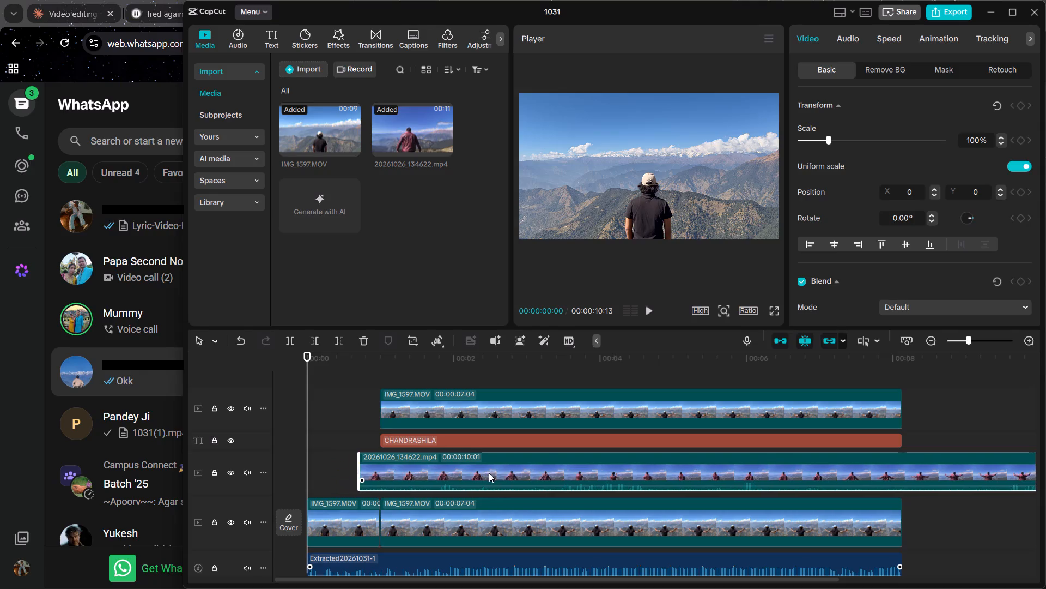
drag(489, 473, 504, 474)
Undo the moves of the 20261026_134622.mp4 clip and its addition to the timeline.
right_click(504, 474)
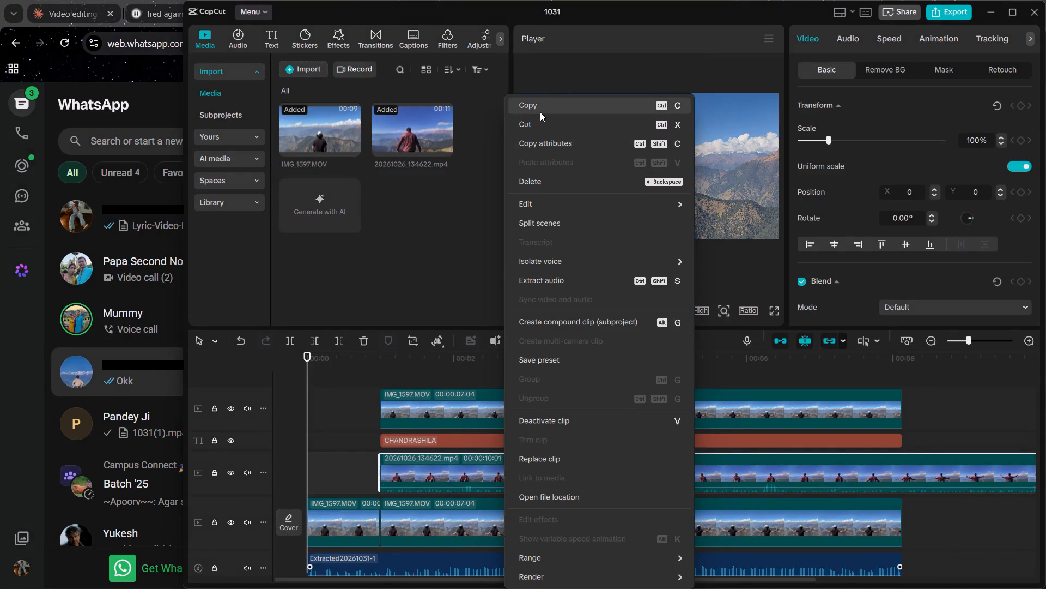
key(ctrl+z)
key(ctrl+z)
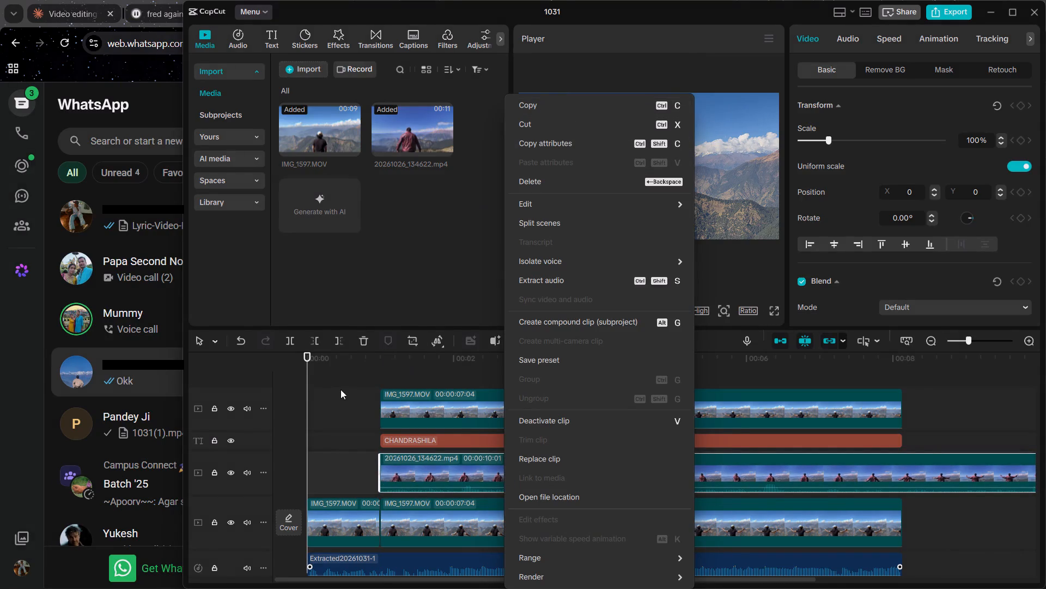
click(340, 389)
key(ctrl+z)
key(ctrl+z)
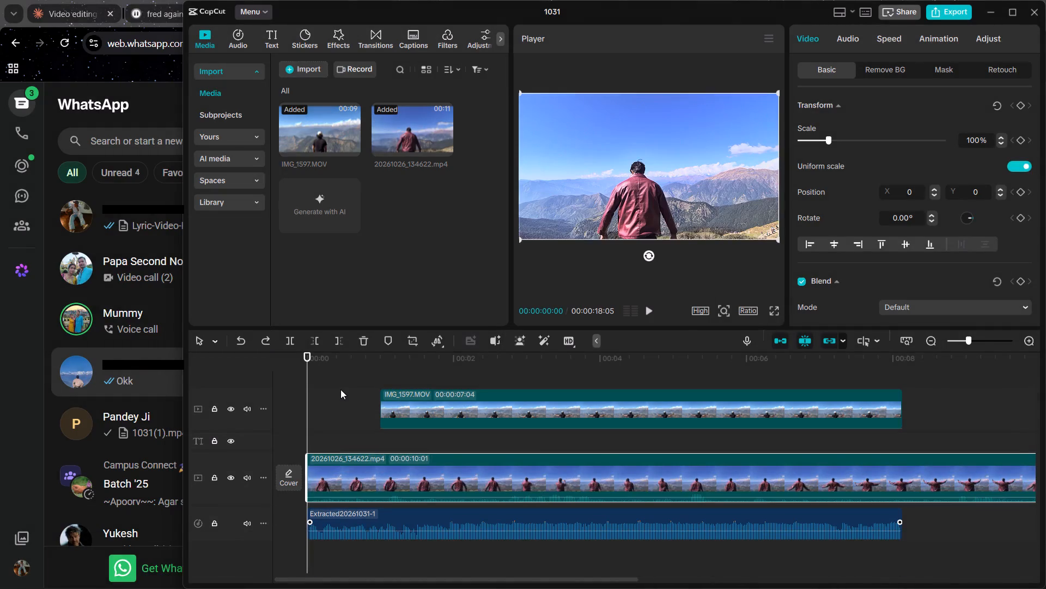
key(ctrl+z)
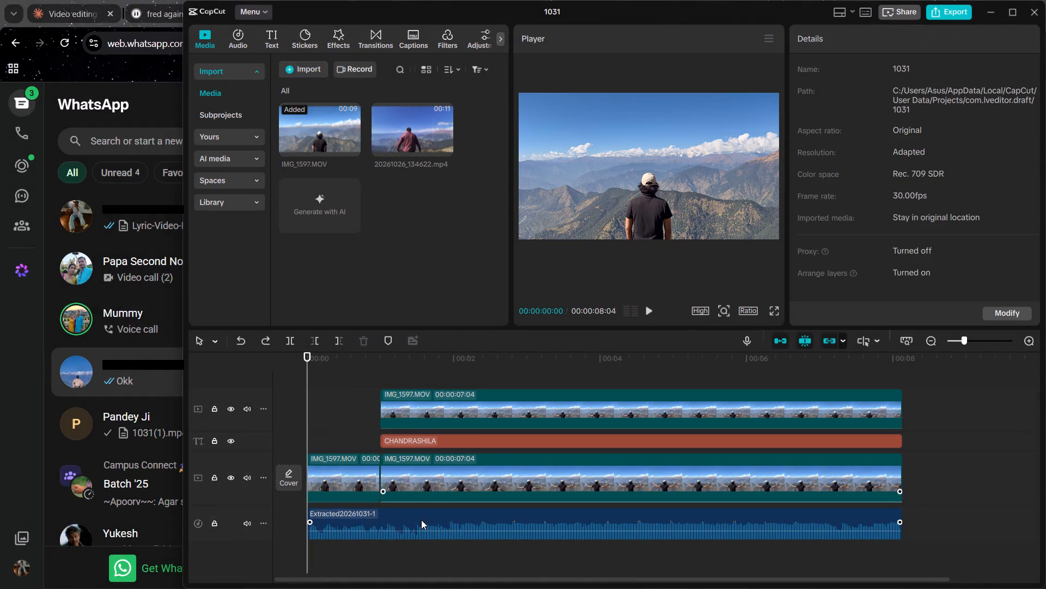
Choose the 20261026_134622 video as the replacement for the longer IMG_1597 clip on the main track.
right_click(406, 476)
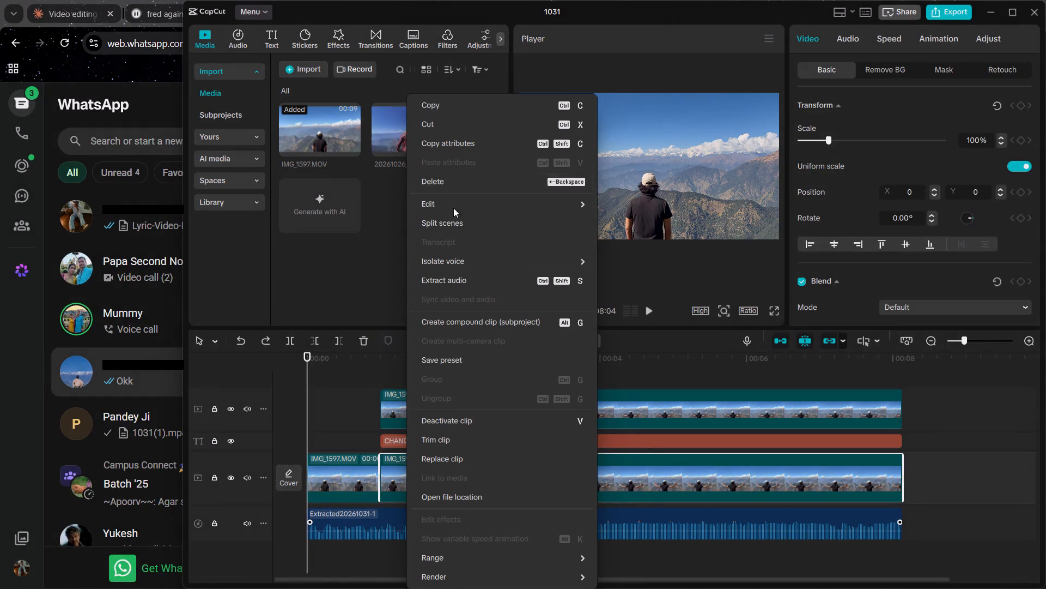
click(456, 466)
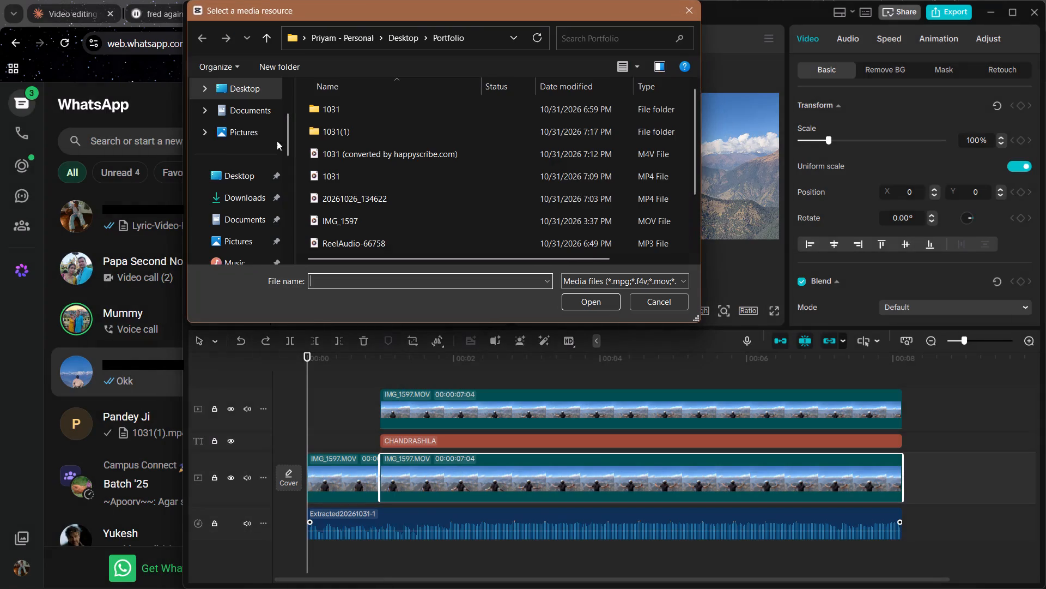
click(339, 196)
key(Return)
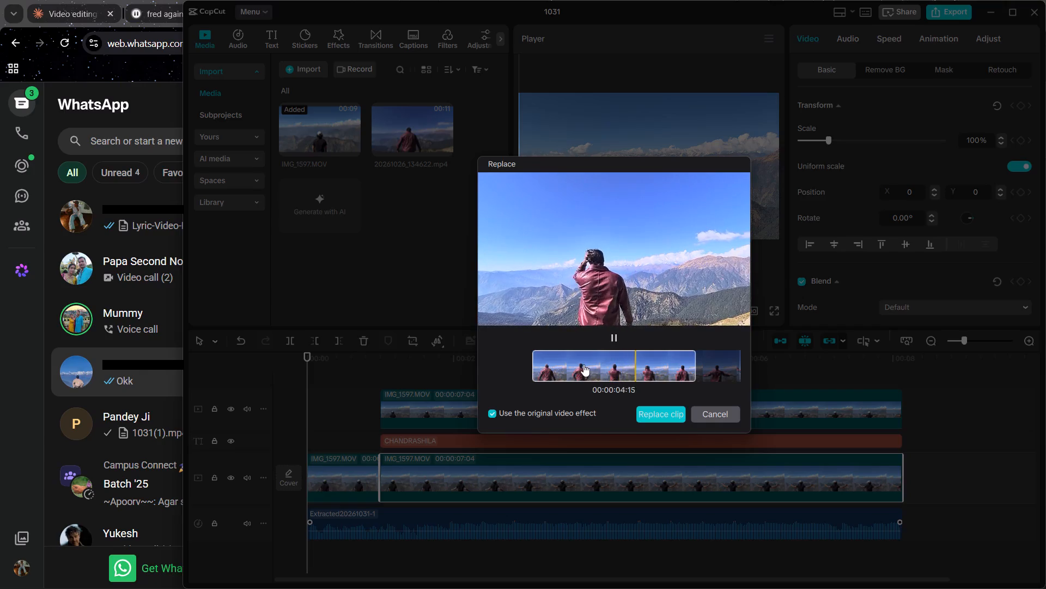
Scrub through the replacement footage to examine which segment fits the clip being replaced.
drag(583, 364, 648, 375)
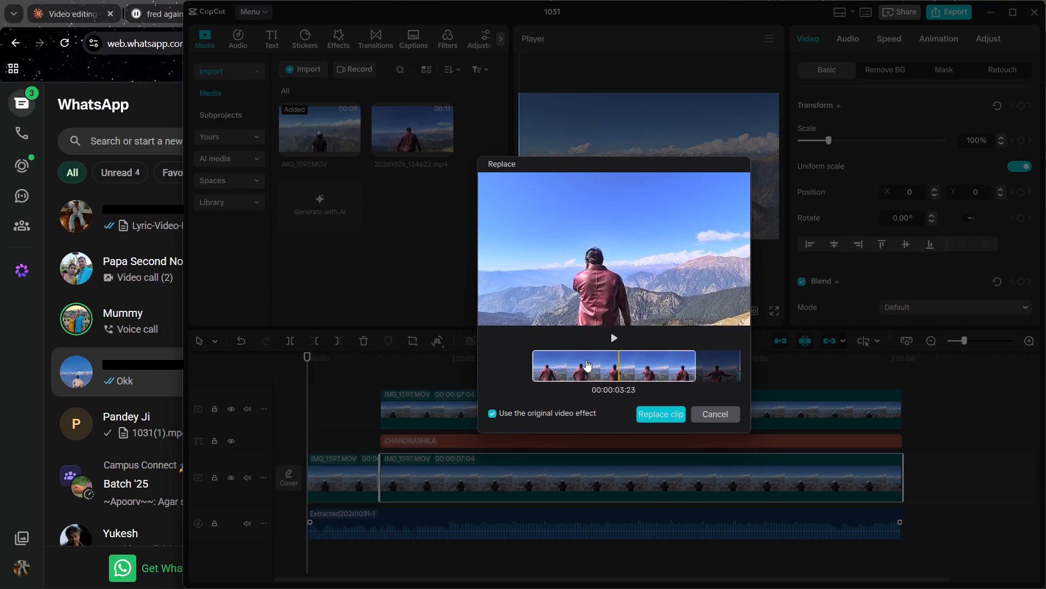
drag(692, 362, 711, 363)
click(689, 368)
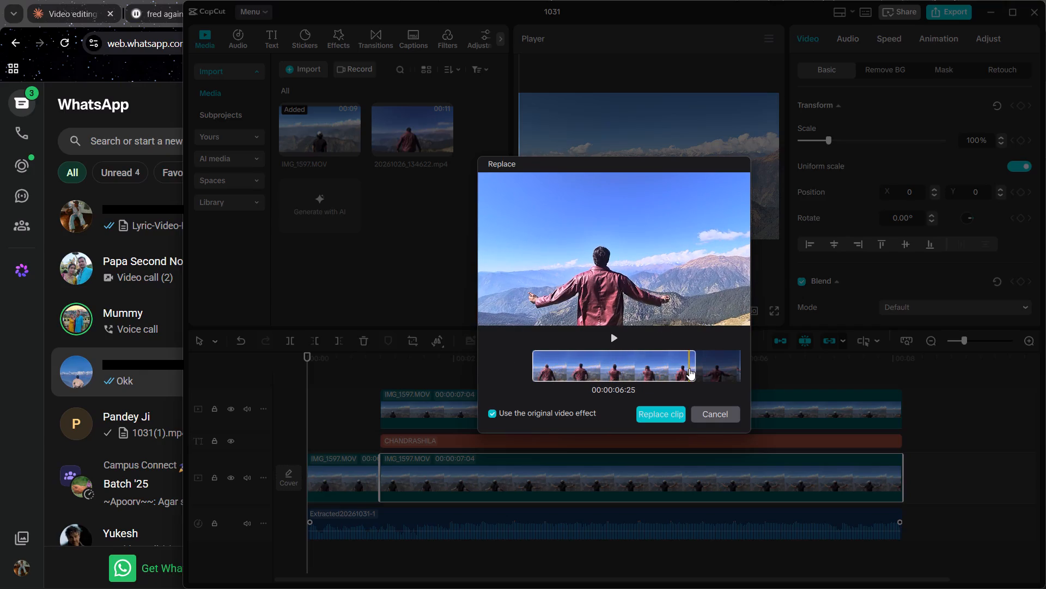
drag(689, 368, 713, 370)
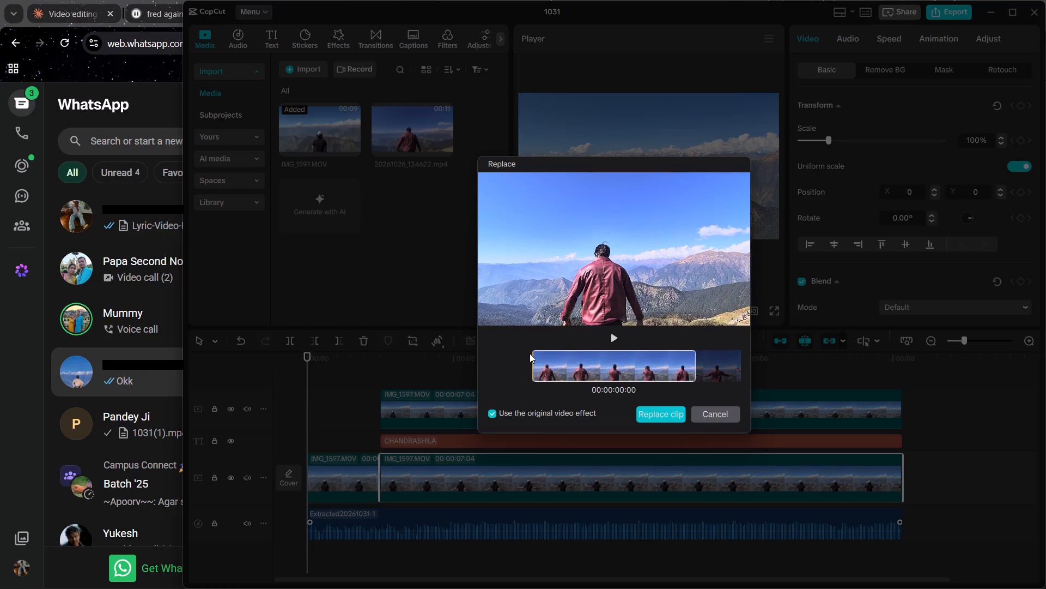
drag(530, 353, 551, 354)
click(551, 354)
drag(551, 354, 667, 367)
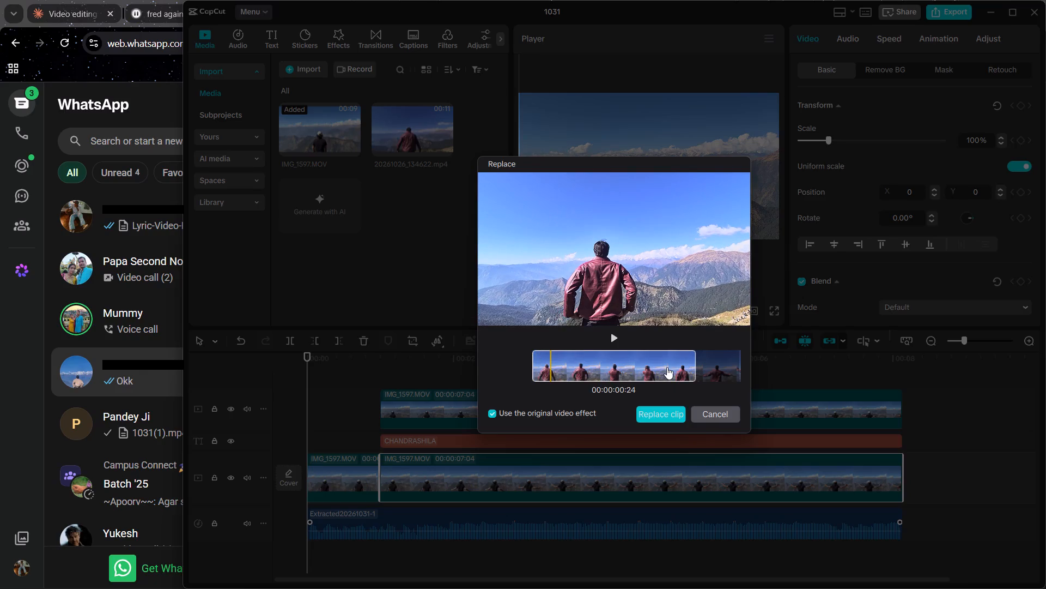
drag(667, 367, 731, 370)
drag(731, 370, 695, 368)
drag(695, 368, 708, 369)
drag(708, 369, 687, 370)
double_click(687, 370)
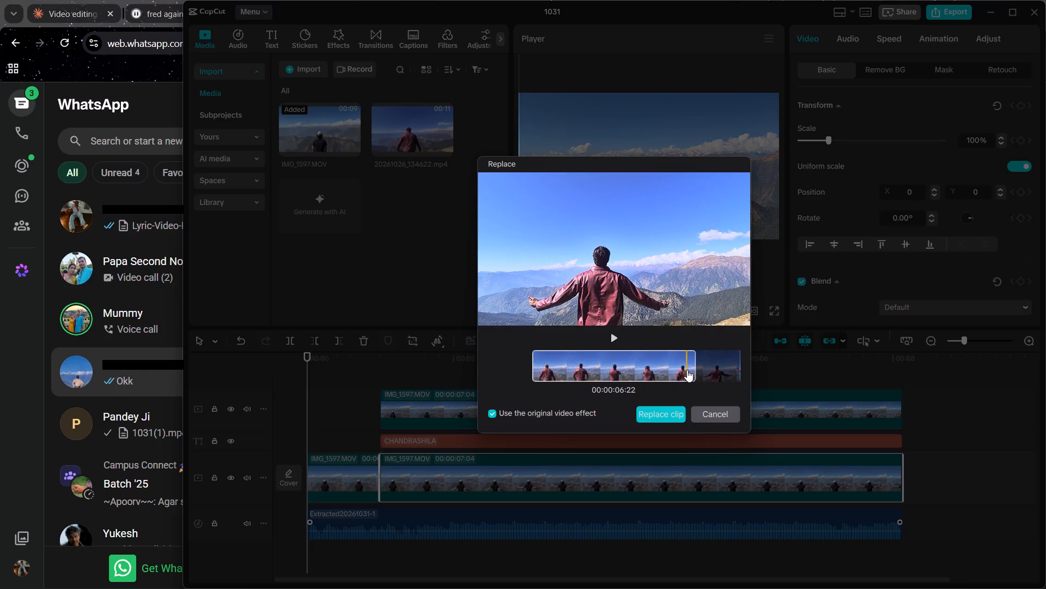
click(687, 370)
click(714, 368)
drag(714, 368, 485, 398)
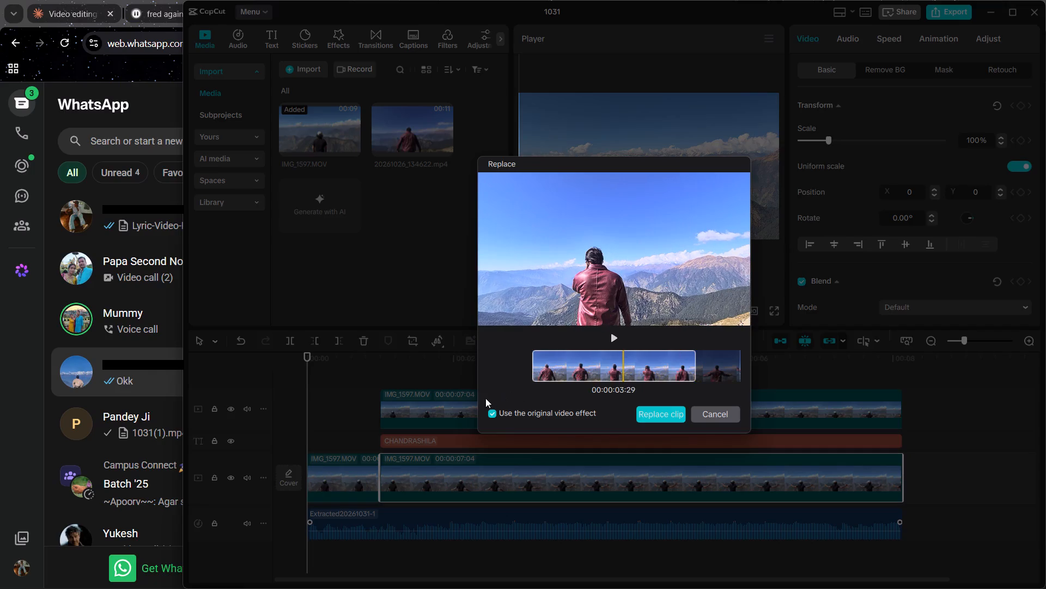
Turn off the use of the original video effect for the replacement clip.
drag(485, 398, 492, 416)
click(492, 416)
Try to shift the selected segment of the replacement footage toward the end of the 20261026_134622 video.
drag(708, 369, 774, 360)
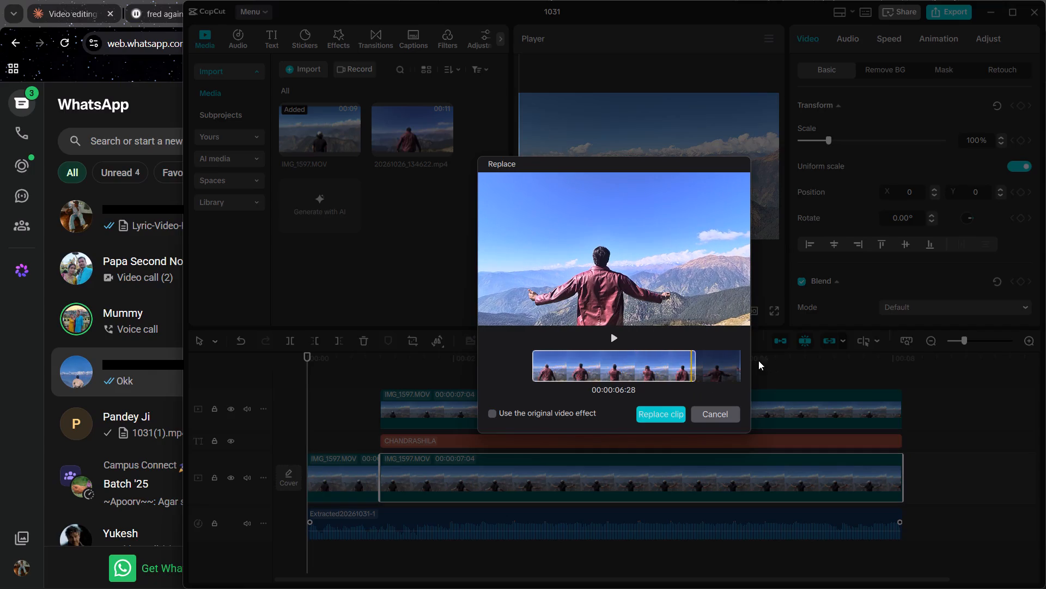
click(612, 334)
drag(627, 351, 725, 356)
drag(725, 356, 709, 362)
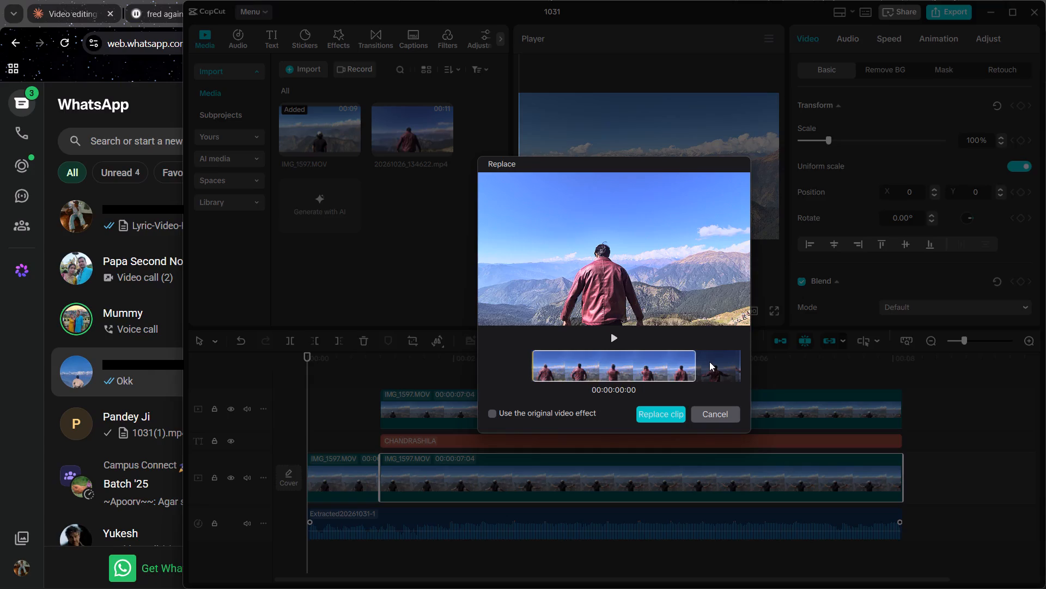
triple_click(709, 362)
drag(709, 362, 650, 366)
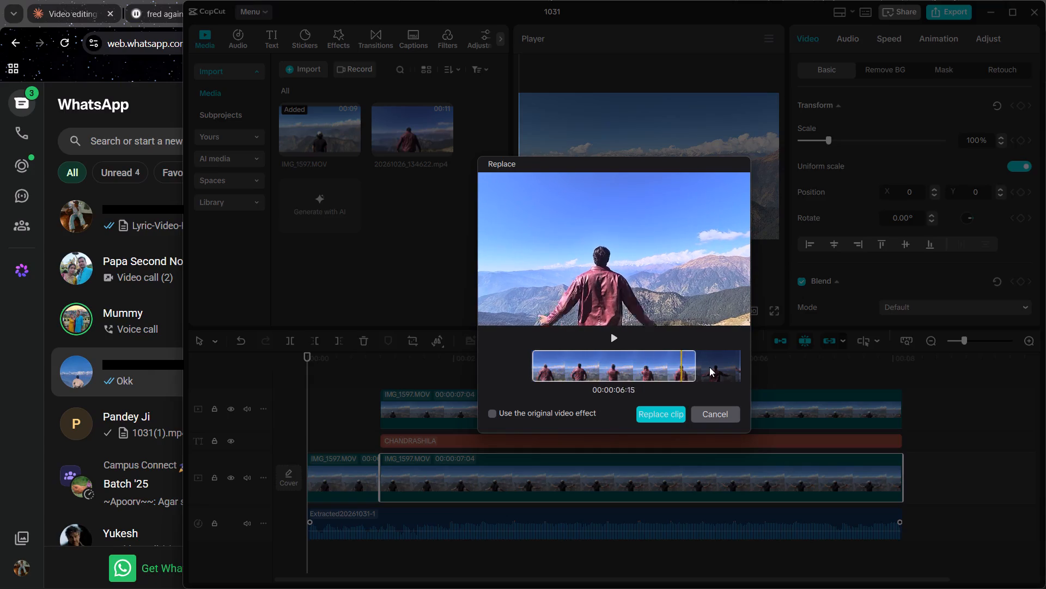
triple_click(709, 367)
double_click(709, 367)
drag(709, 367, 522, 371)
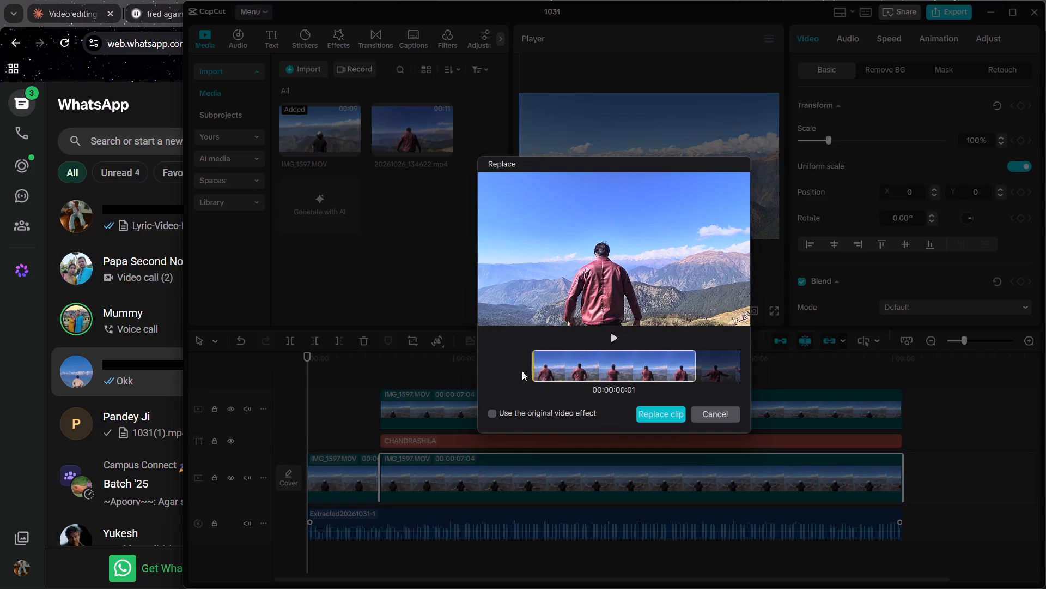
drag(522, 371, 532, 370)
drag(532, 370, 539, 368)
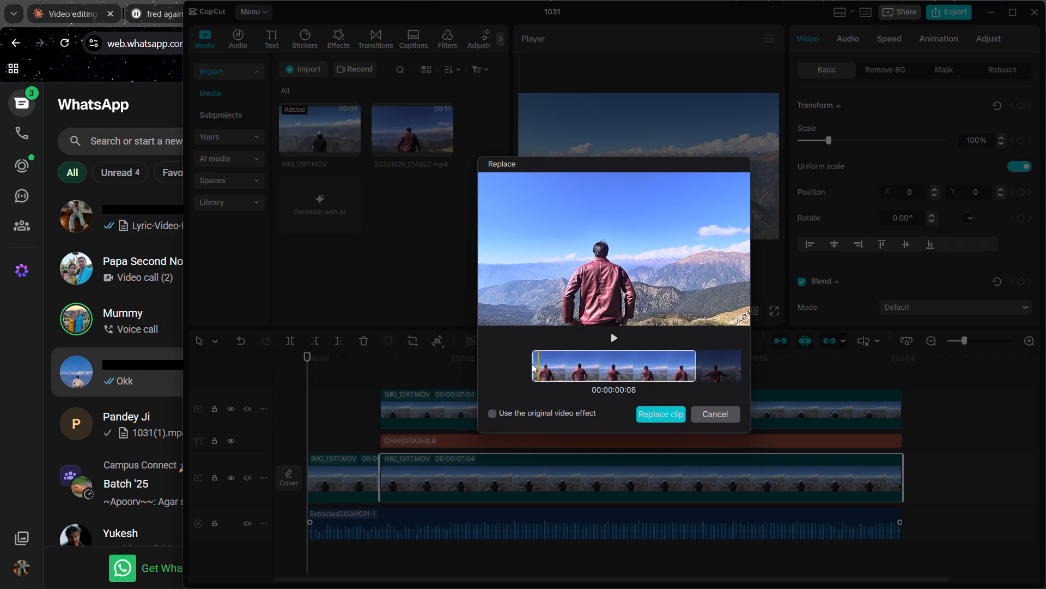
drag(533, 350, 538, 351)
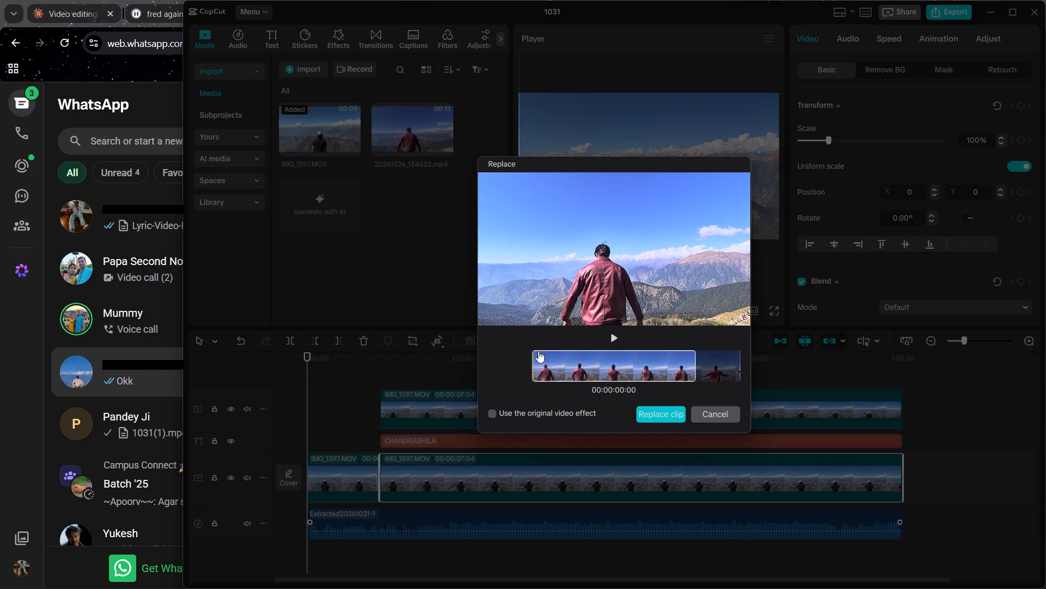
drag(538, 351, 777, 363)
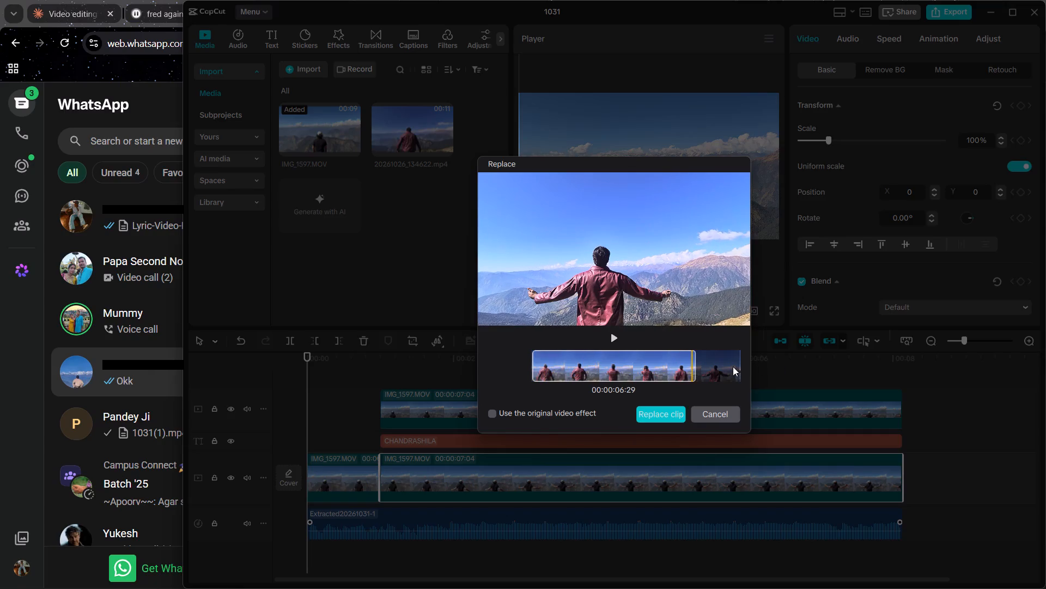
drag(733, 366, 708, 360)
Shift the selected segment to the final part of the 20261026_134622 footage and replace the longer main-track clip with it.
right_click(708, 360)
scroll(708, 360, left, 1)
right_click(659, 360)
scroll(659, 360, left, 1)
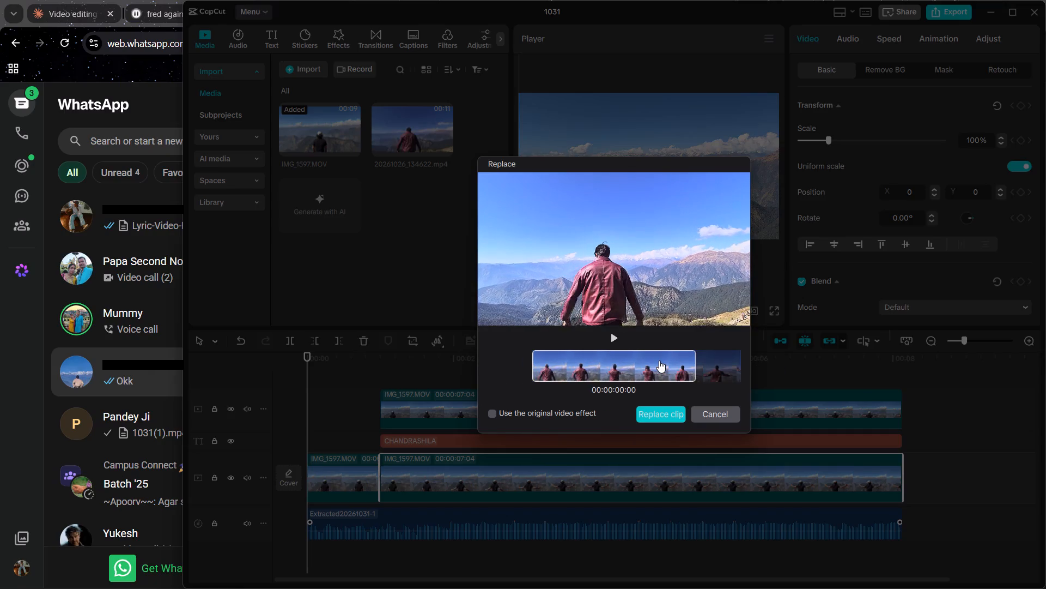
scroll(659, 360, left, 1)
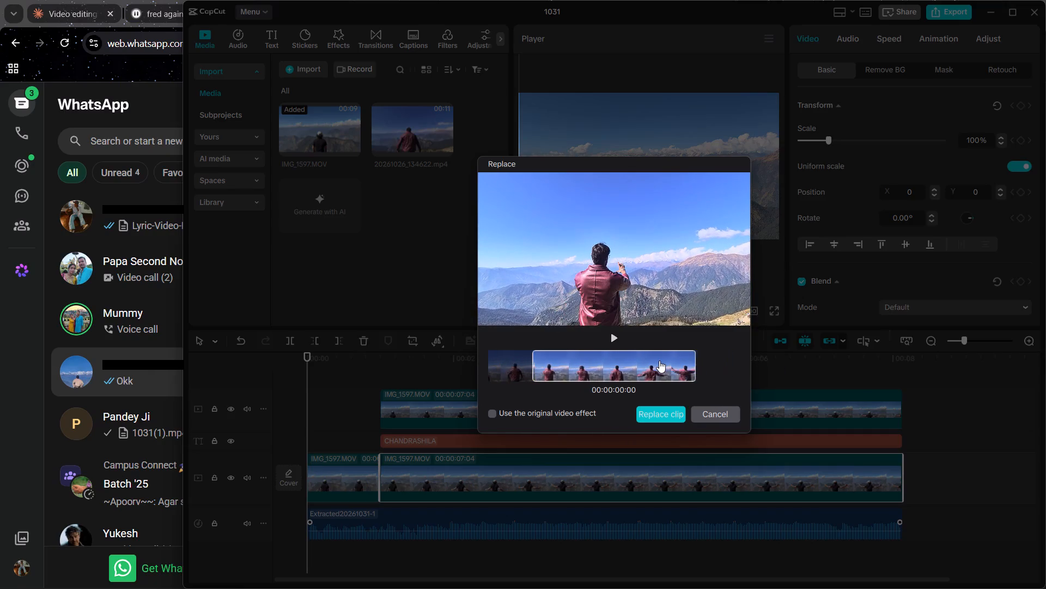
scroll(659, 360, left, 1)
scroll(659, 360, up, 3)
right_click(659, 360)
scroll(659, 360, left, 3)
click(645, 411)
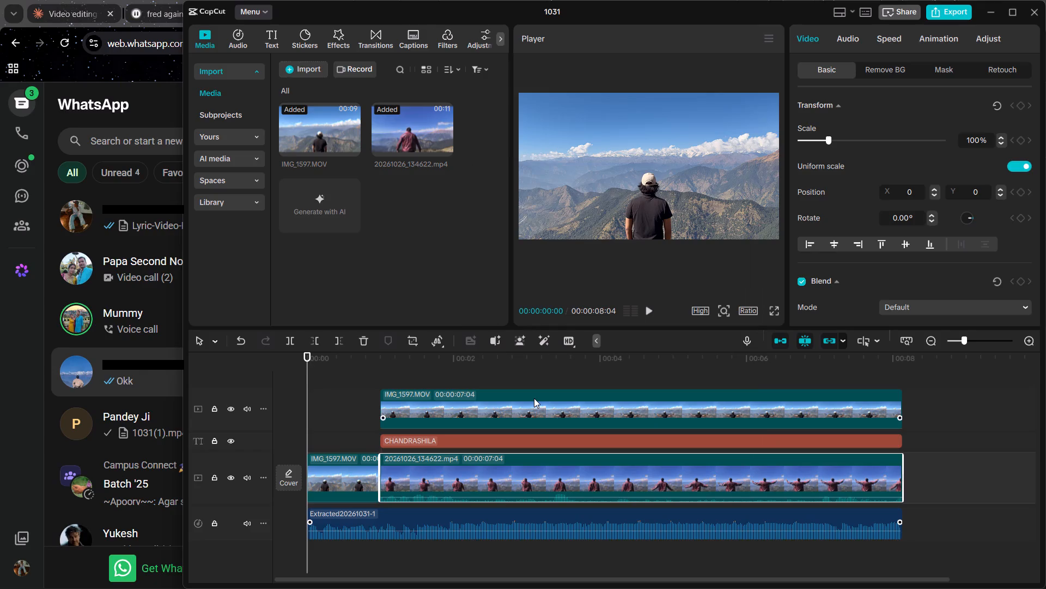
Replace the upper-track IMG_1597 clip with the final part of the 20261026_134622 video, keeping the original video effect.
right_click(534, 398)
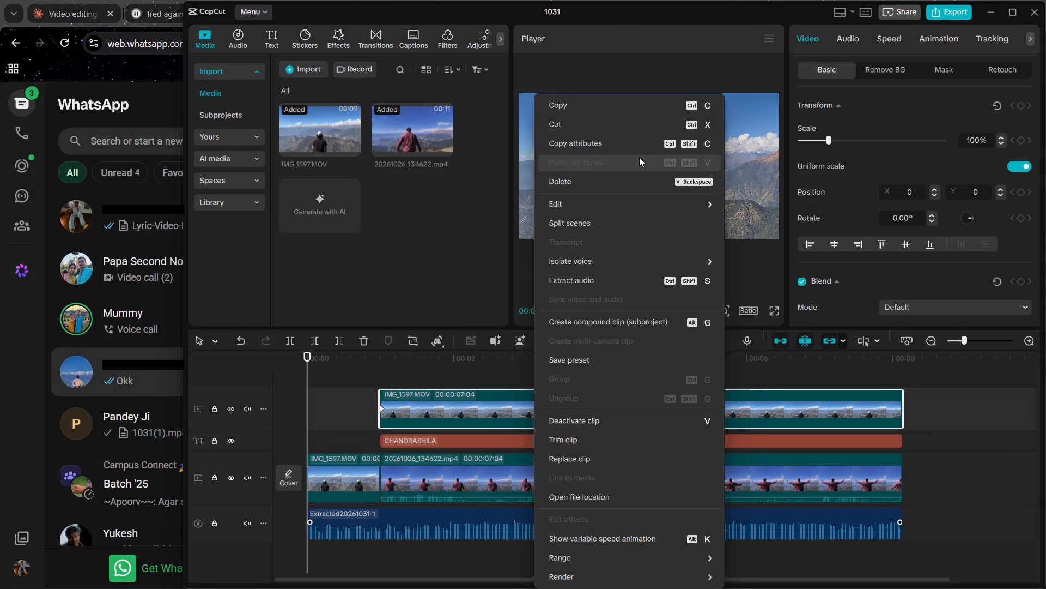
click(566, 456)
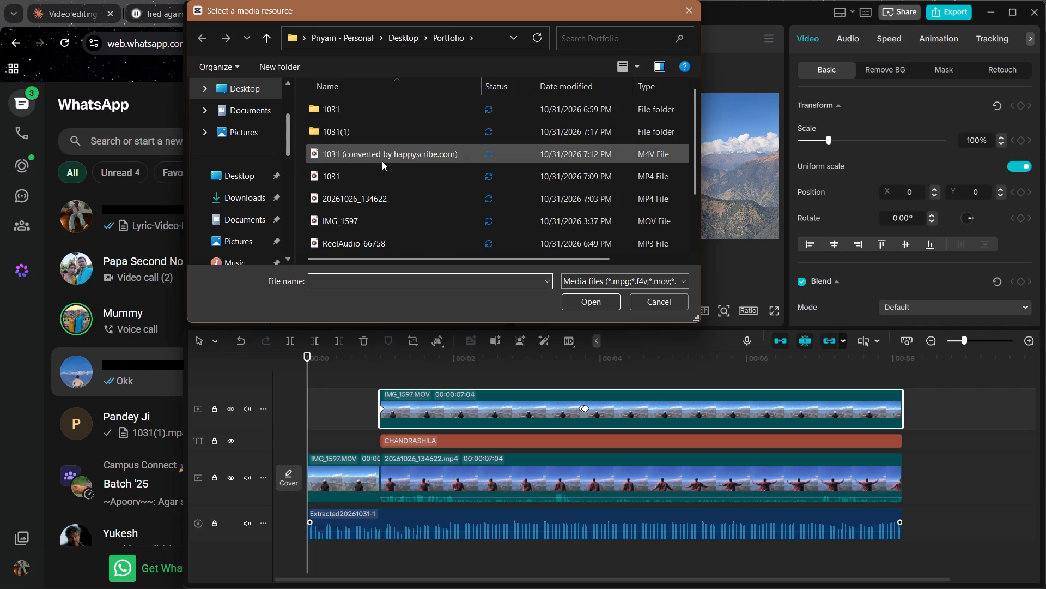
click(350, 194)
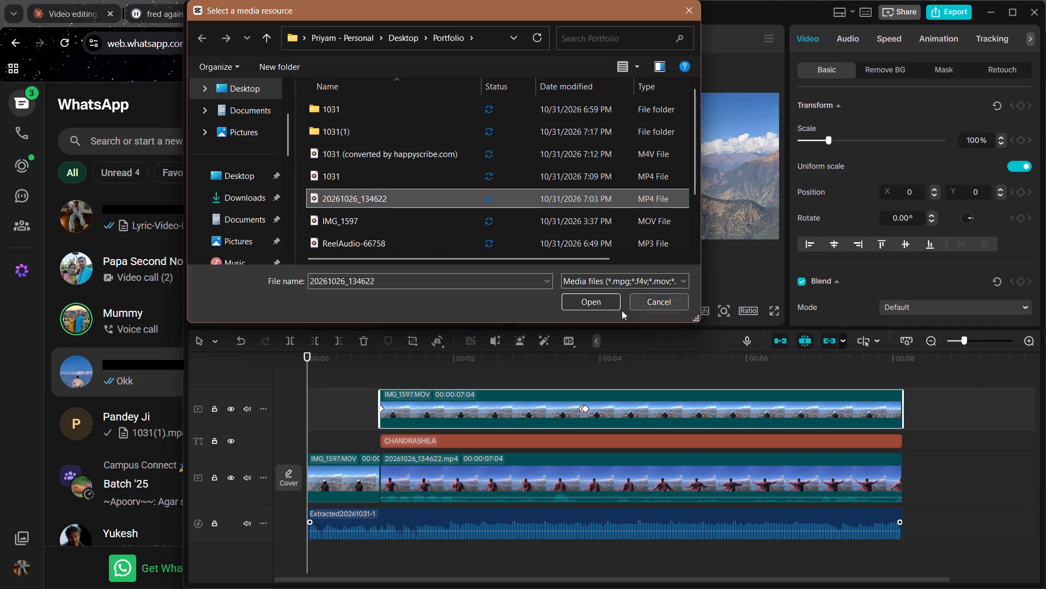
click(592, 304)
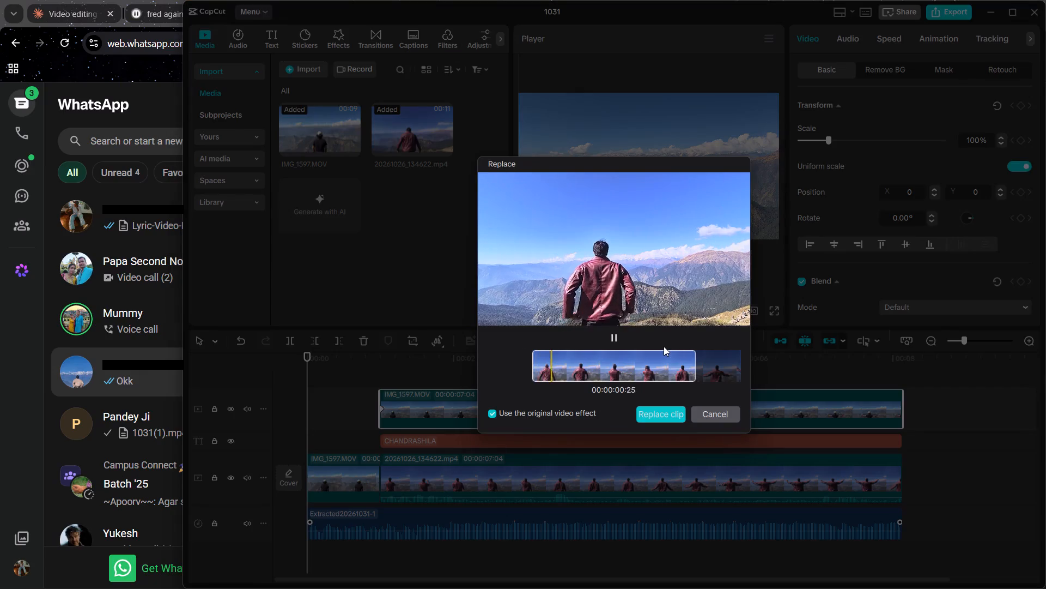
scroll(664, 362, left, 5)
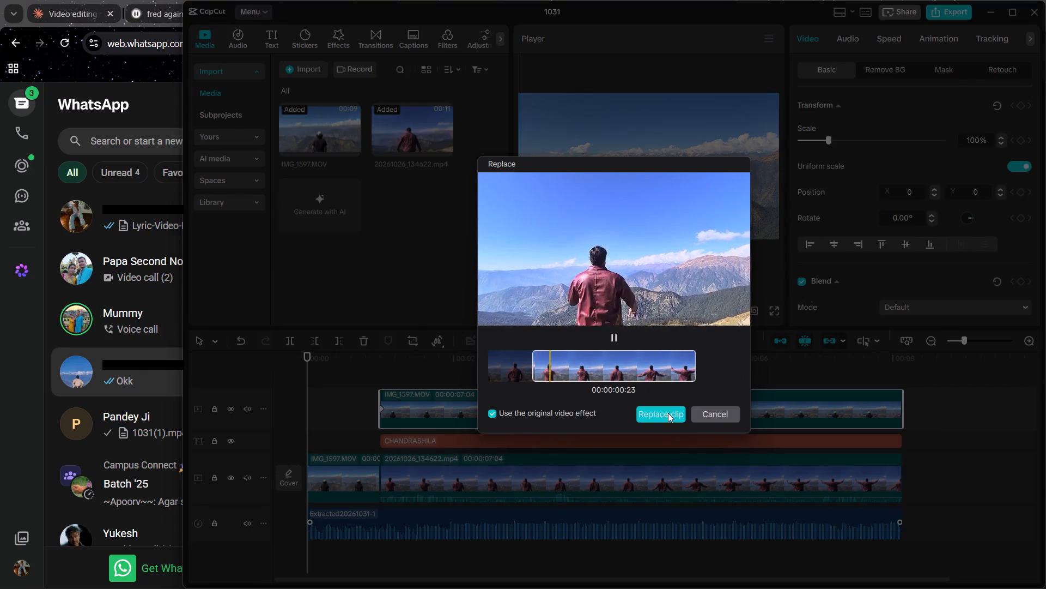
click(658, 417)
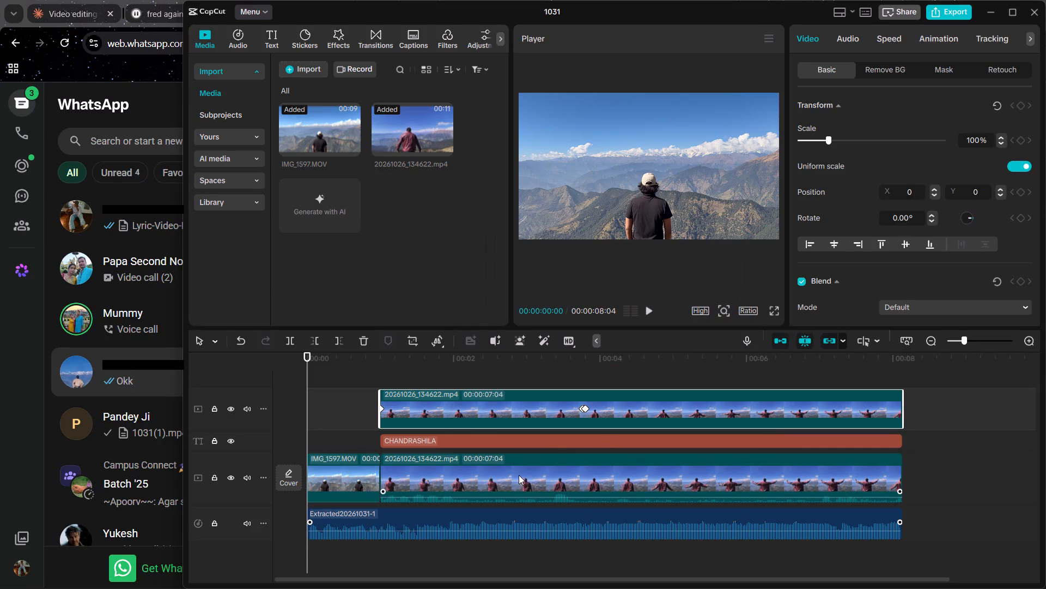
Mute the 20261026_134622.mp4 clip on the main track by lowering its volume to -∞ dB.
right_click(507, 487)
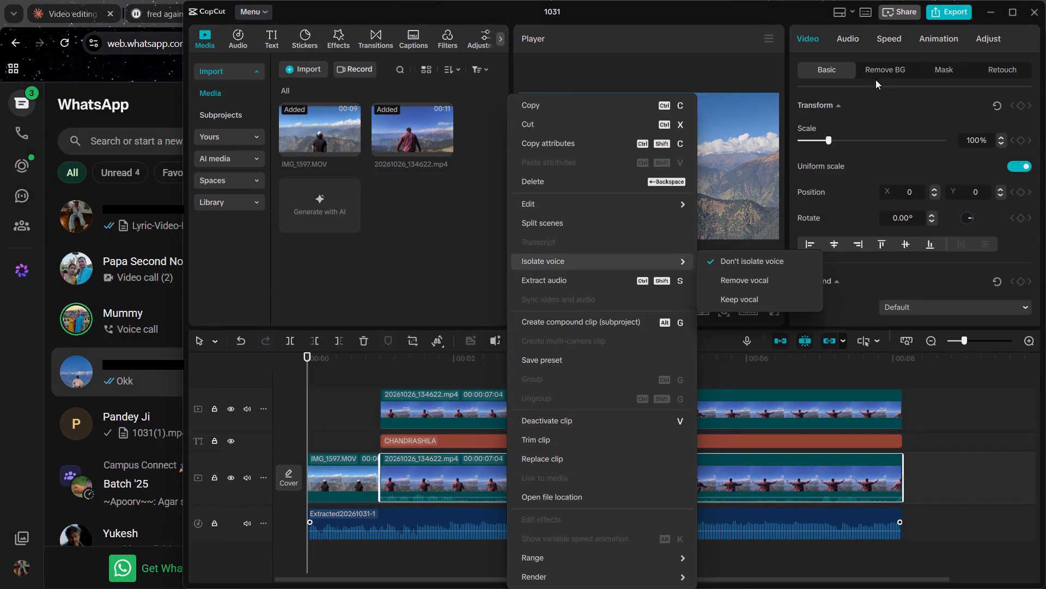
click(737, 469)
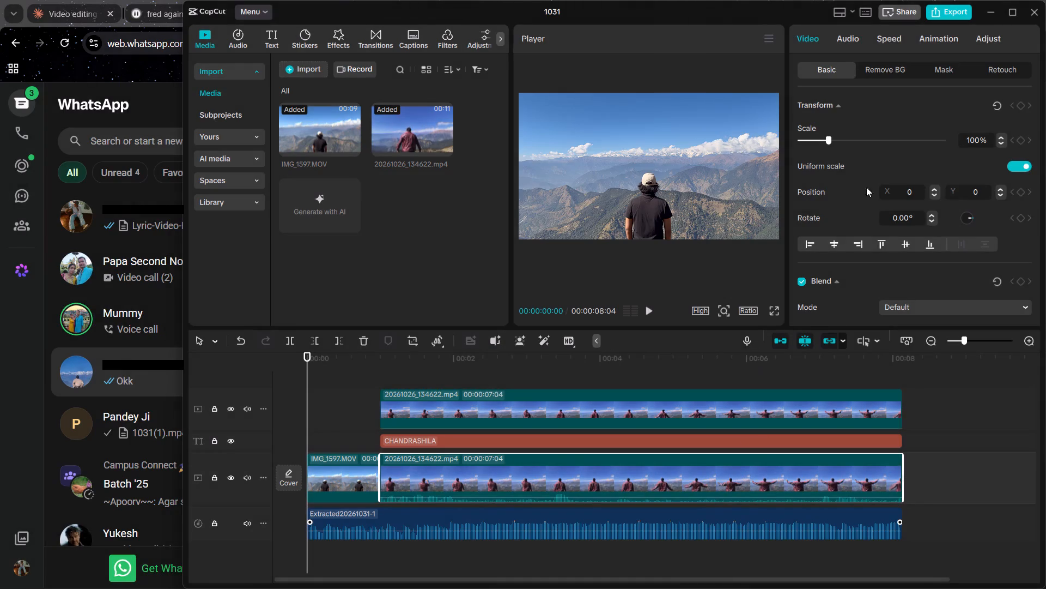
click(853, 34)
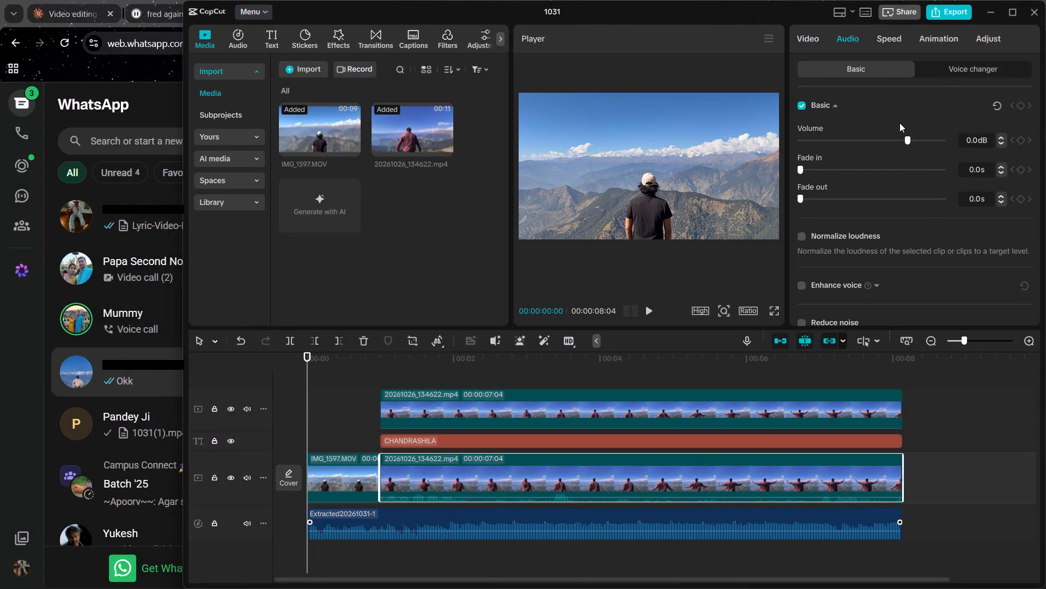
drag(913, 139, 668, 133)
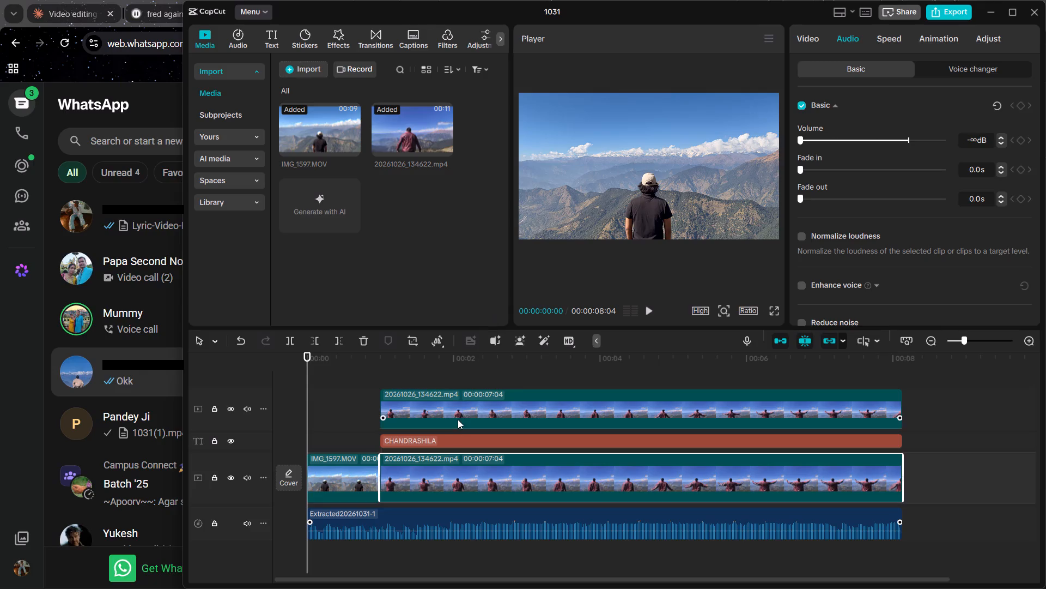
Check the audio volume of the 20261026_134622.mp4 clip on the upper track.
click(458, 424)
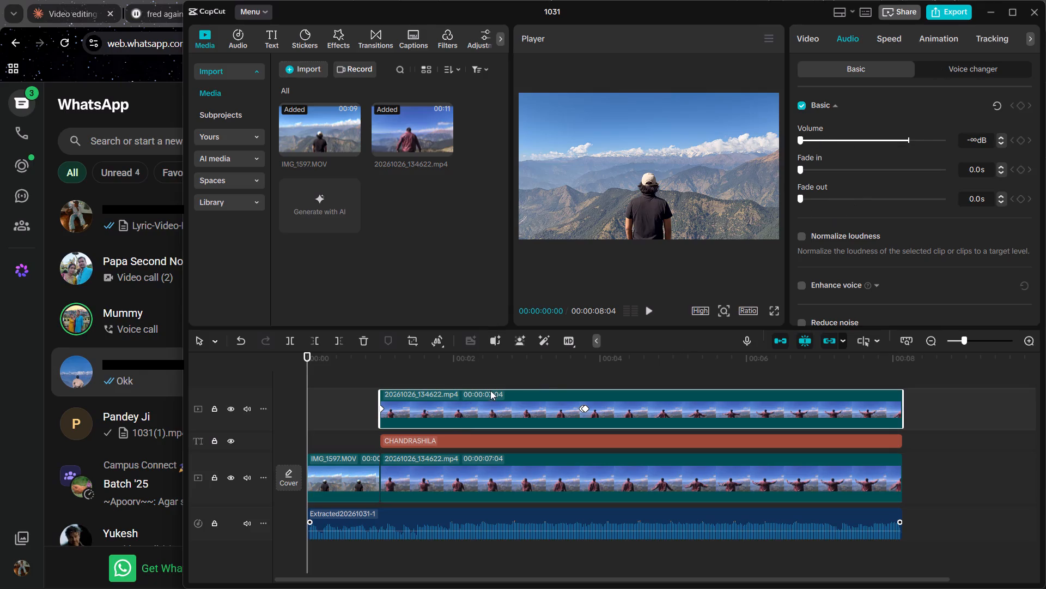
click(311, 396)
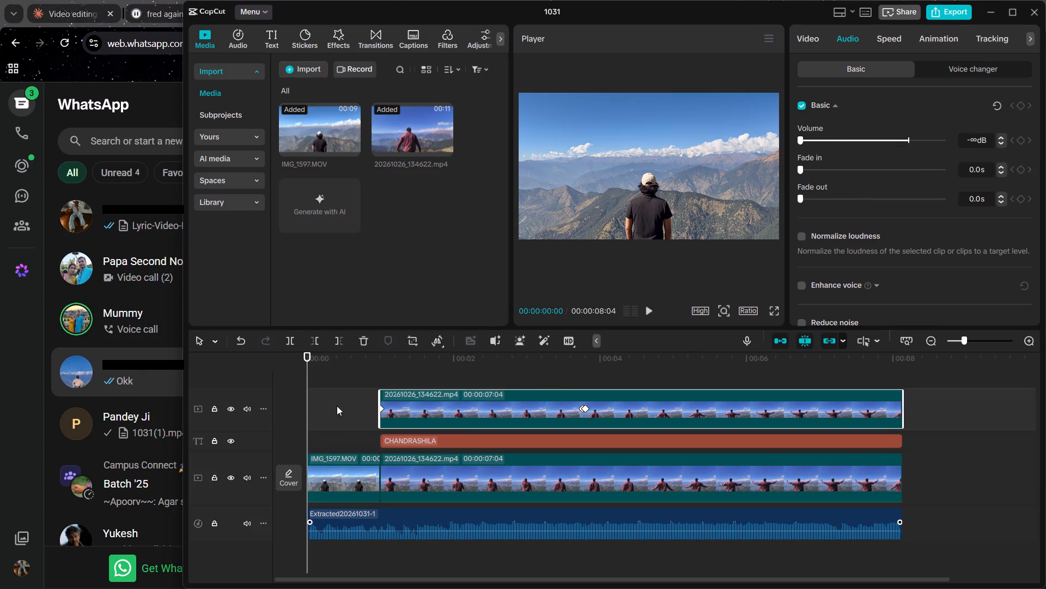
Play the edit from about 00:00:00:12 to the end to review the replaced footage with the title.
click(337, 406)
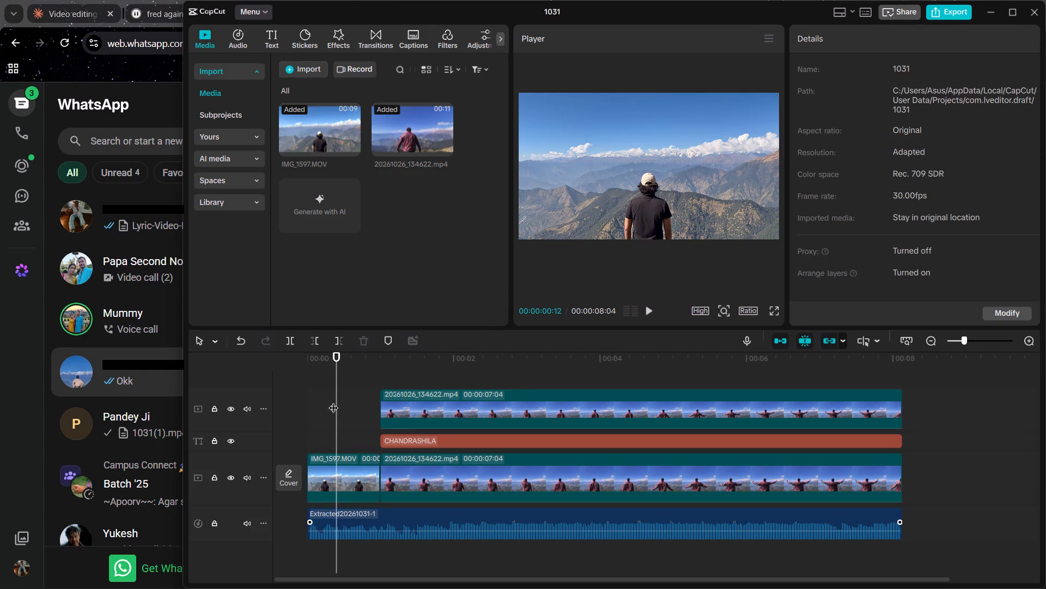
right_click(339, 476)
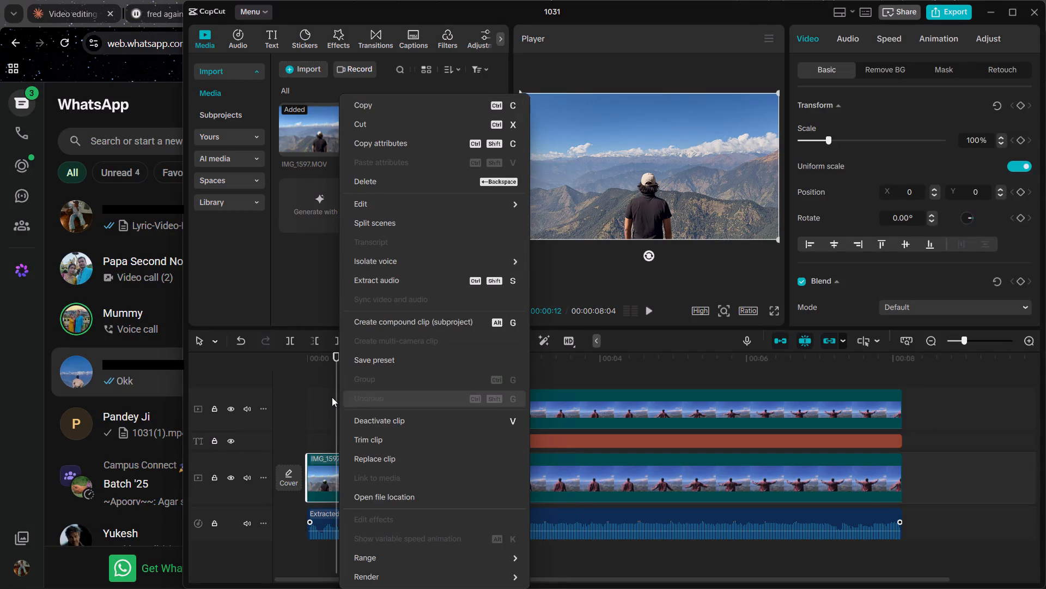
click(317, 413)
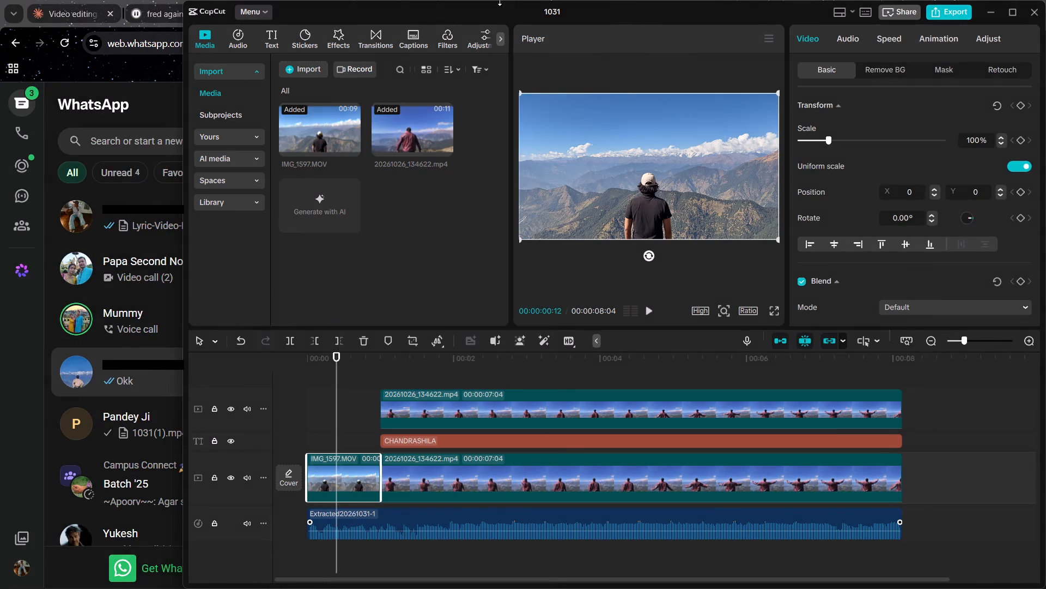
click(649, 309)
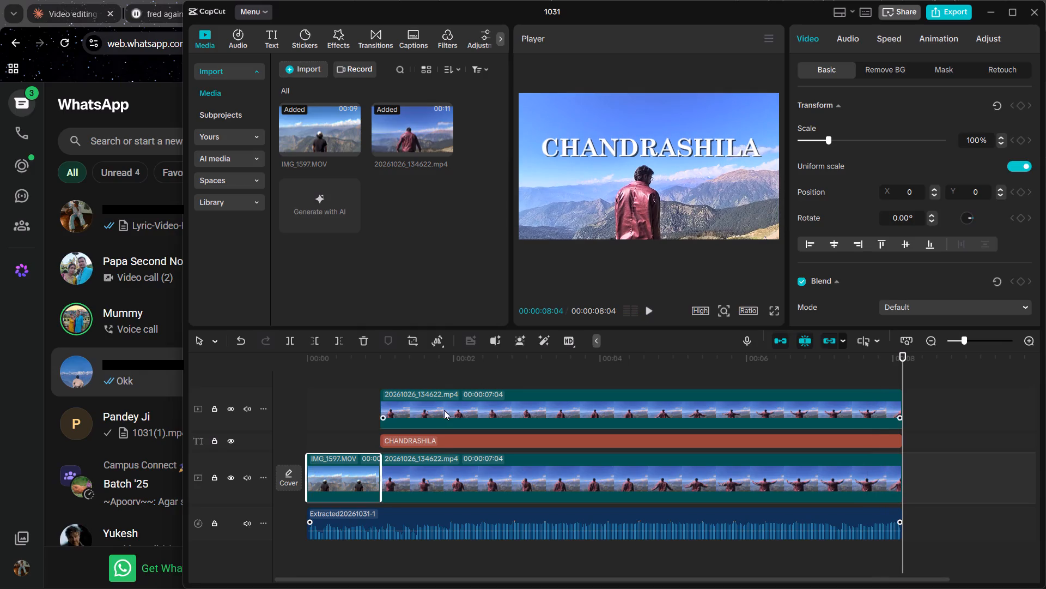
Remove all three position keyframes from the CHANDRASHILA title so it stays static at X 20, Y 243.
click(428, 441)
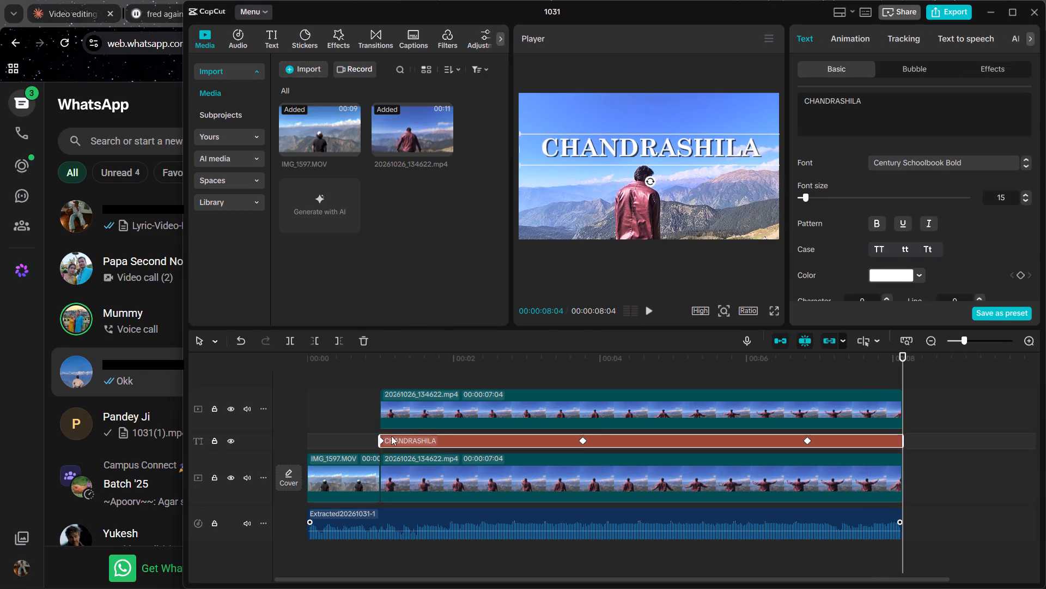
click(381, 441)
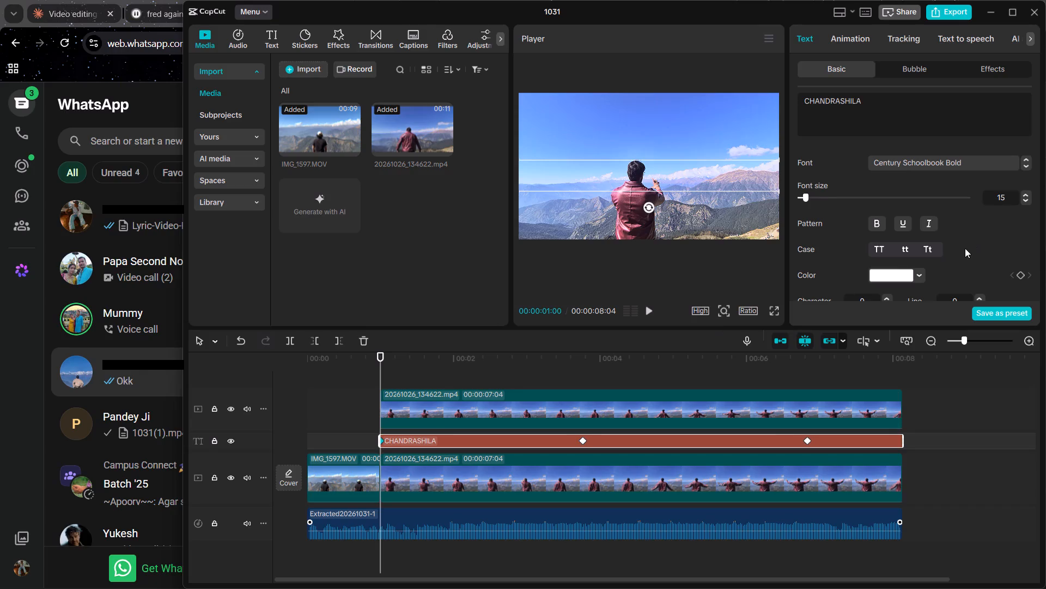
scroll(965, 248, down, 1)
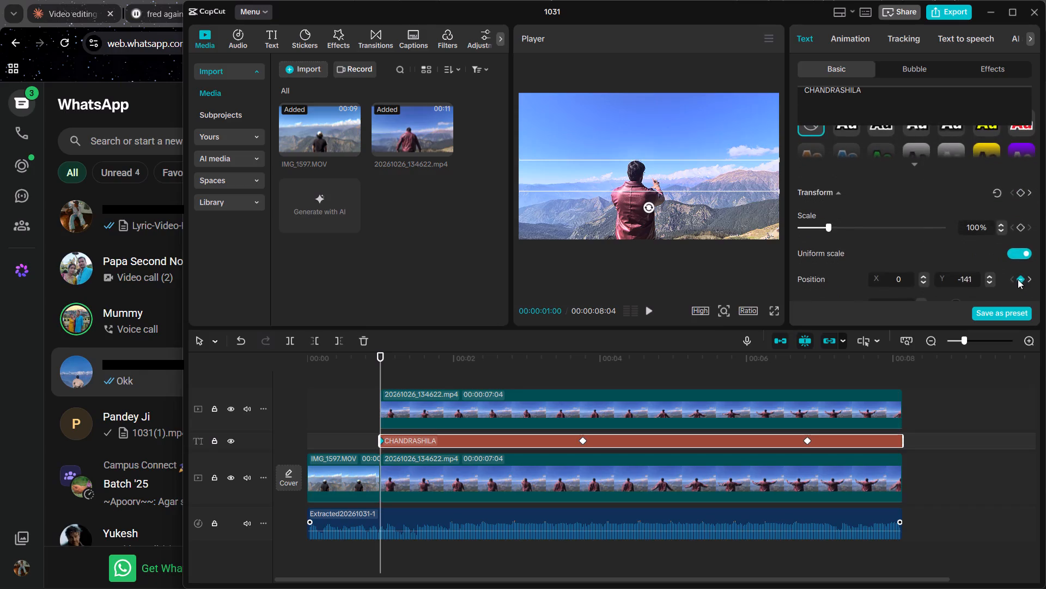
click(1020, 278)
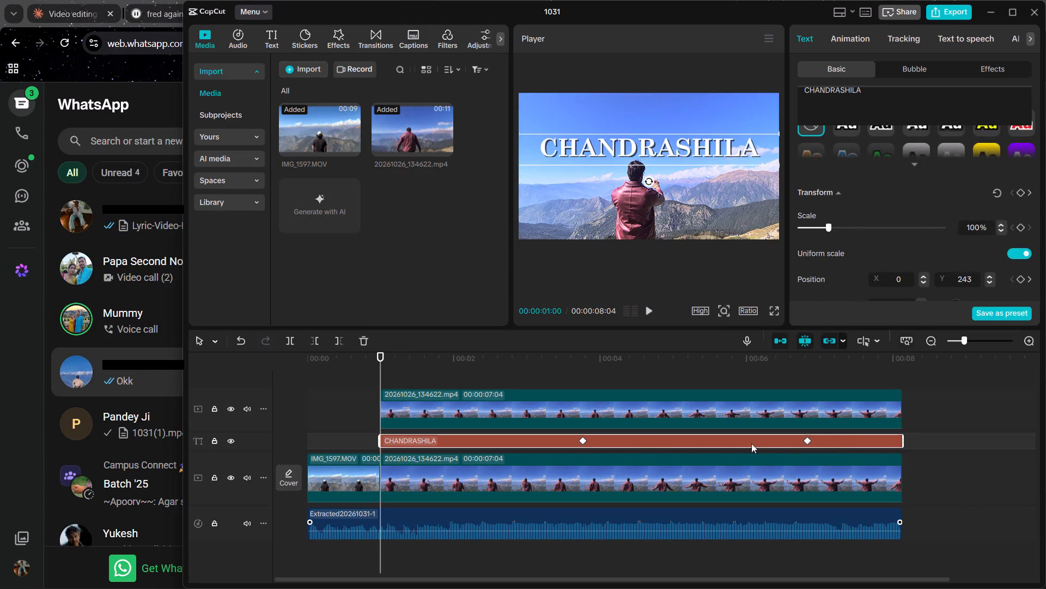
click(582, 441)
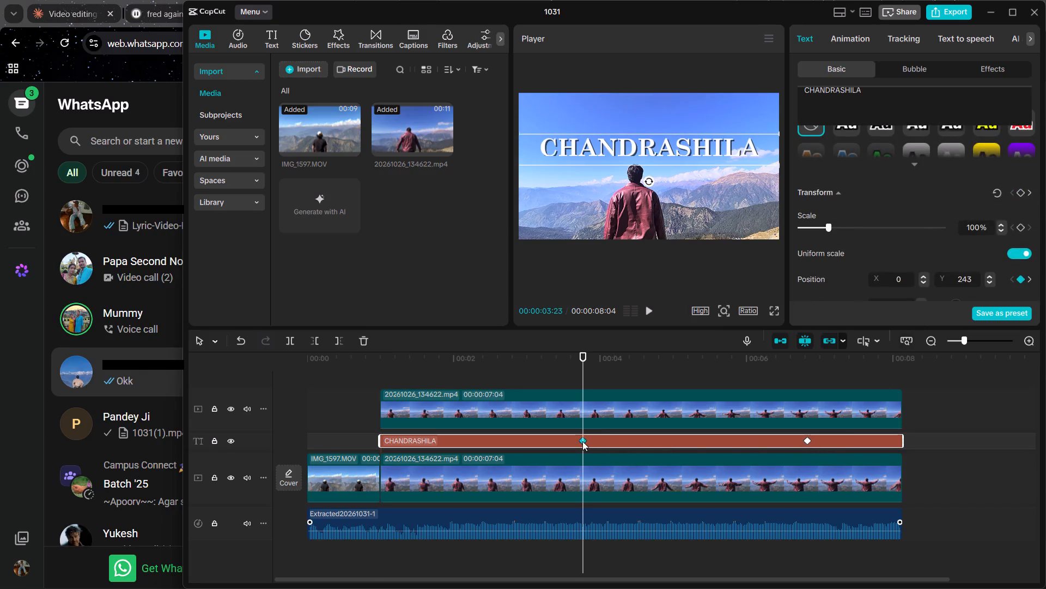
click(1017, 278)
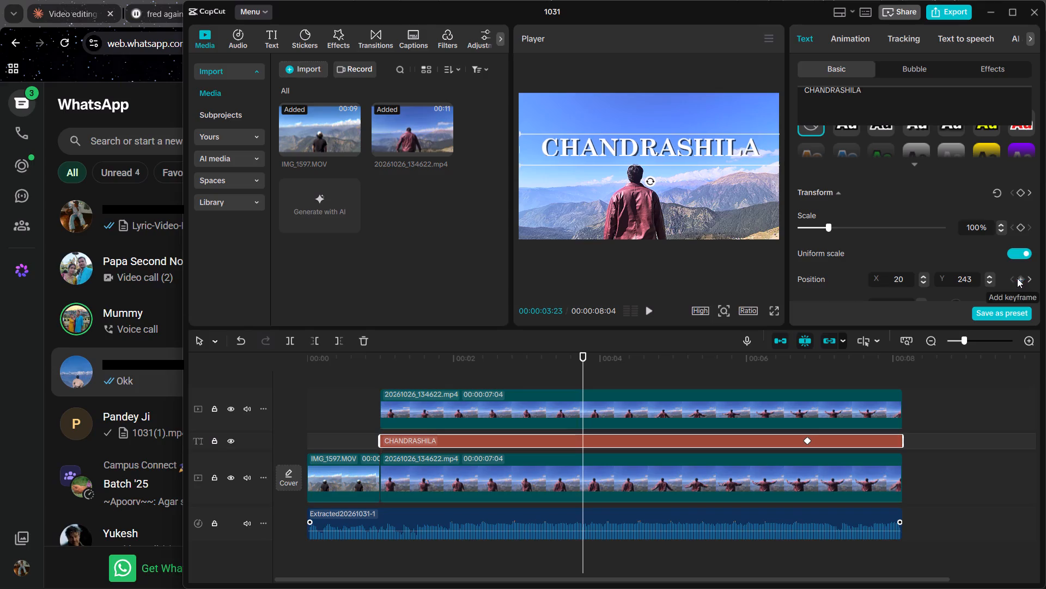
click(807, 441)
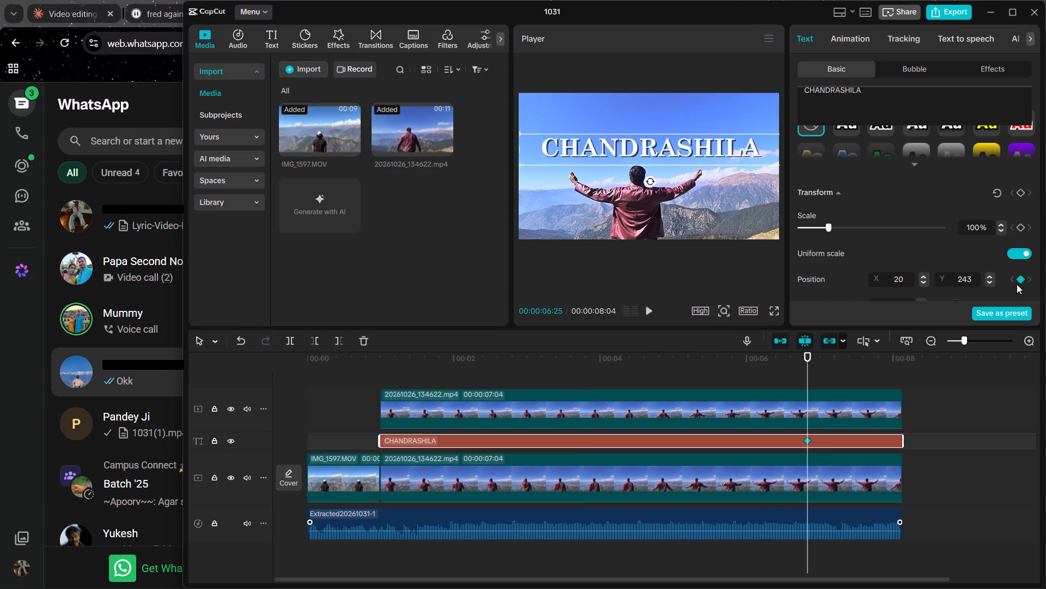
click(1019, 277)
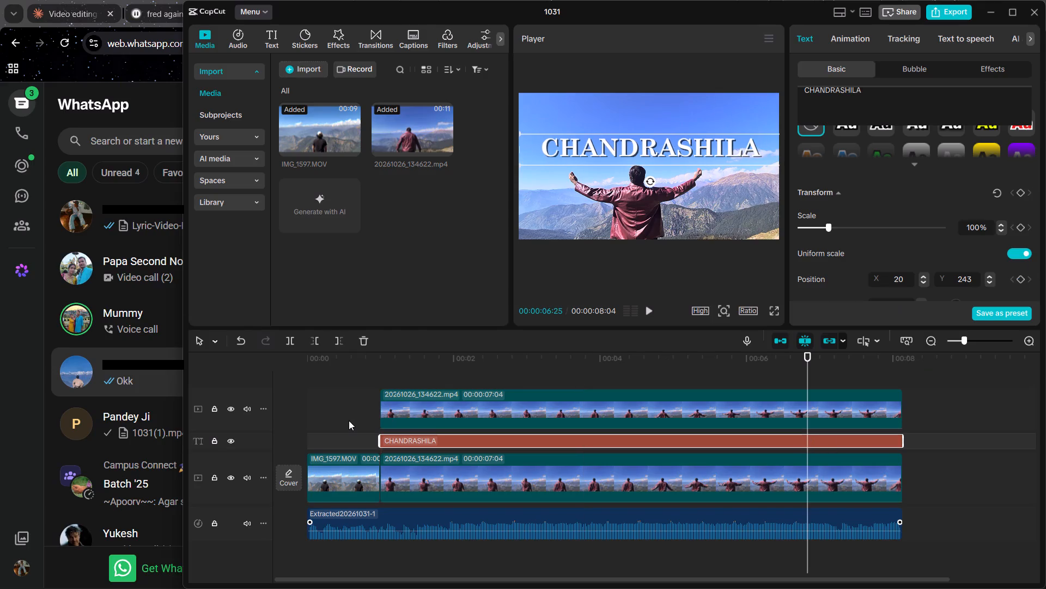
Delete the IMG_1597.MOV clip from the main track and align the upper 20261026_134622.mp4 clip to the timeline start.
click(349, 420)
click(480, 417)
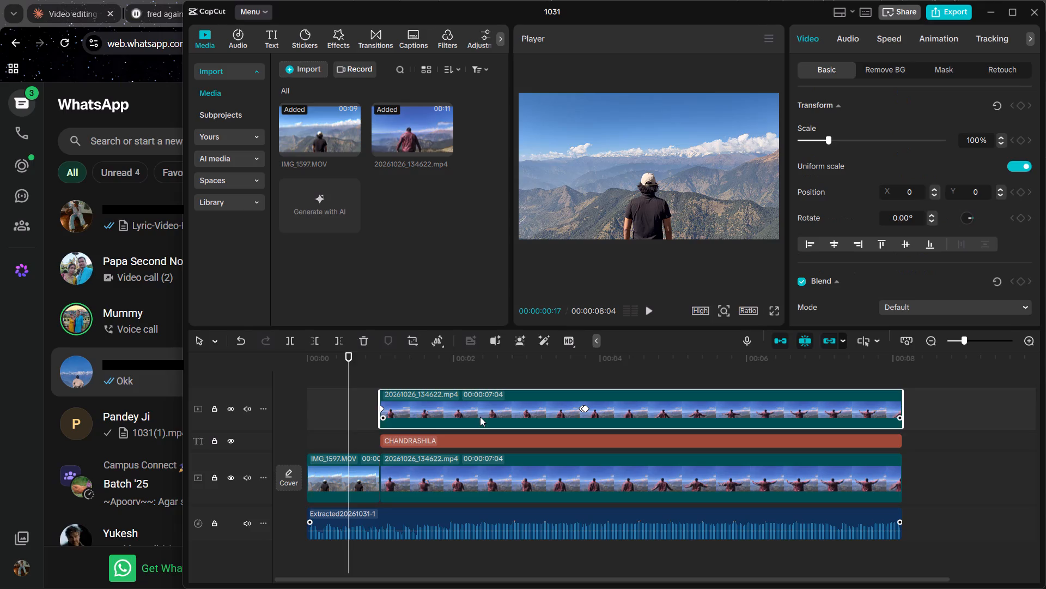
click(336, 491)
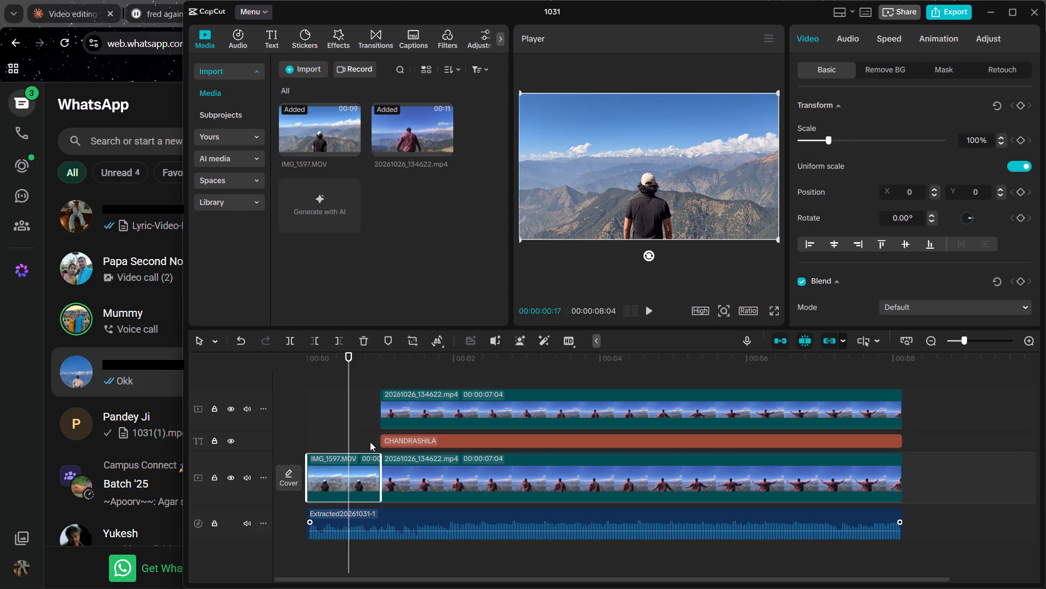
right_click(331, 473)
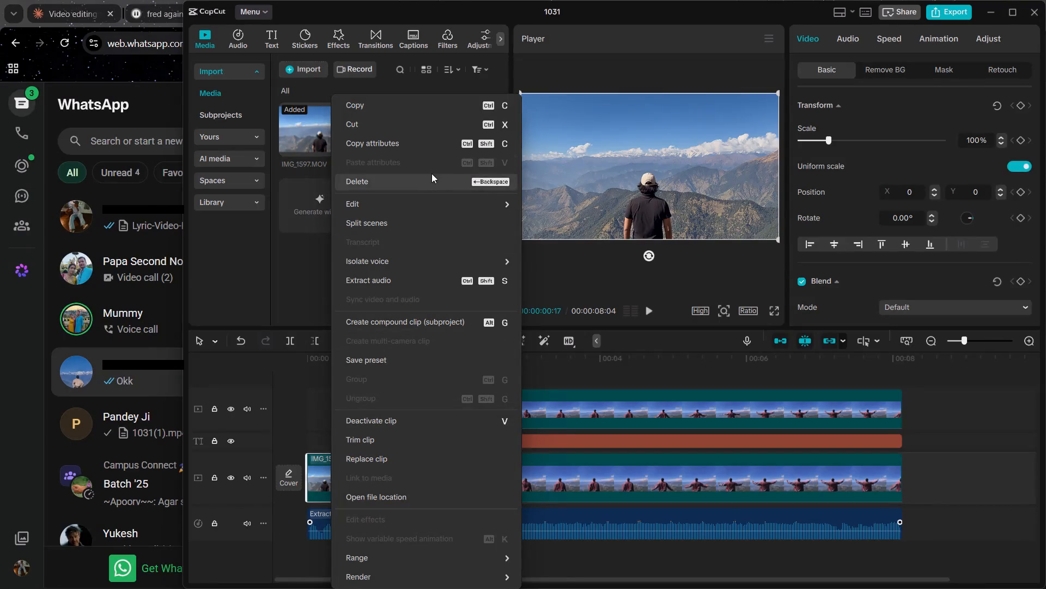
click(431, 173)
drag(417, 411, 313, 415)
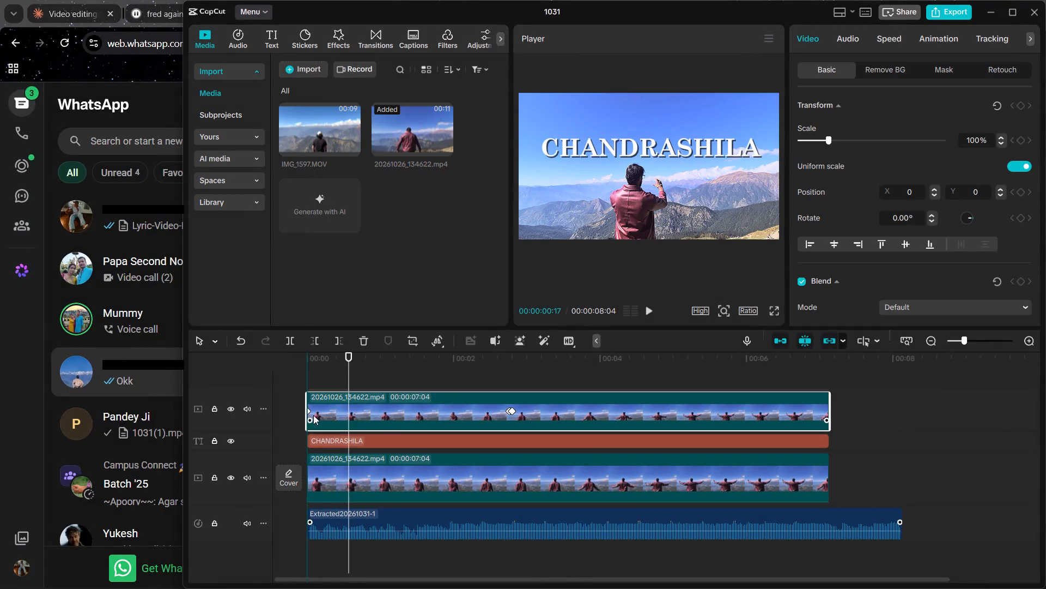
drag(313, 415, 284, 413)
Move the CHANDRASHILA title clip to start at about 00:00:01:00.
drag(326, 441, 399, 444)
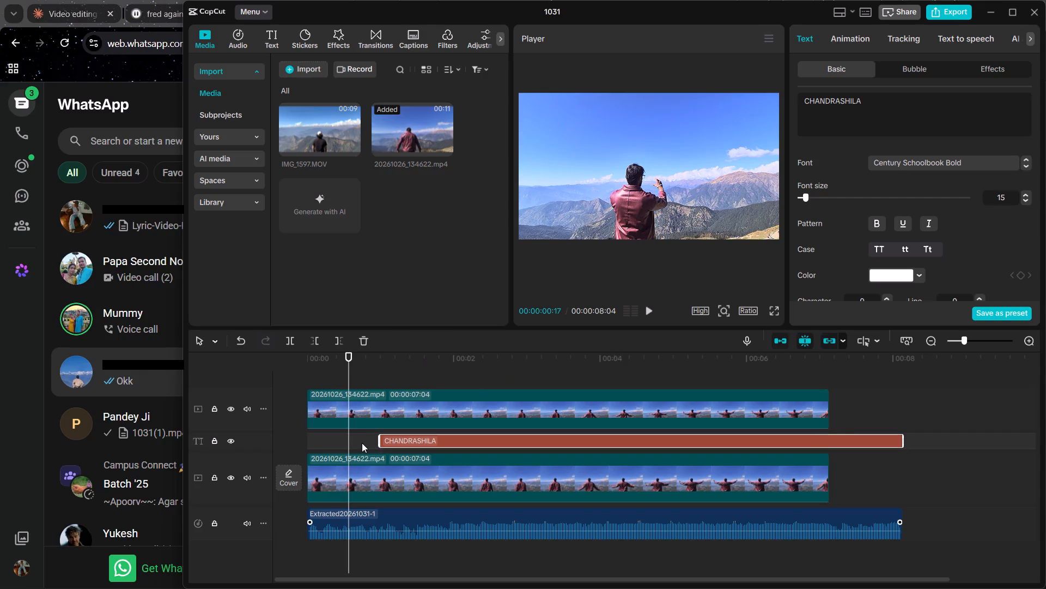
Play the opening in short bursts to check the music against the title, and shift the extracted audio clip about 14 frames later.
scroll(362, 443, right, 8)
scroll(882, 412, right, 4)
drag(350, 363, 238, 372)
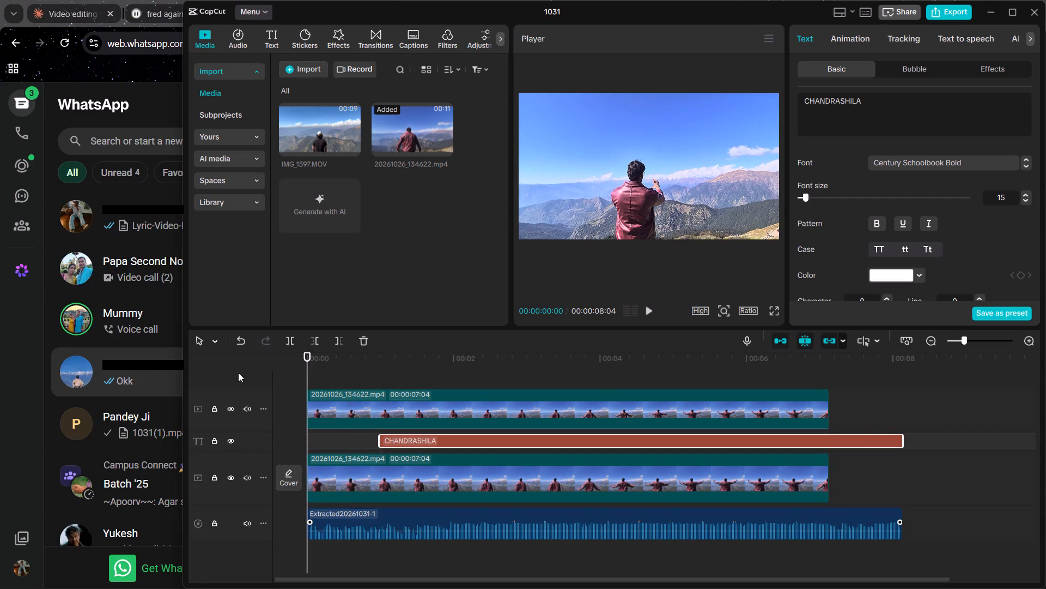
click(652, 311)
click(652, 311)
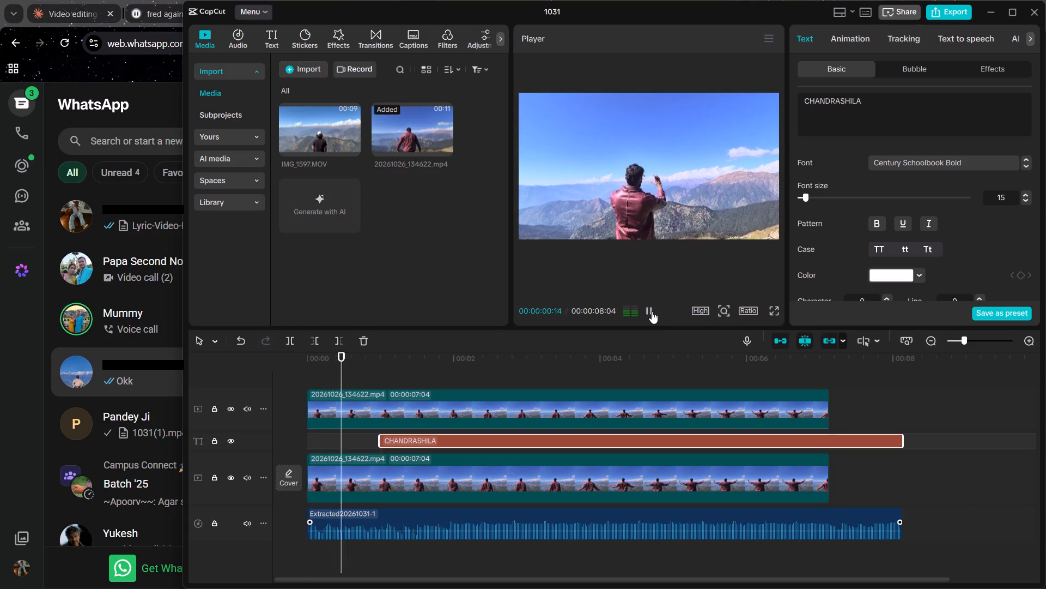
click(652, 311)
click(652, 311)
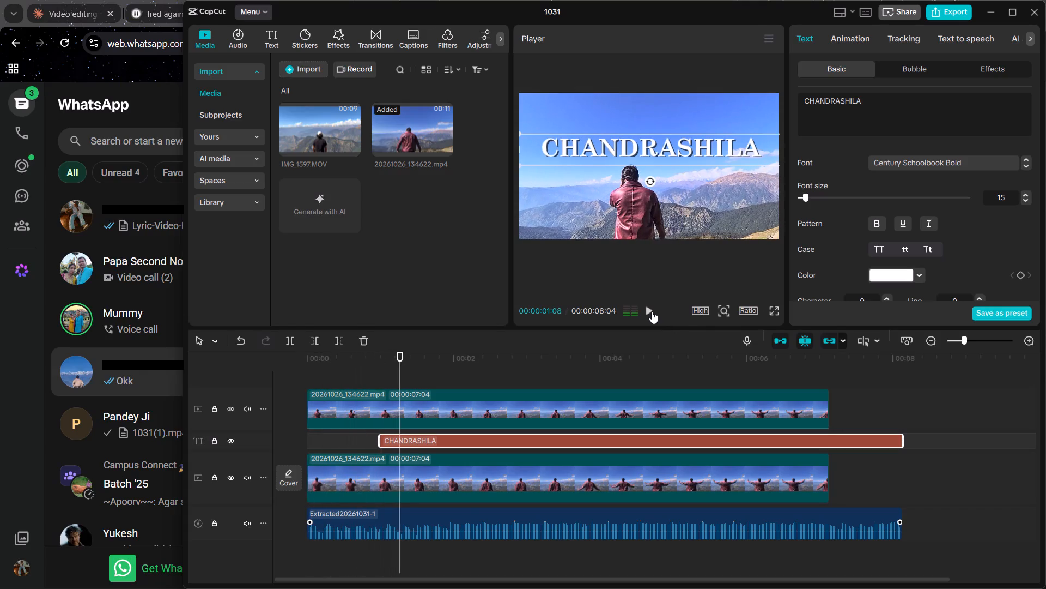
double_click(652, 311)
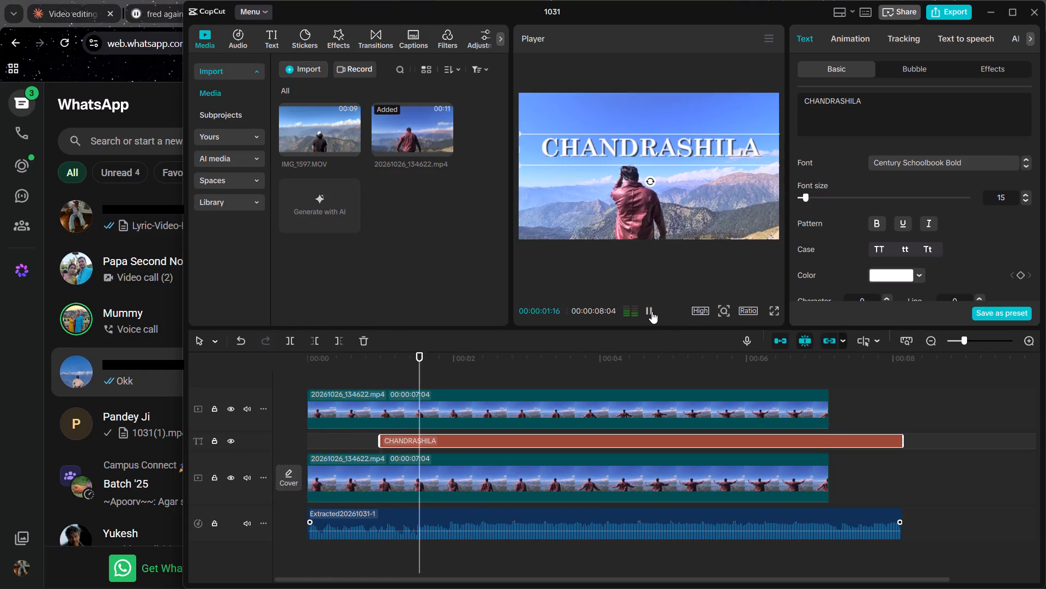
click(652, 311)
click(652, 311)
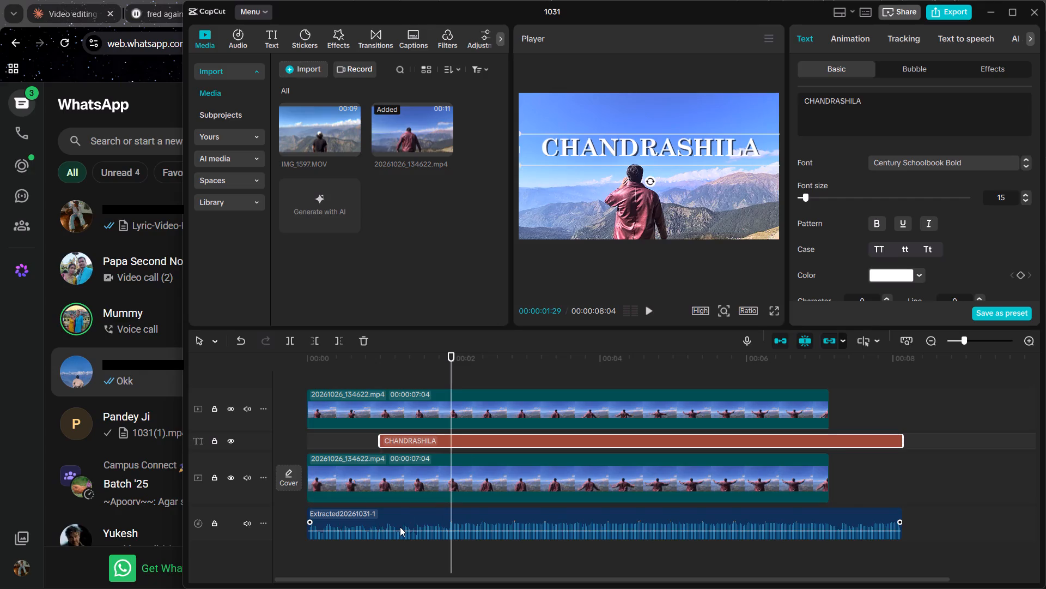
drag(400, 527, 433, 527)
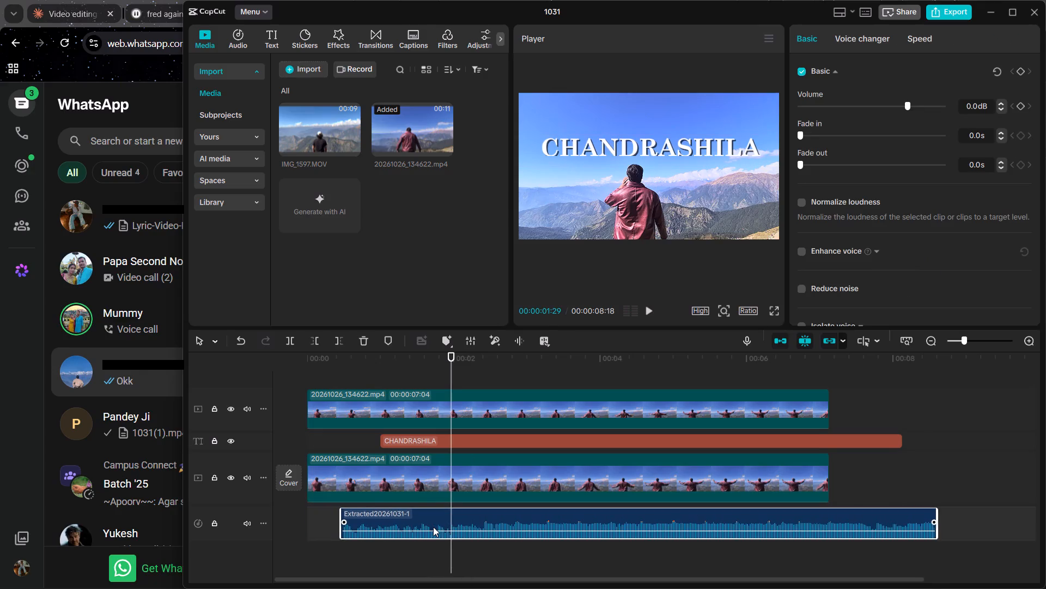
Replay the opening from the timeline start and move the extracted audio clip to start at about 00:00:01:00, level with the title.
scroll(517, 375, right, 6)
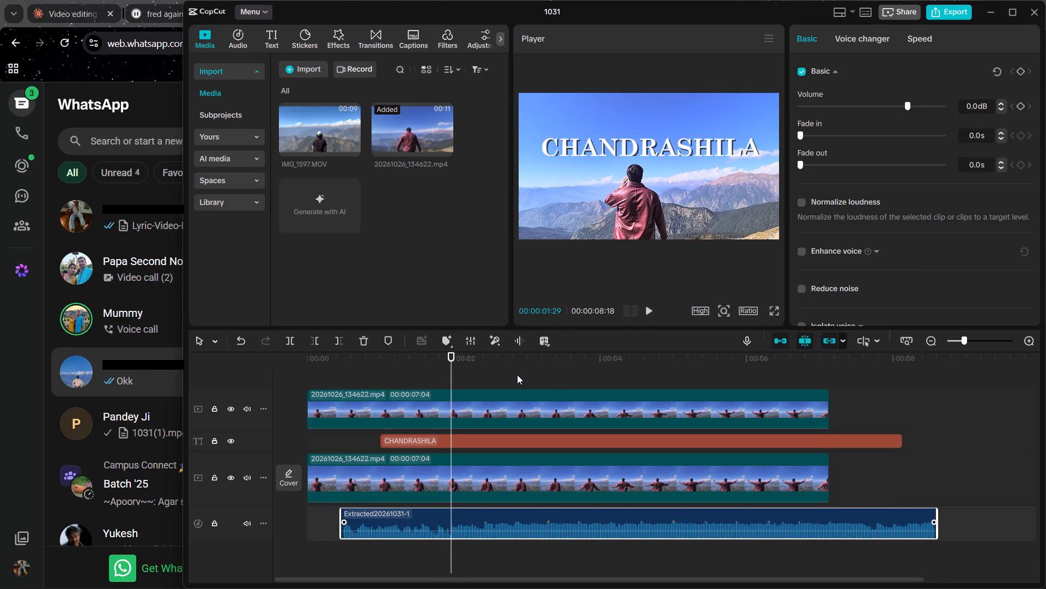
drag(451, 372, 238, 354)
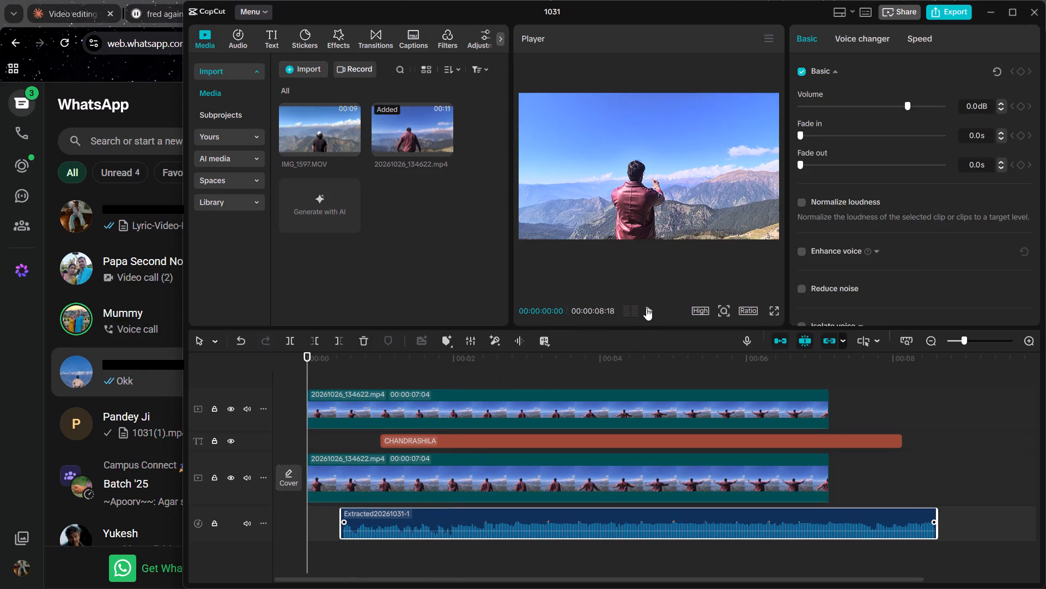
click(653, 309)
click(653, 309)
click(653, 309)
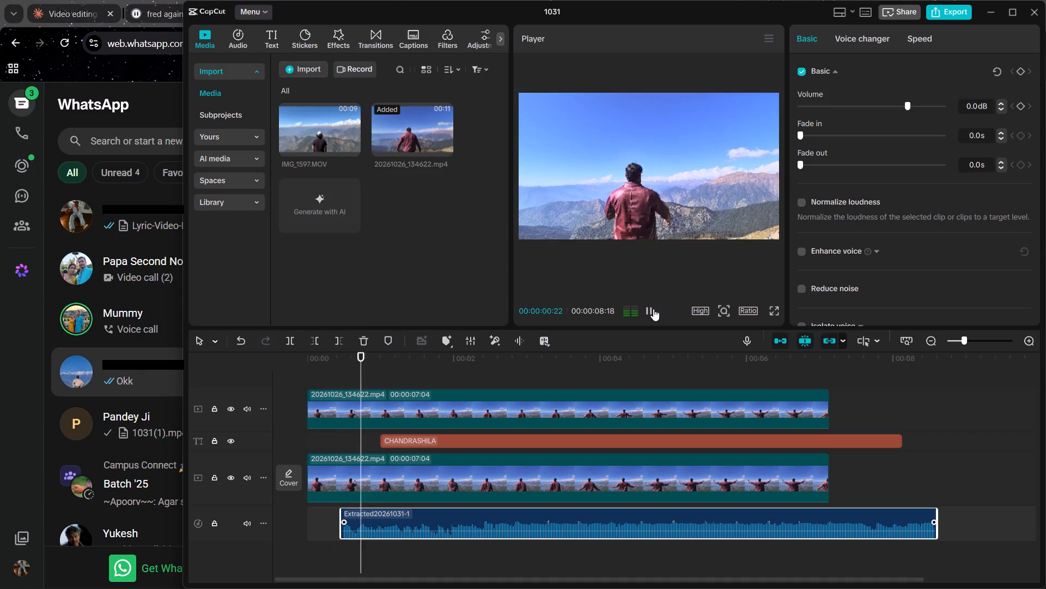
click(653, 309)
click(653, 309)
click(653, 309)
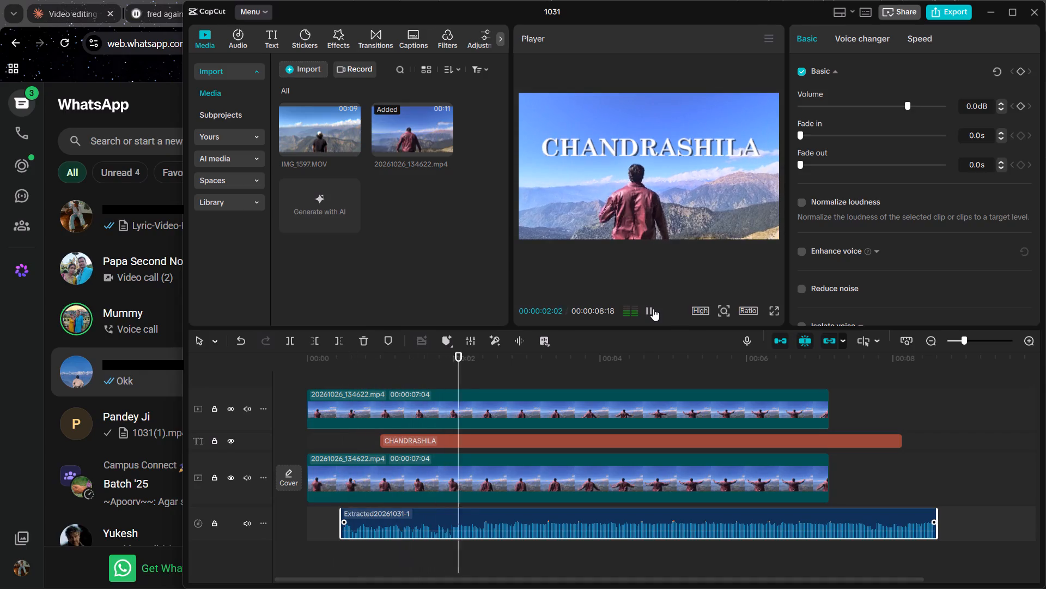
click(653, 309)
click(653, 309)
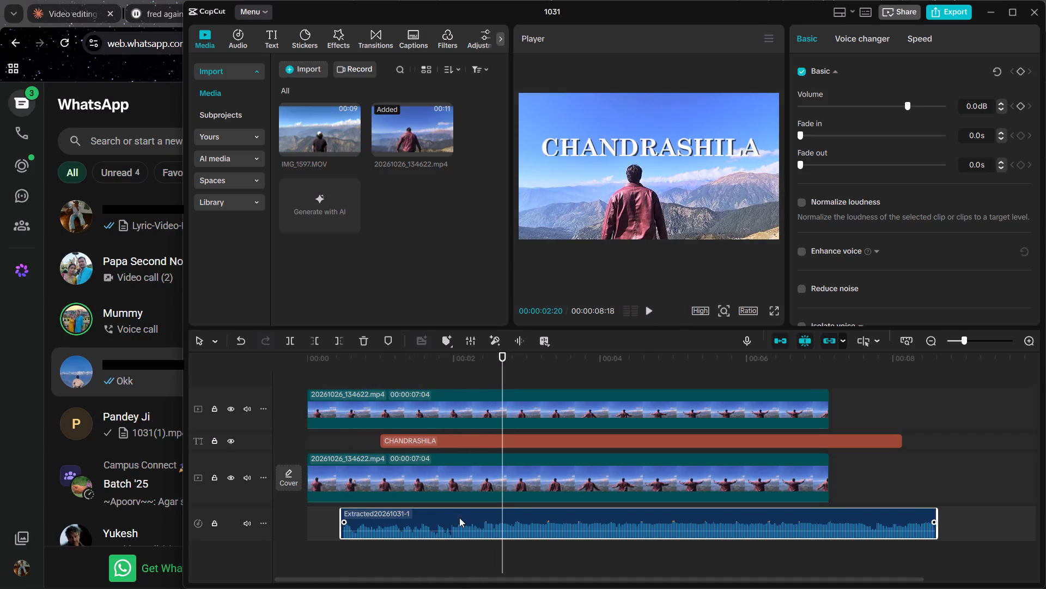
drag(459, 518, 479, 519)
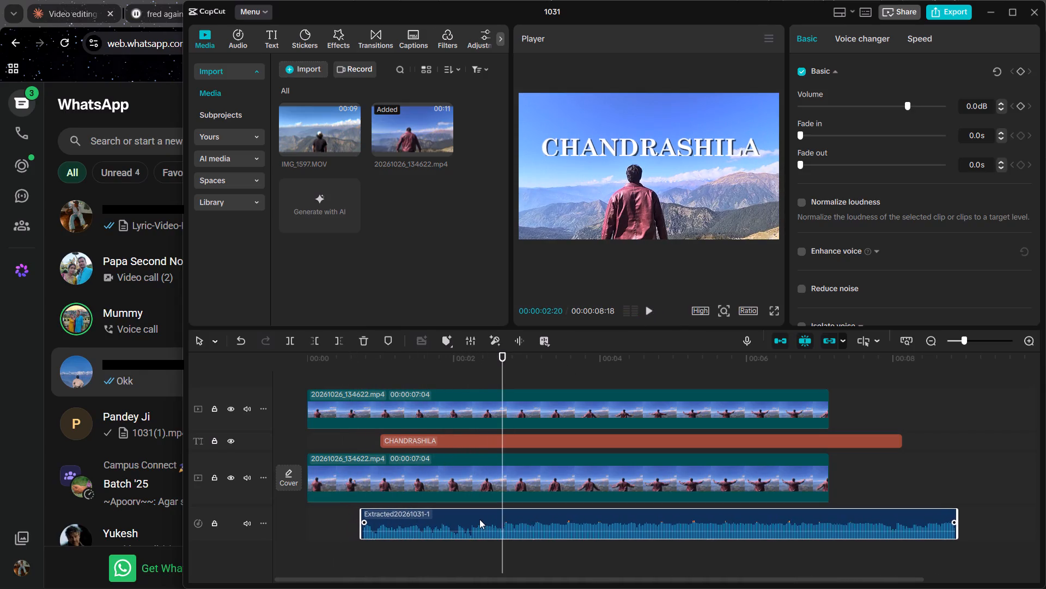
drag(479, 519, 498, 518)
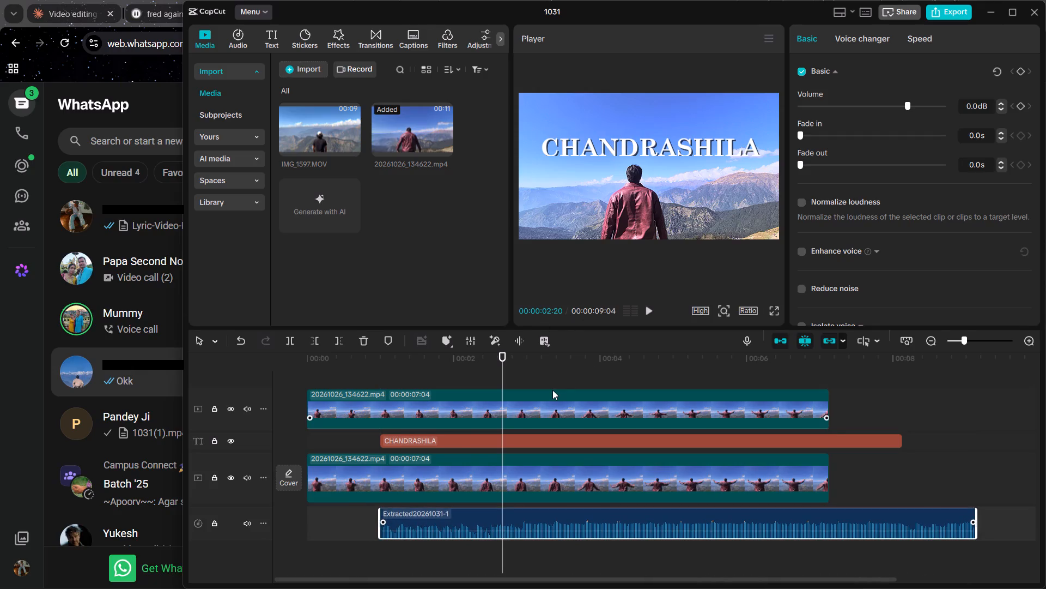
Play the edit to about 00:00:04:02 and move the extracted audio clip to start at about 00:00:01:14.
click(502, 439)
drag(501, 374, 355, 361)
click(657, 305)
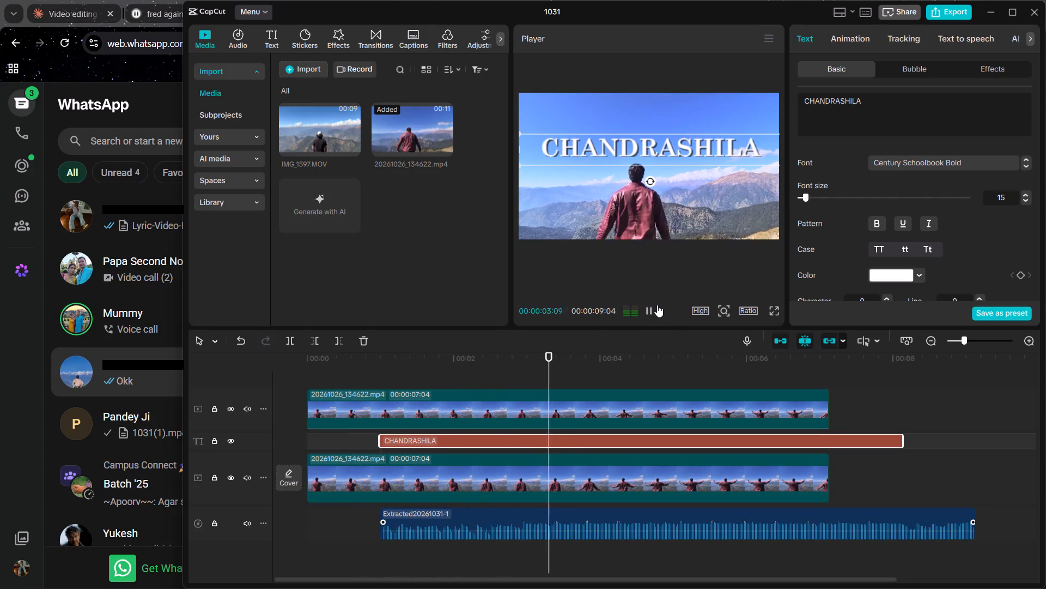
click(657, 305)
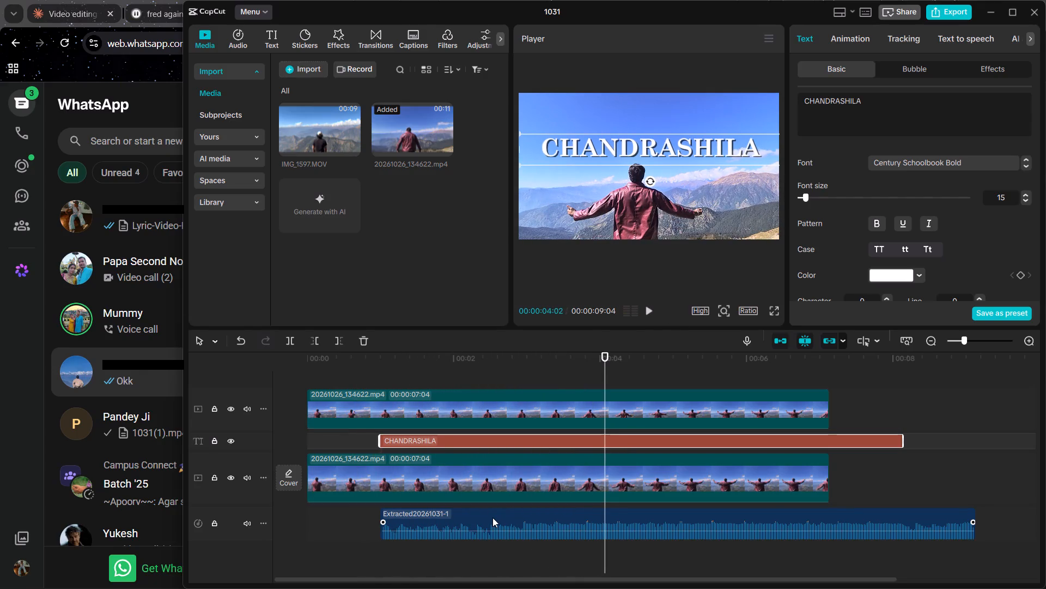
drag(492, 518, 526, 518)
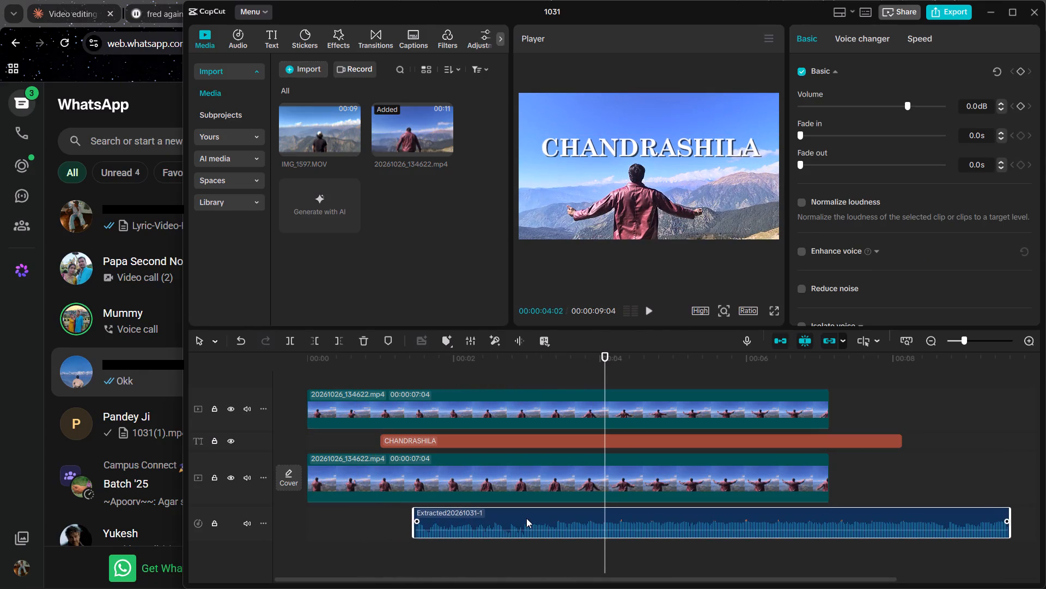
drag(526, 518, 526, 513)
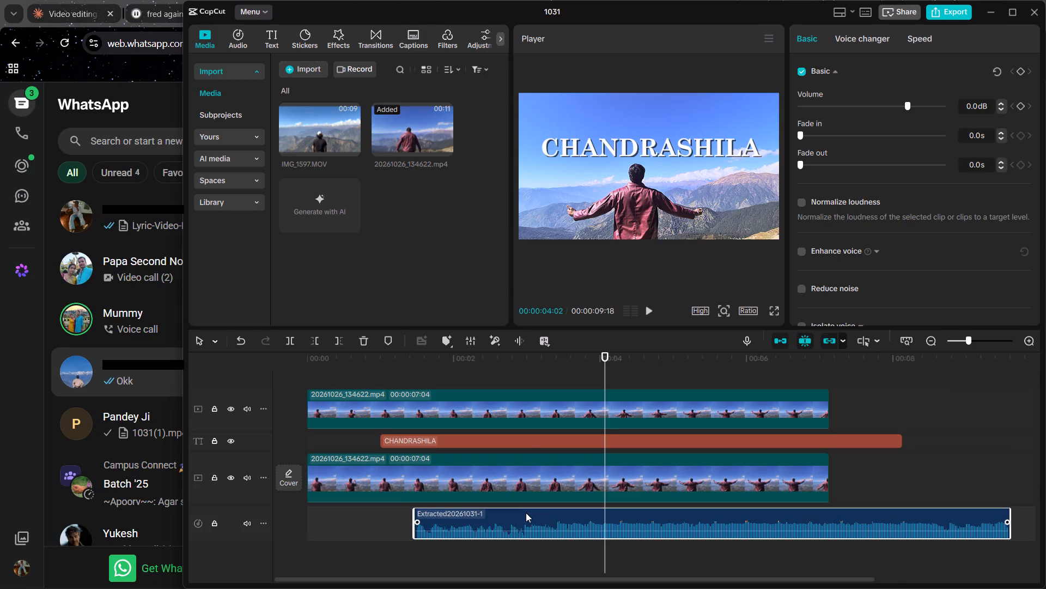
Replay the edit from about 00:00:01:06 and from the extracted audio's start at 00:00:01:14 to check the music against the footage.
drag(603, 370, 559, 375)
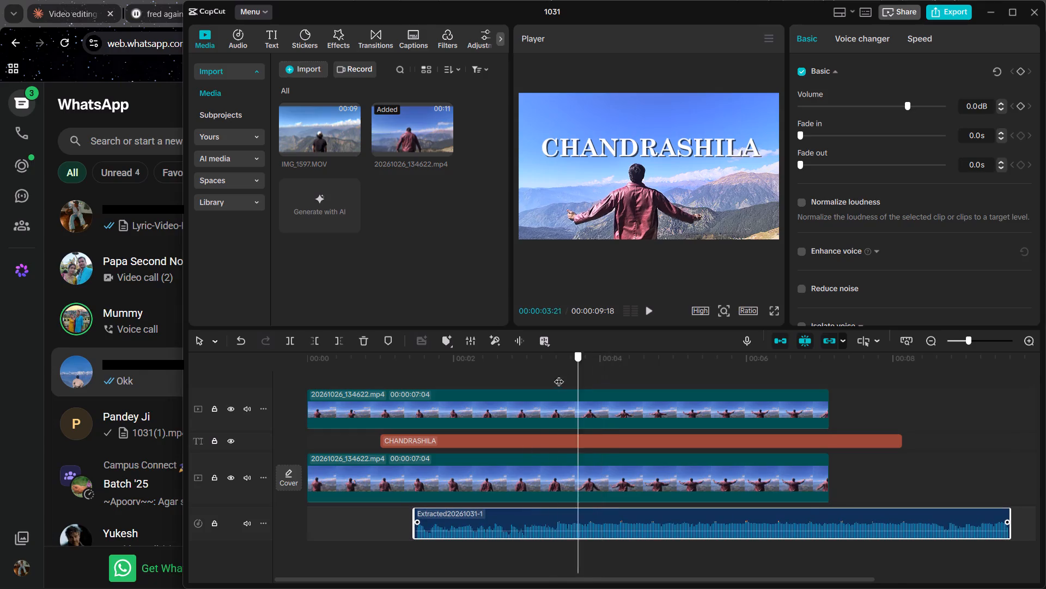
drag(559, 375, 396, 366)
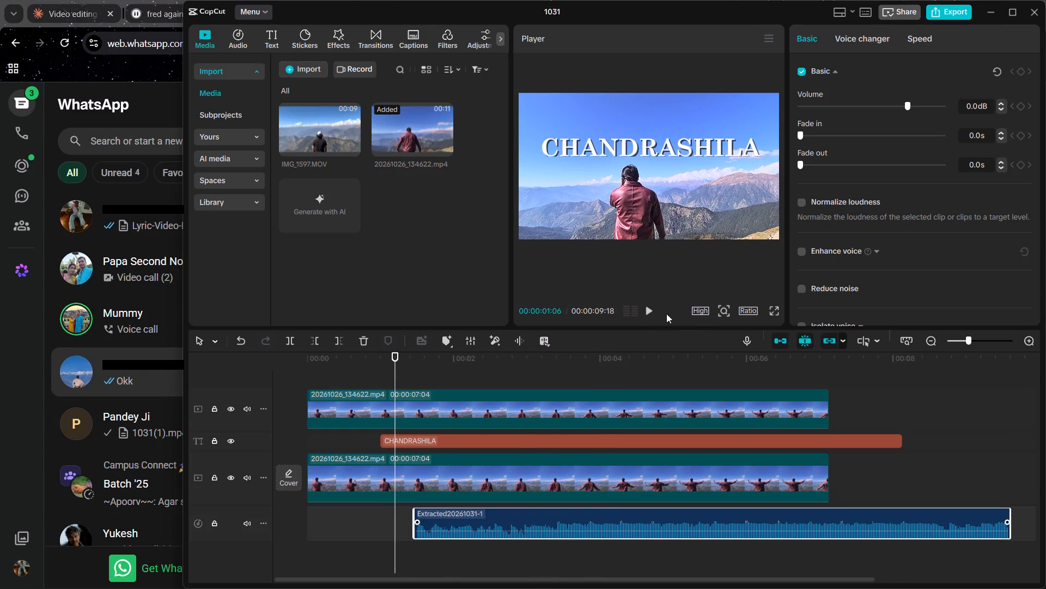
click(654, 311)
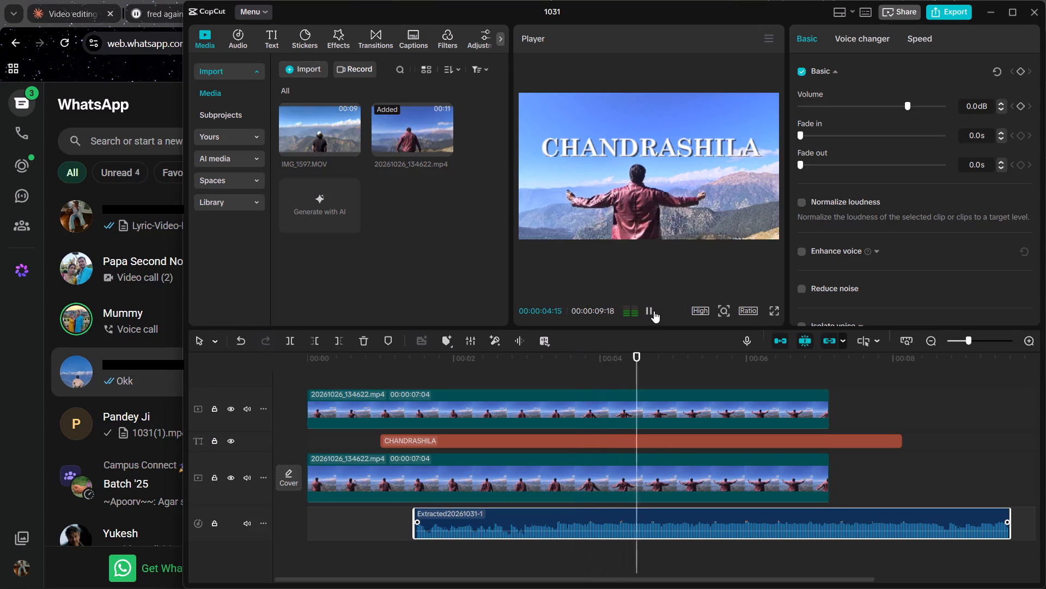
click(654, 311)
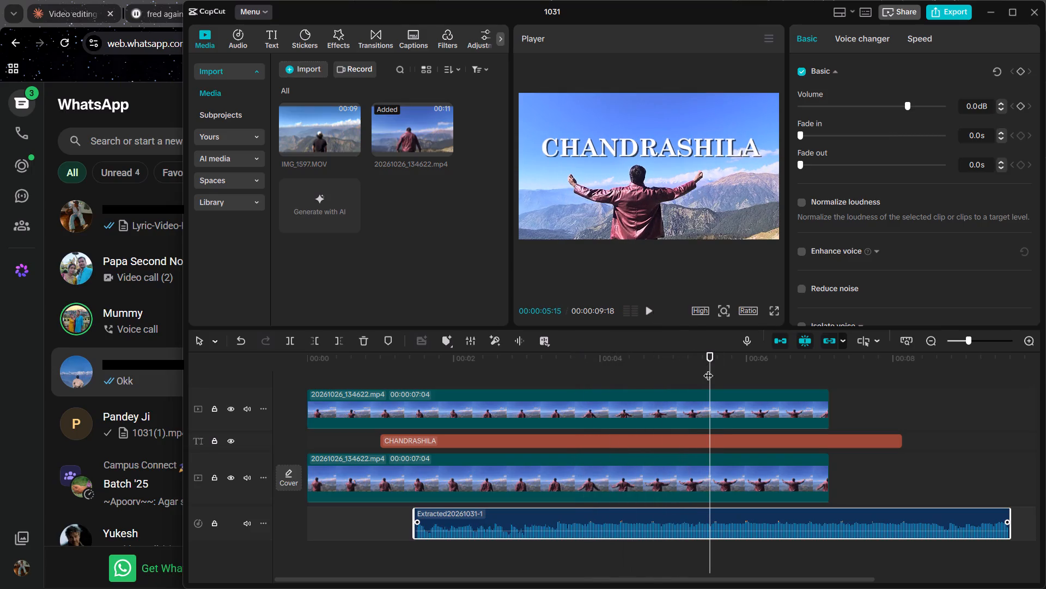
drag(708, 369, 416, 418)
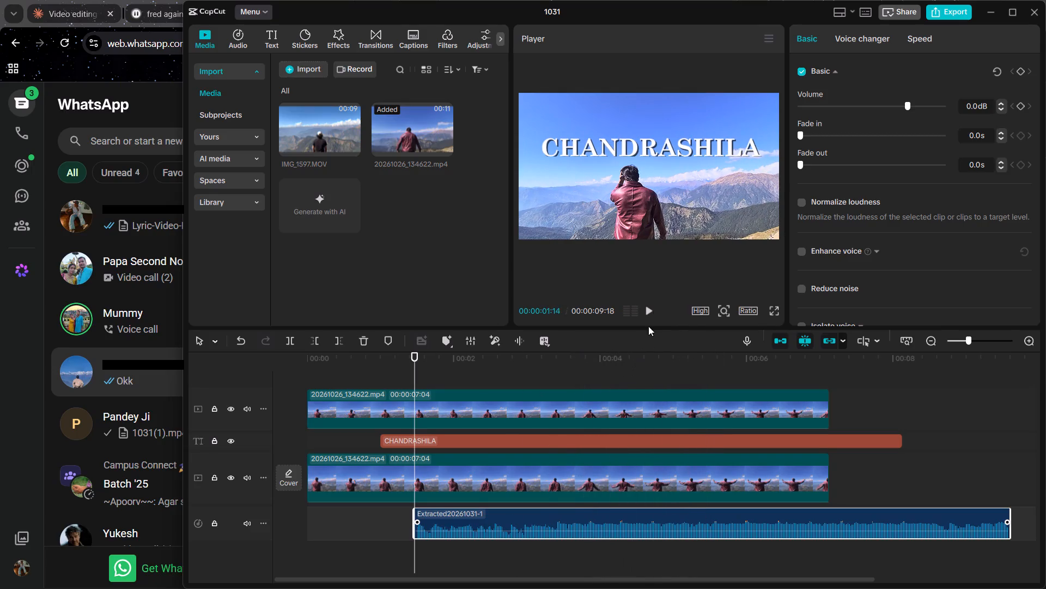
click(647, 316)
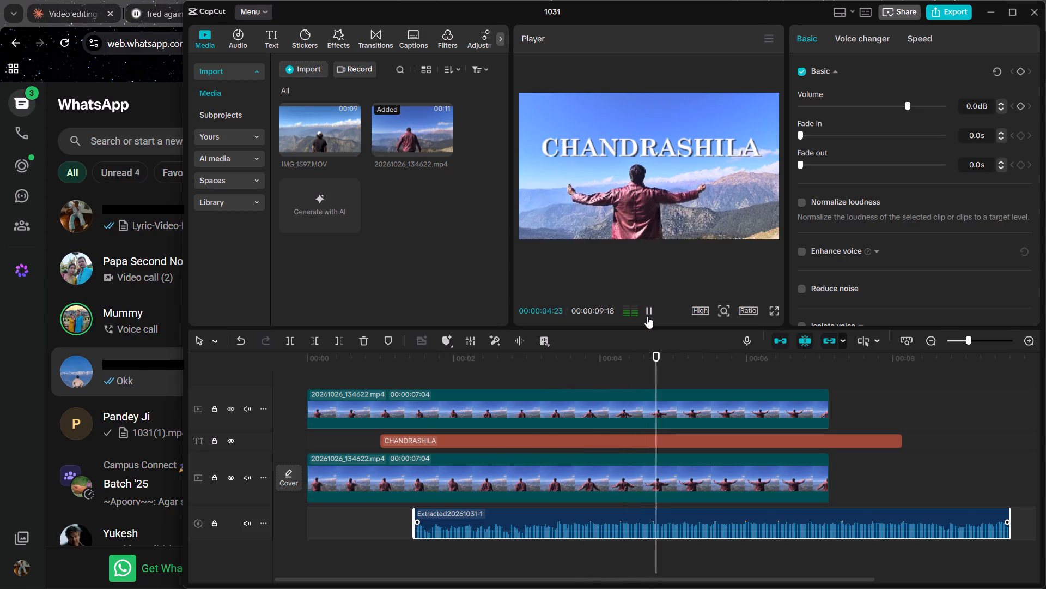
click(647, 316)
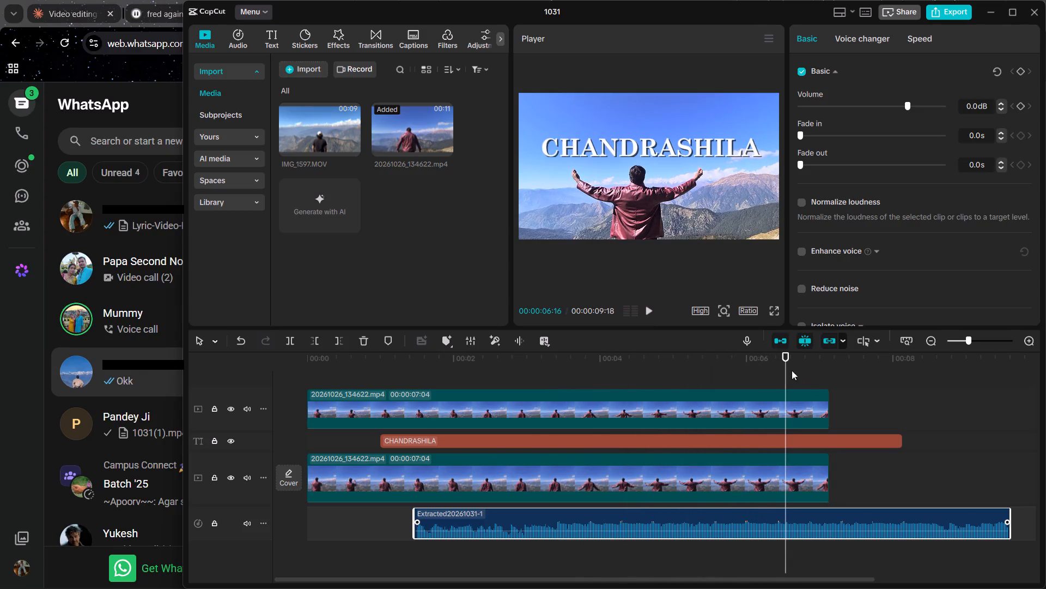
Replay the edit from the timeline start to about 00:00:04:06 to check the extracted audio's timing against the title and video clips.
drag(784, 366, 260, 381)
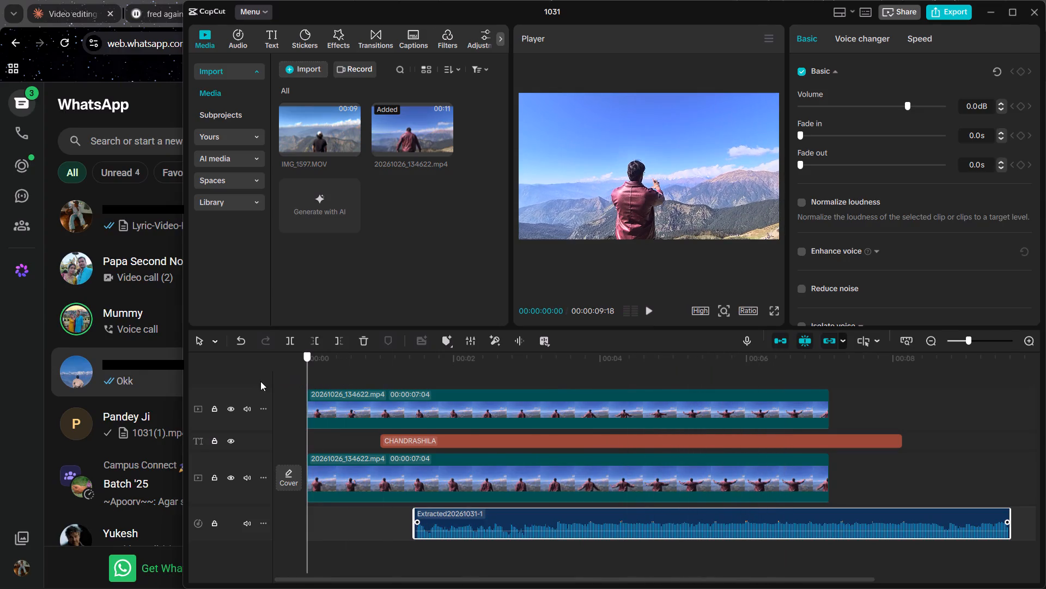
click(373, 466)
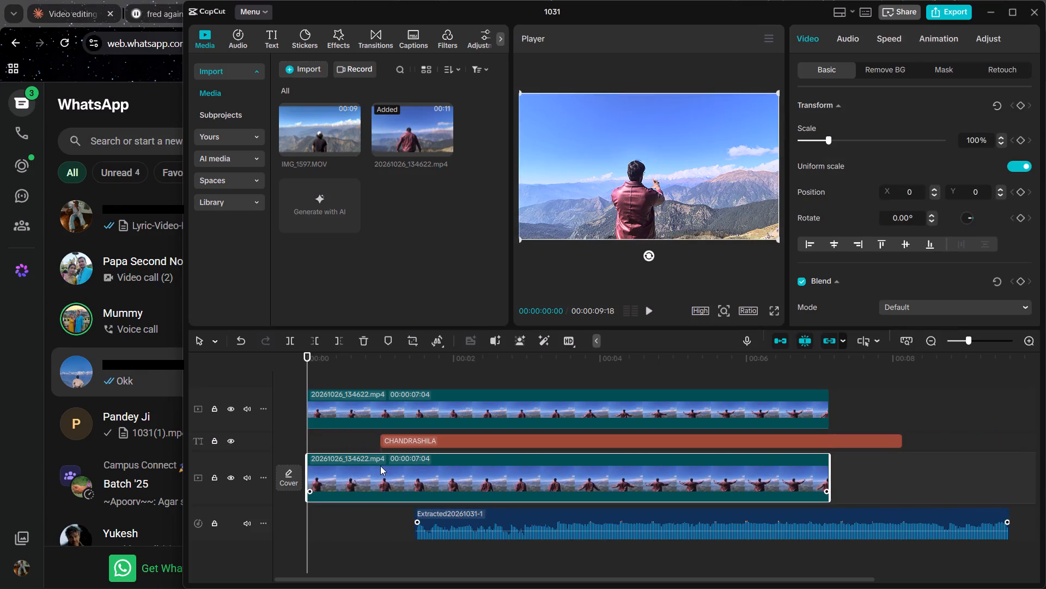
click(388, 480)
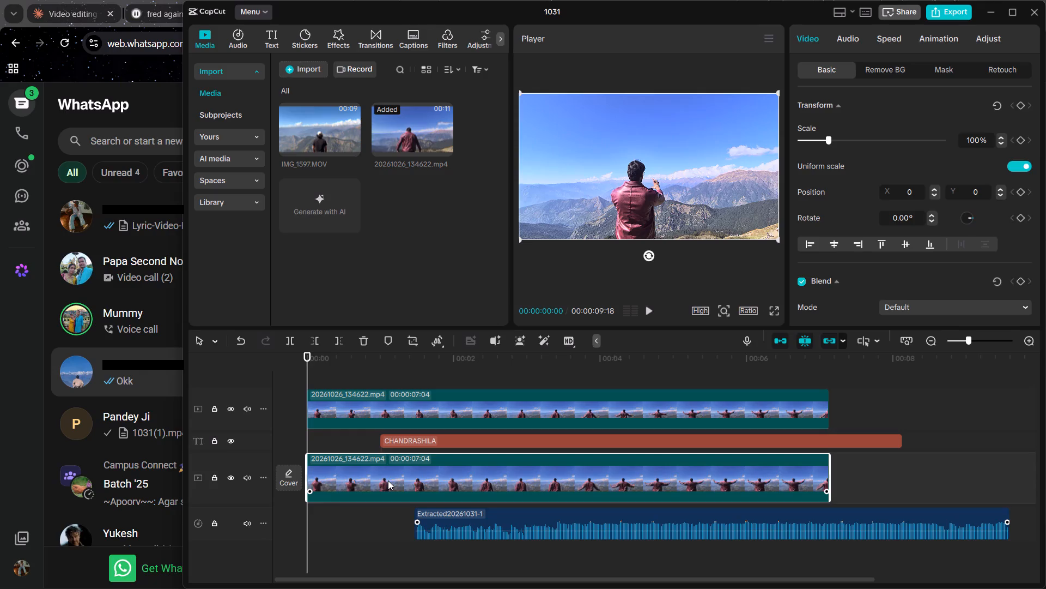
click(446, 477)
click(440, 521)
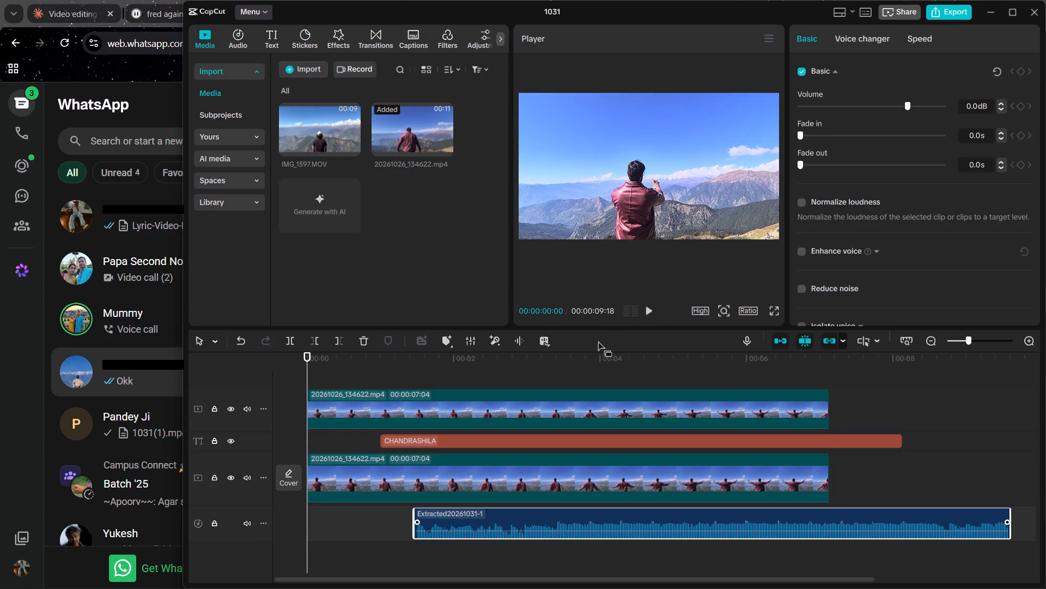
click(650, 315)
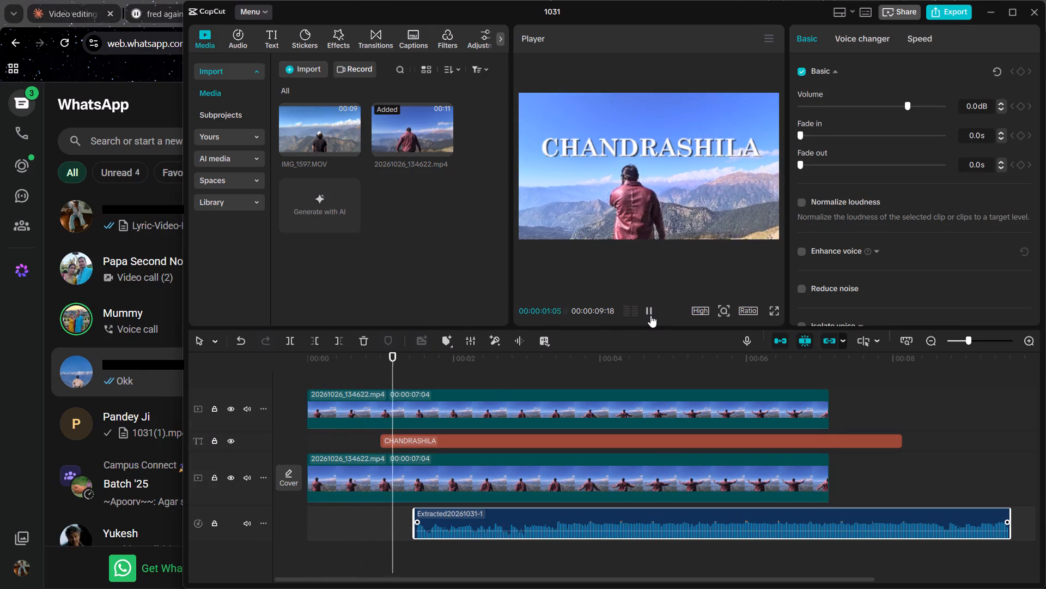
click(650, 315)
click(650, 315)
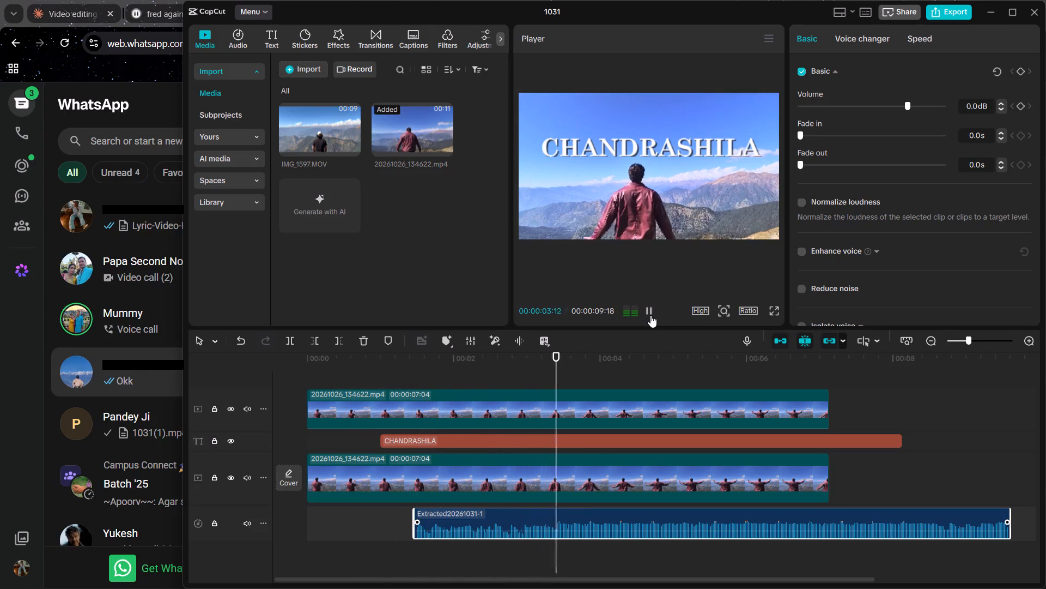
click(650, 315)
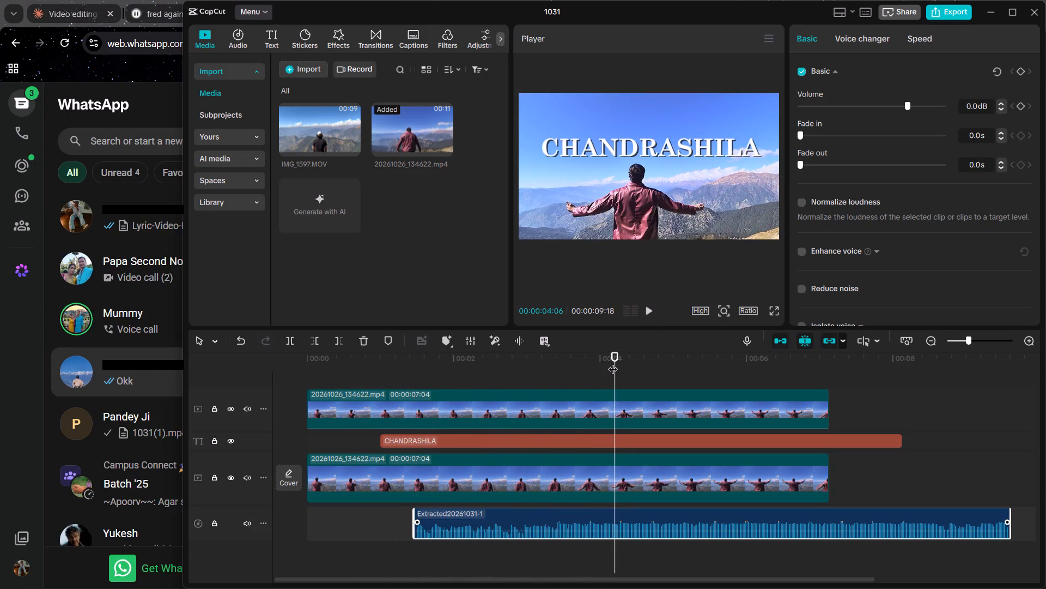
Move the CHANDRASHILA title clip to start at about 00:00:02:04.
drag(613, 362, 383, 402)
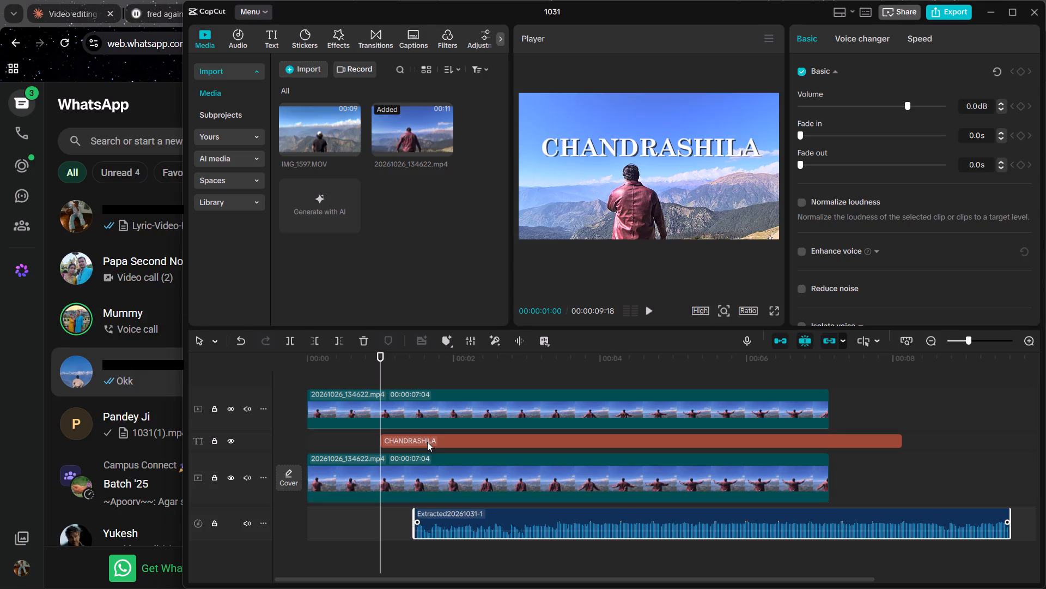
drag(427, 443, 509, 443)
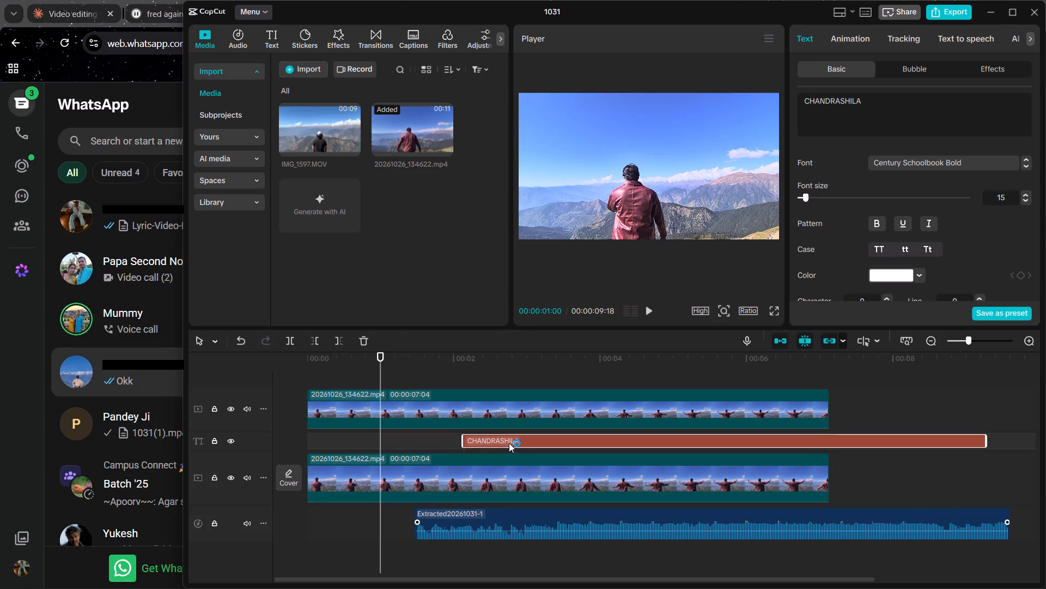
Split both 20261026_134622 video clips at 00:00:01:00 and delete the opening one-second piece of each.
click(390, 473)
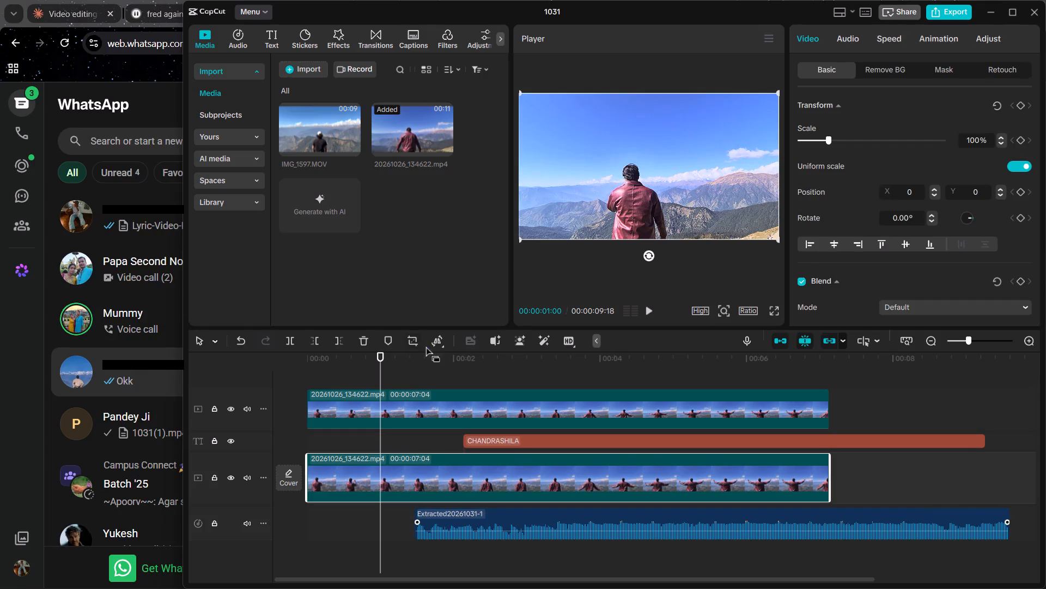
click(288, 340)
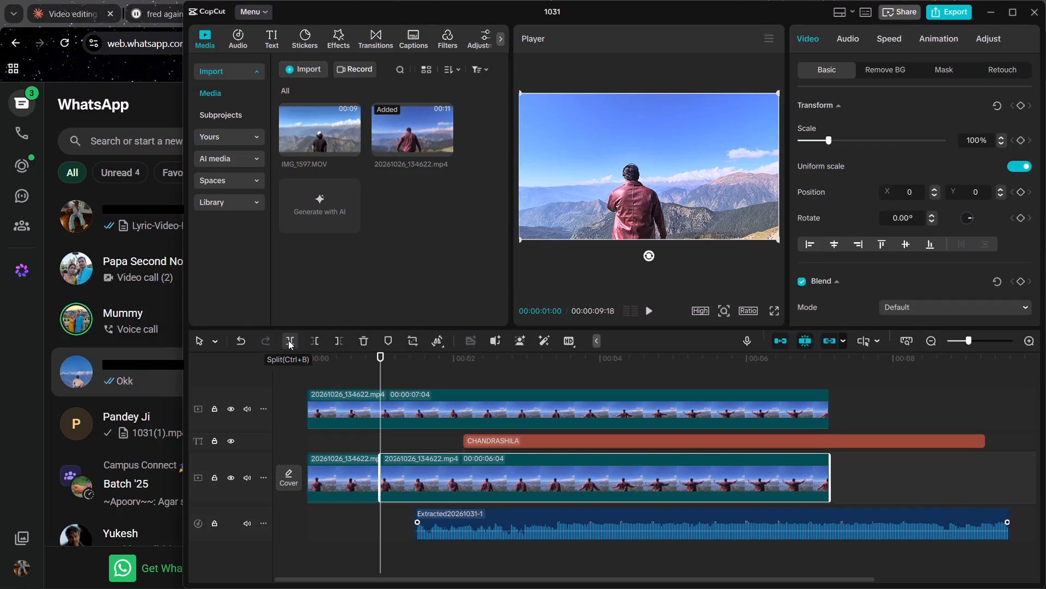
click(331, 476)
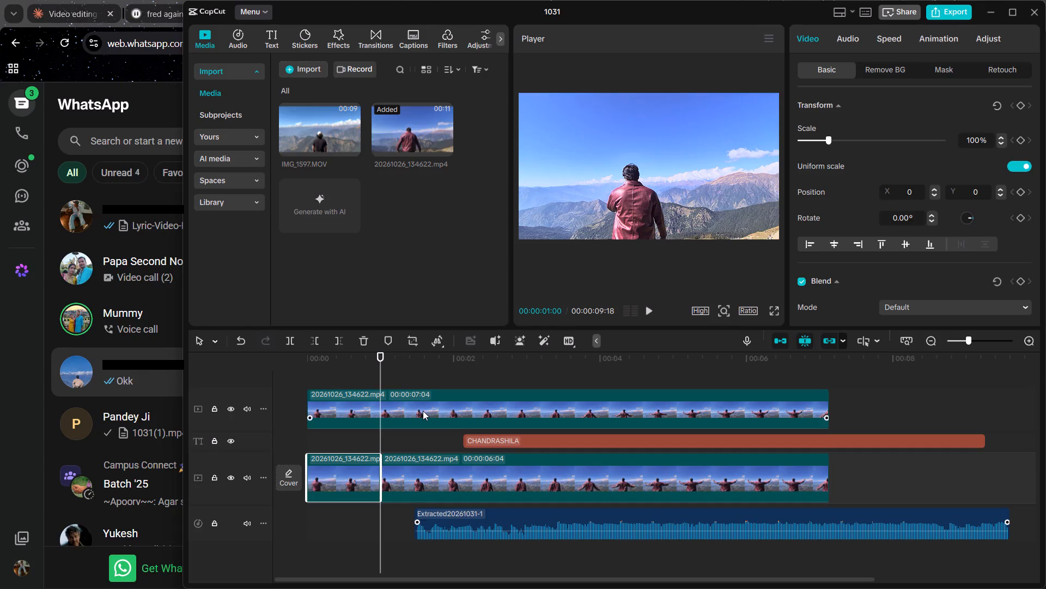
click(423, 411)
click(293, 336)
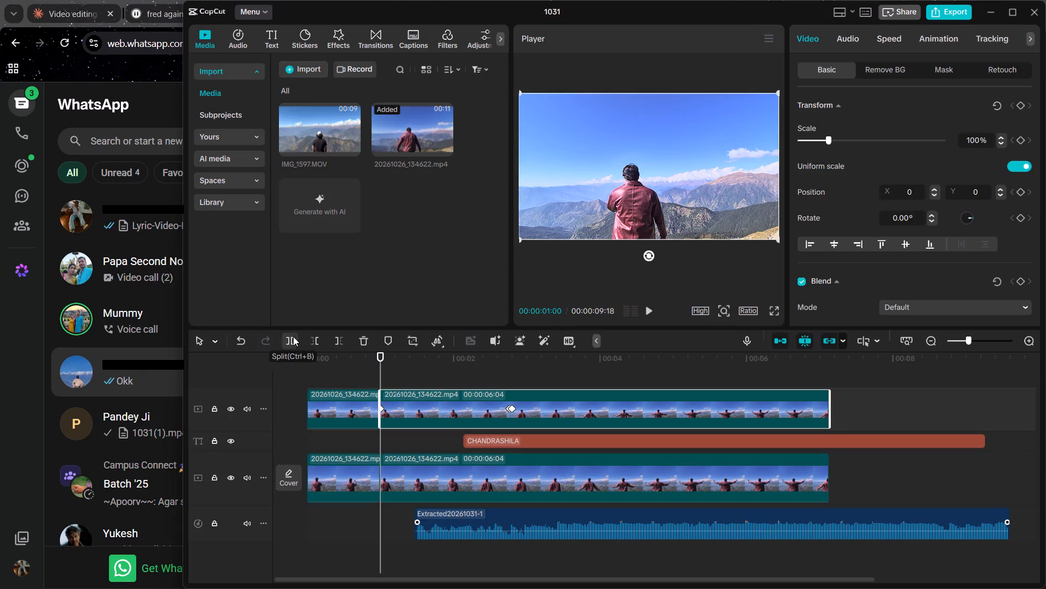
click(323, 404)
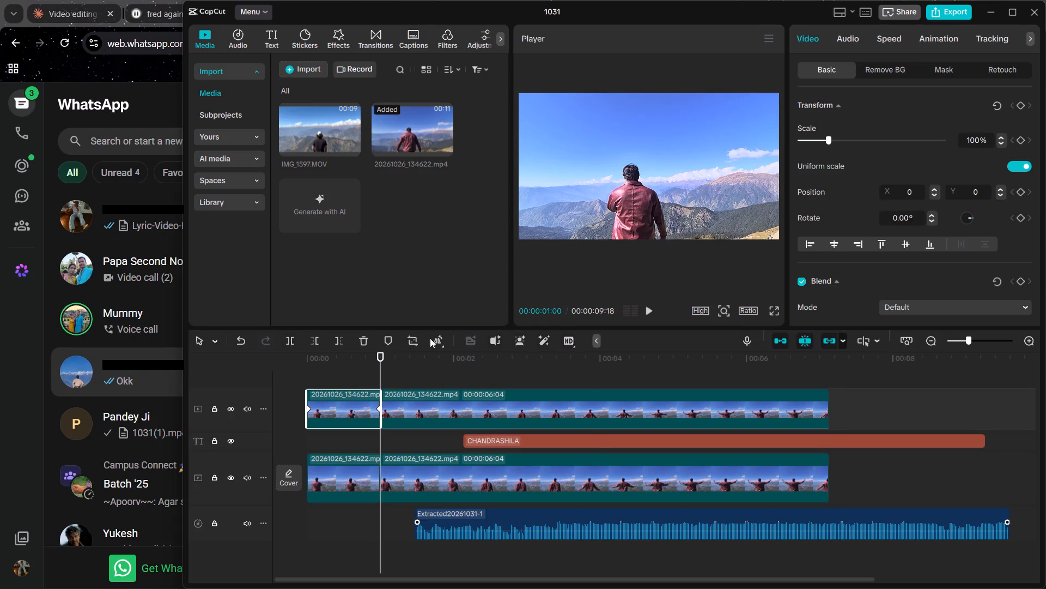
click(363, 339)
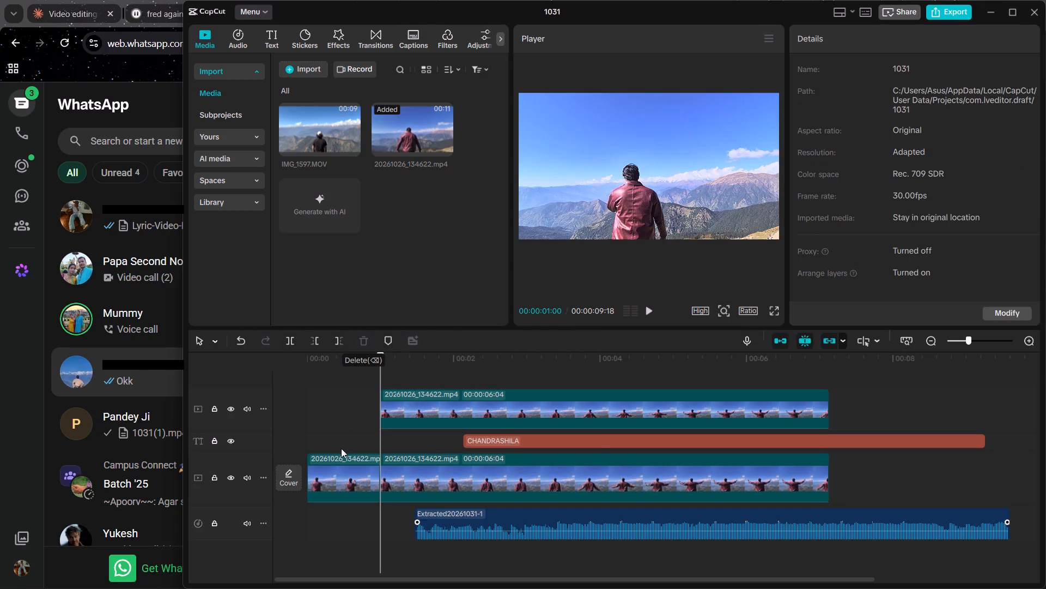
click(339, 471)
click(363, 340)
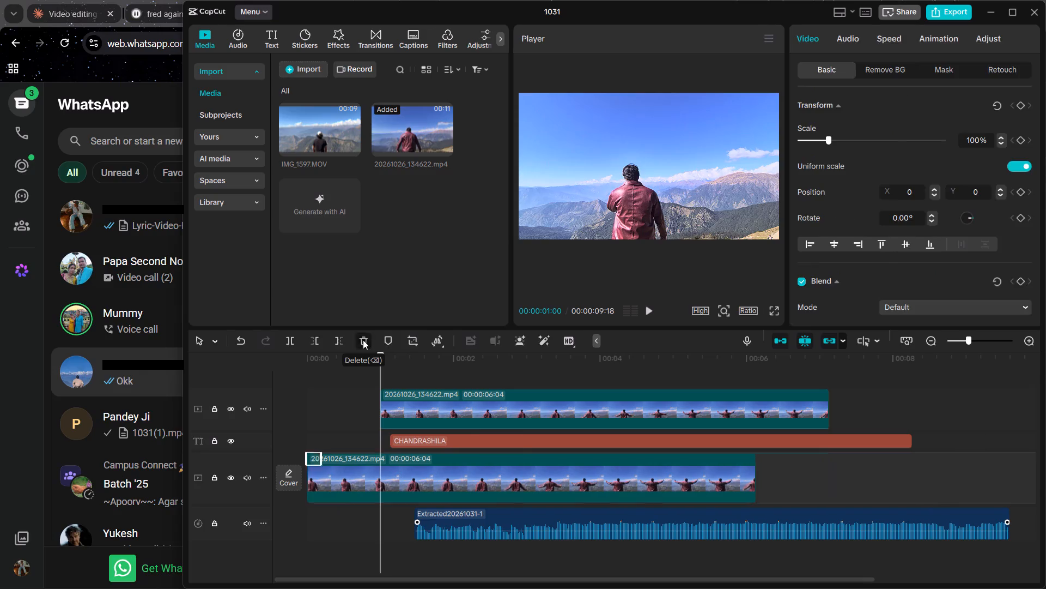
Move the trimmed overlay video clip above the title to the timeline start, aligned with the main video clip.
drag(432, 408, 443, 408)
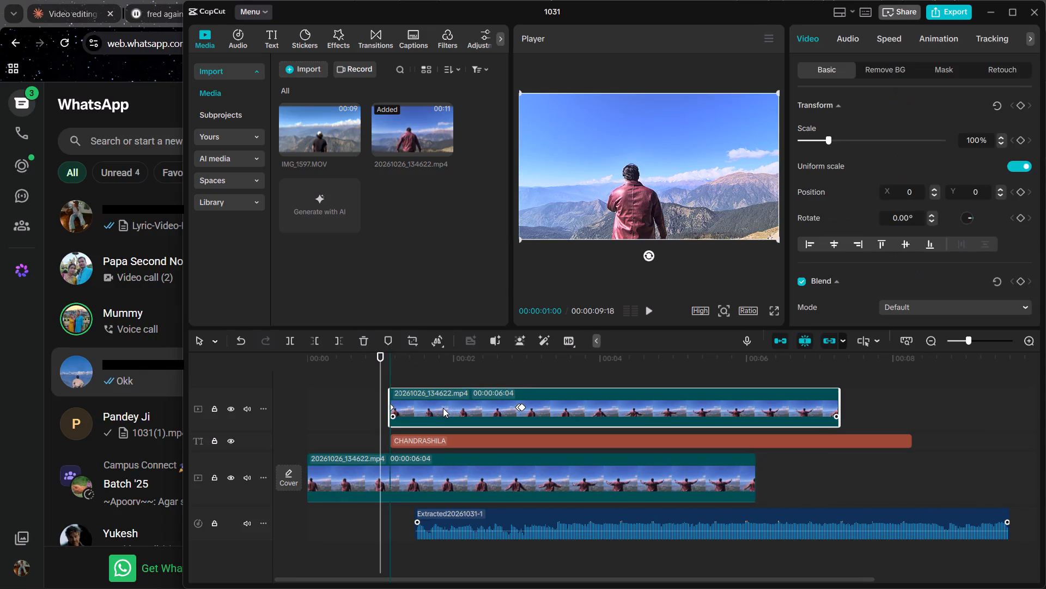
drag(443, 408, 353, 404)
click(353, 404)
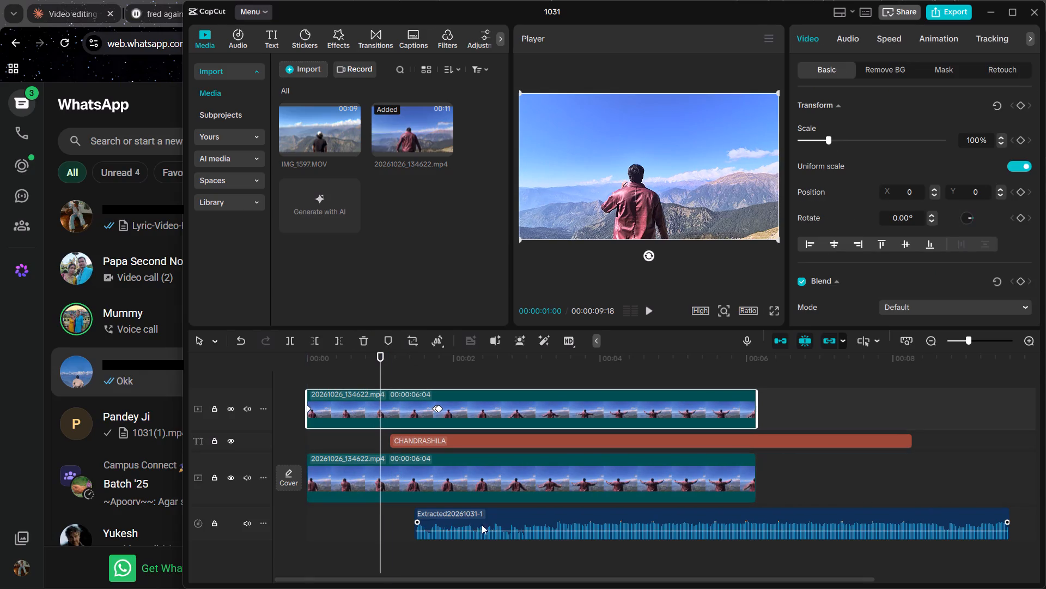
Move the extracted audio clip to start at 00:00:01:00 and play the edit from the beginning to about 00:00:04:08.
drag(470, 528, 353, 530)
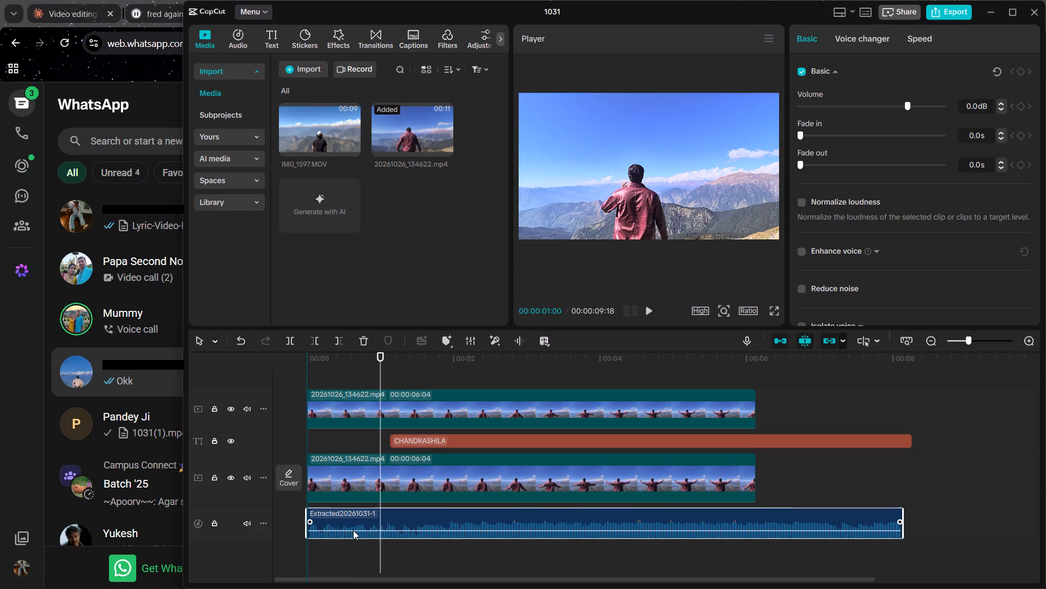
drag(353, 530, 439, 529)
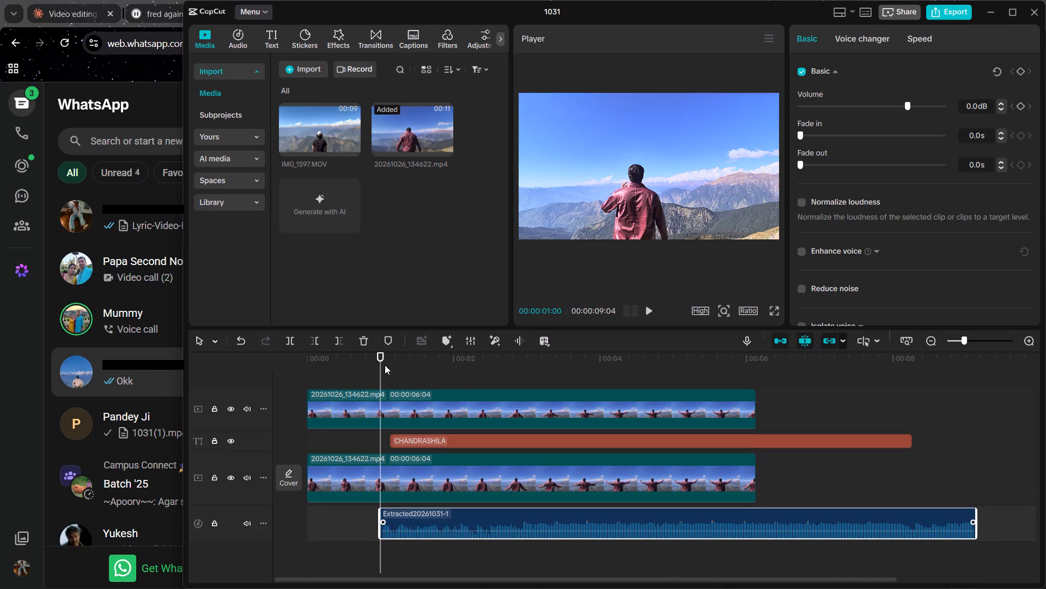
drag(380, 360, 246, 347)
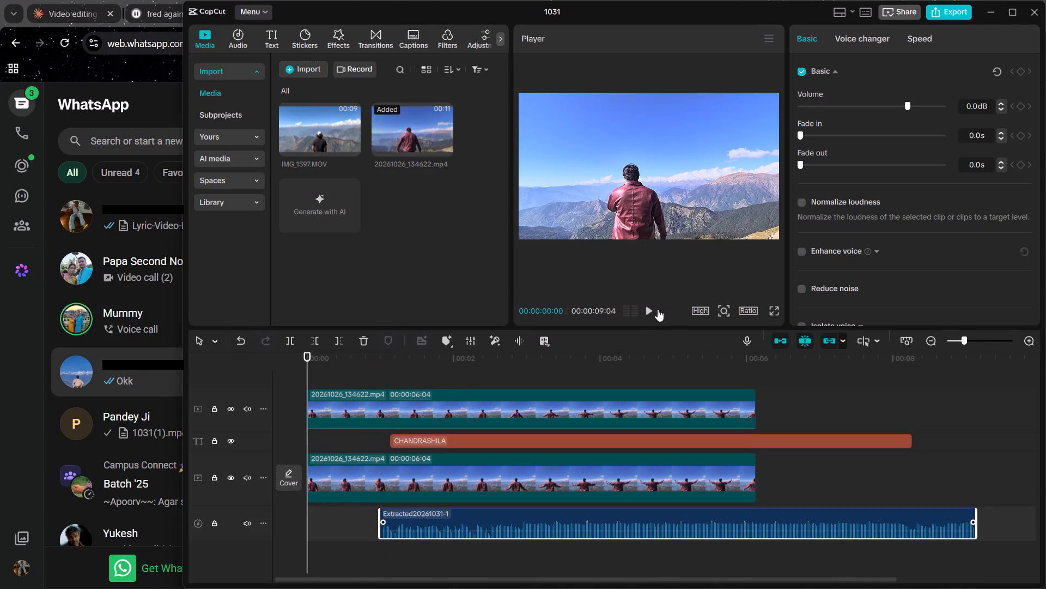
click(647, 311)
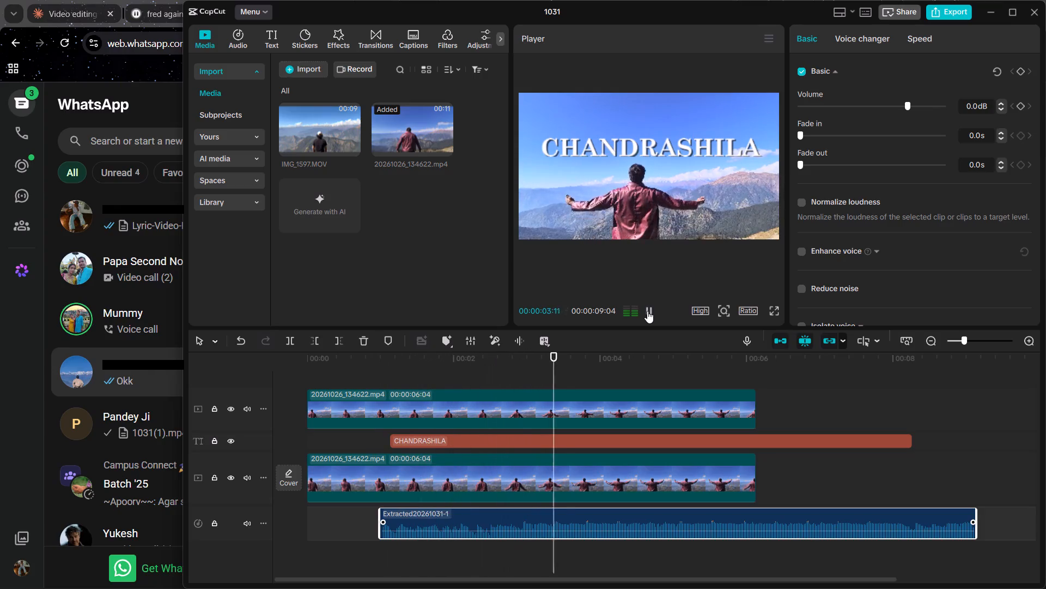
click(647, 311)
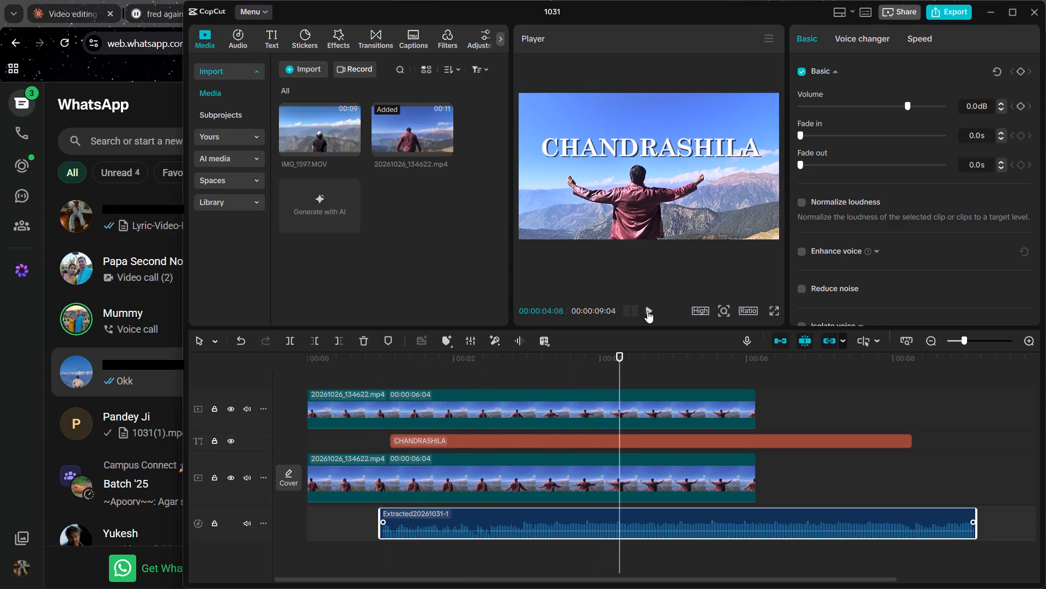
Move the extracted audio clip to the timeline start and play the edit from the beginning to about 00:00:03:15.
drag(620, 369, 179, 380)
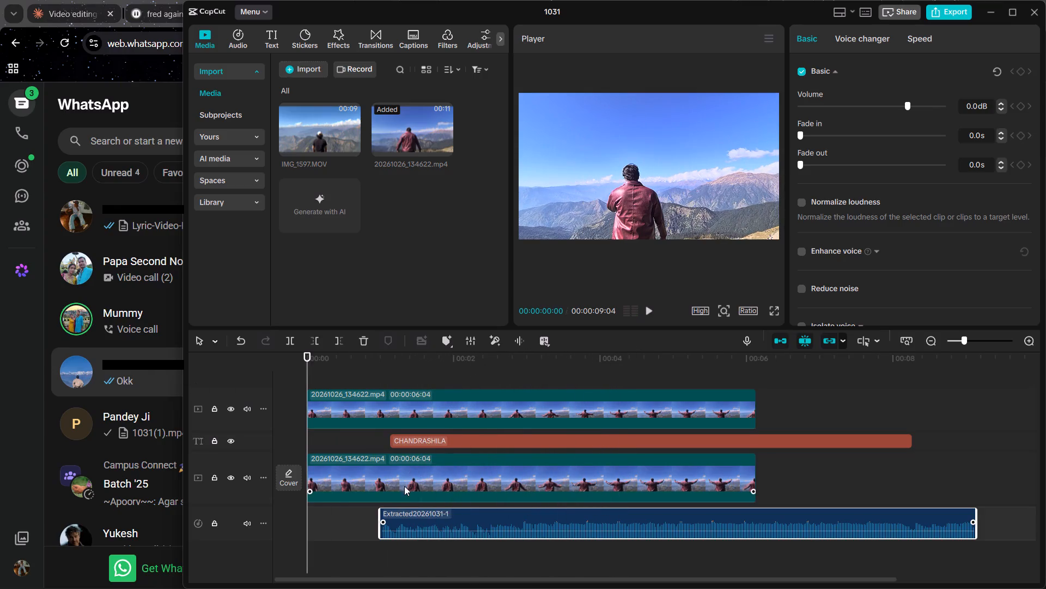
drag(400, 519, 277, 515)
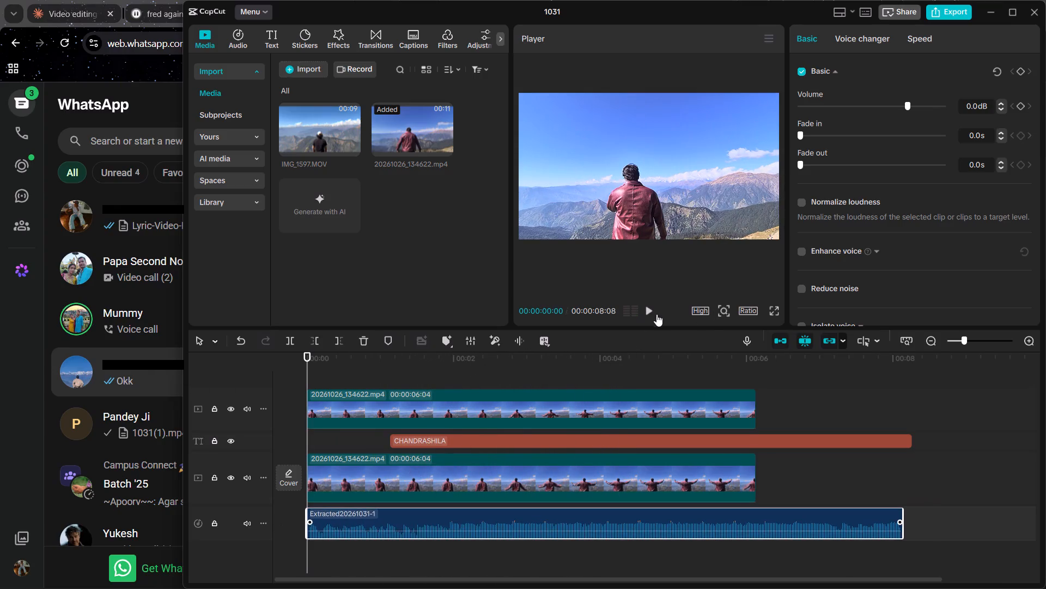
click(650, 310)
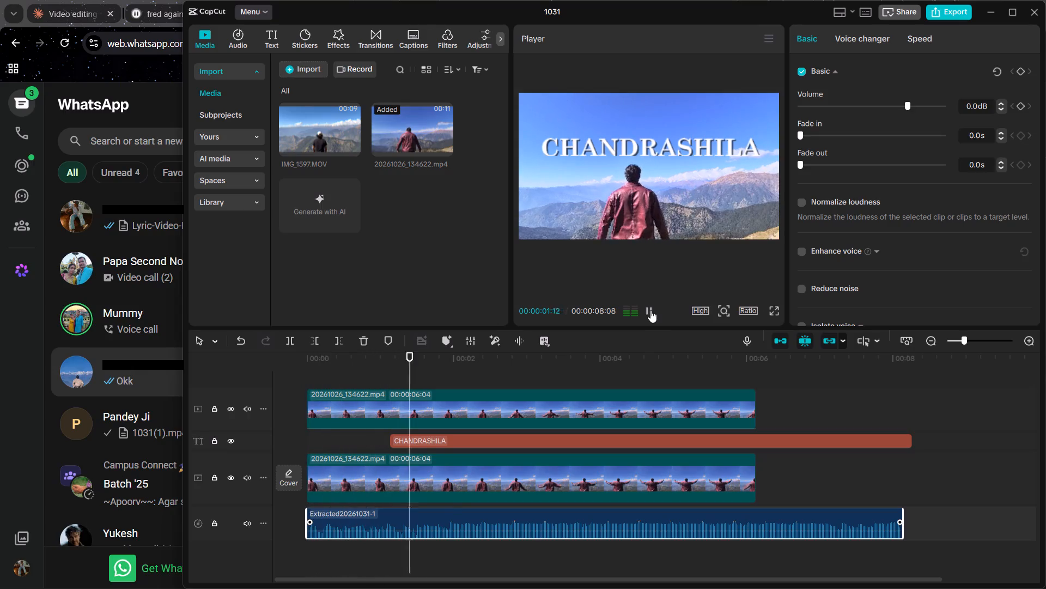
click(650, 310)
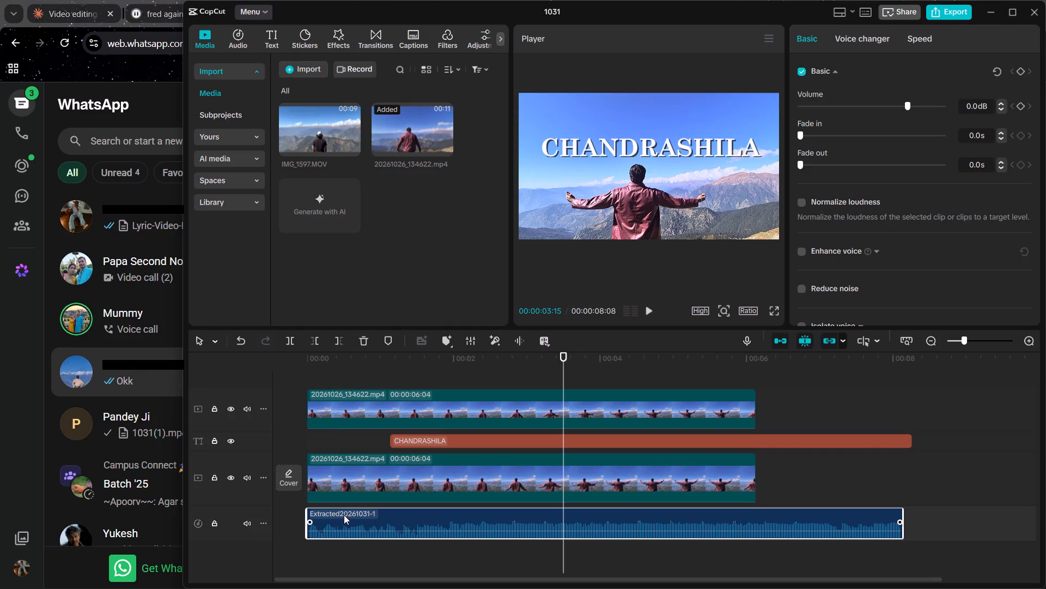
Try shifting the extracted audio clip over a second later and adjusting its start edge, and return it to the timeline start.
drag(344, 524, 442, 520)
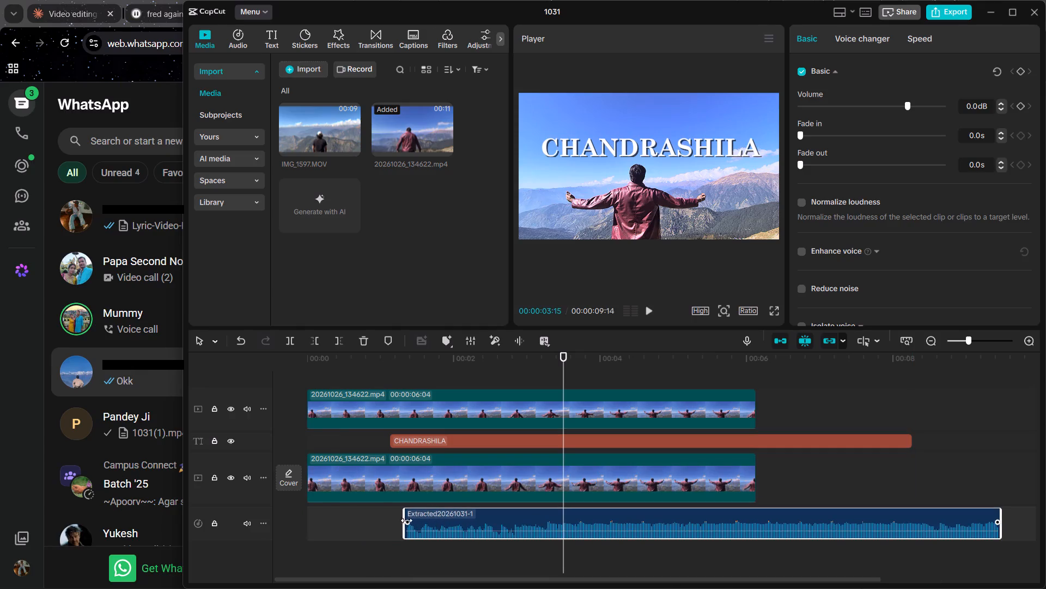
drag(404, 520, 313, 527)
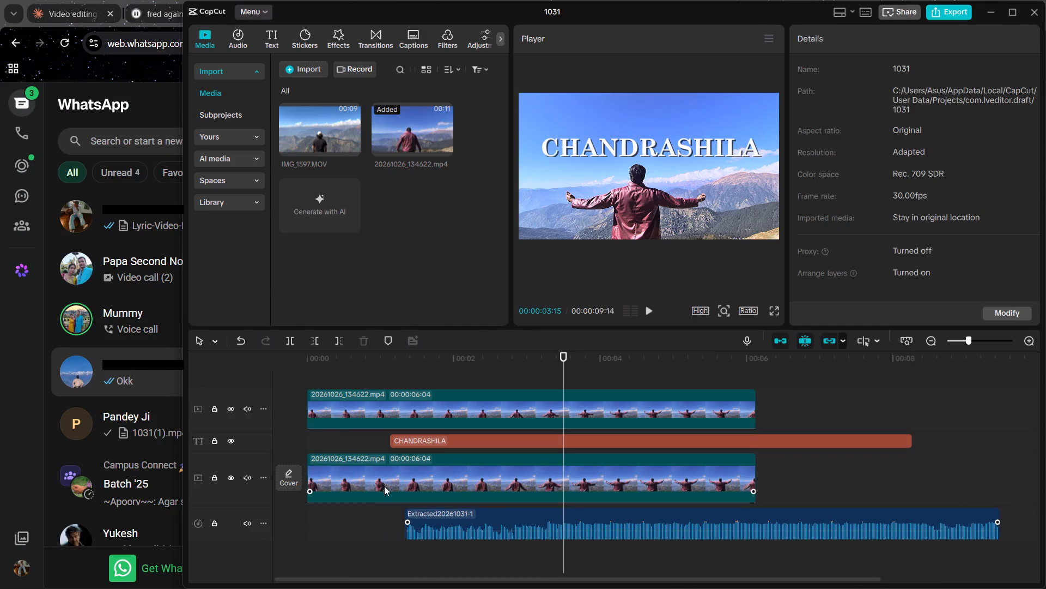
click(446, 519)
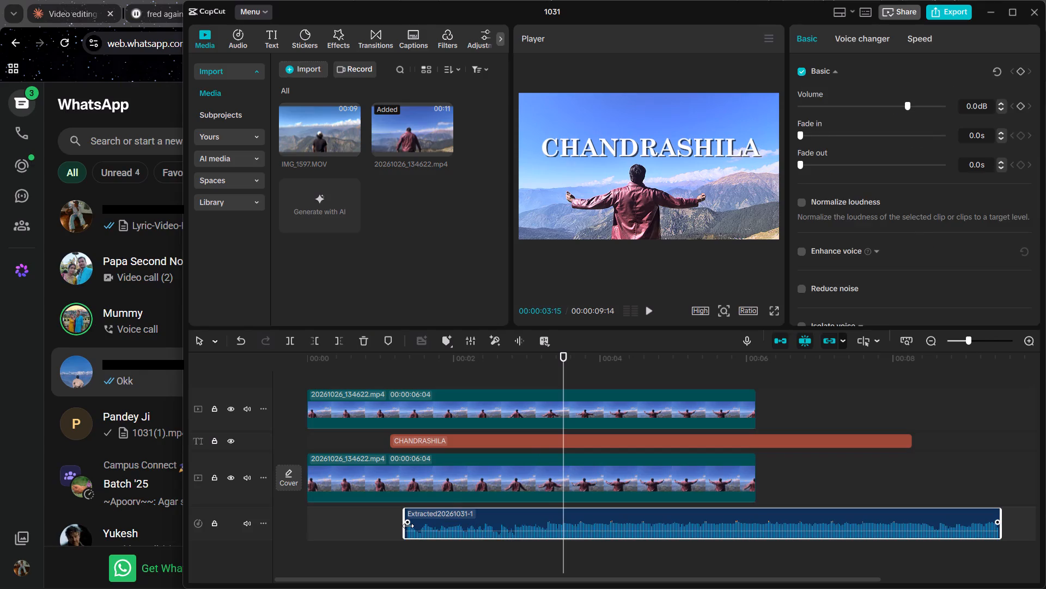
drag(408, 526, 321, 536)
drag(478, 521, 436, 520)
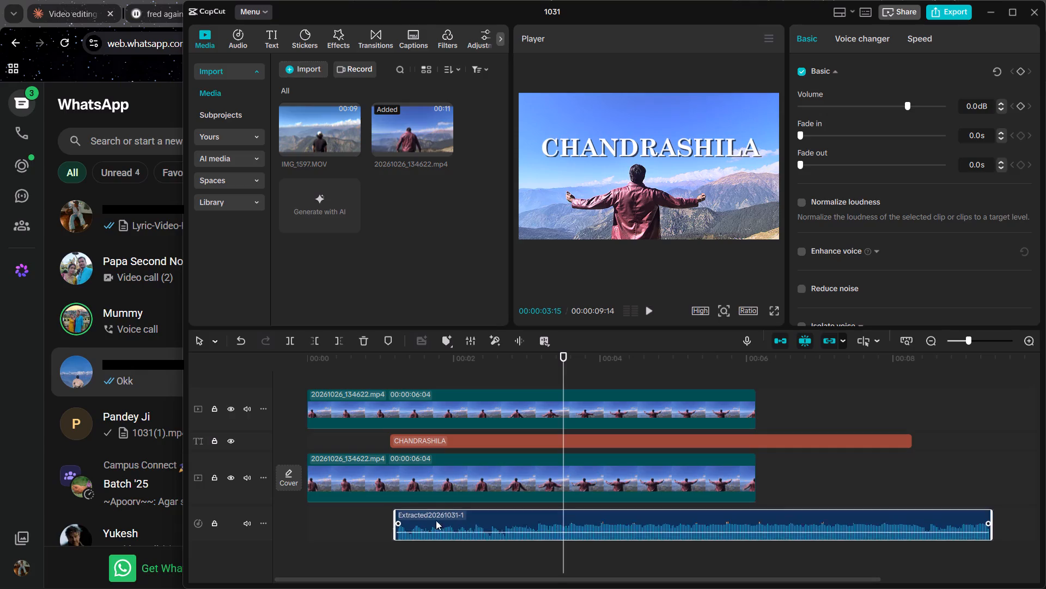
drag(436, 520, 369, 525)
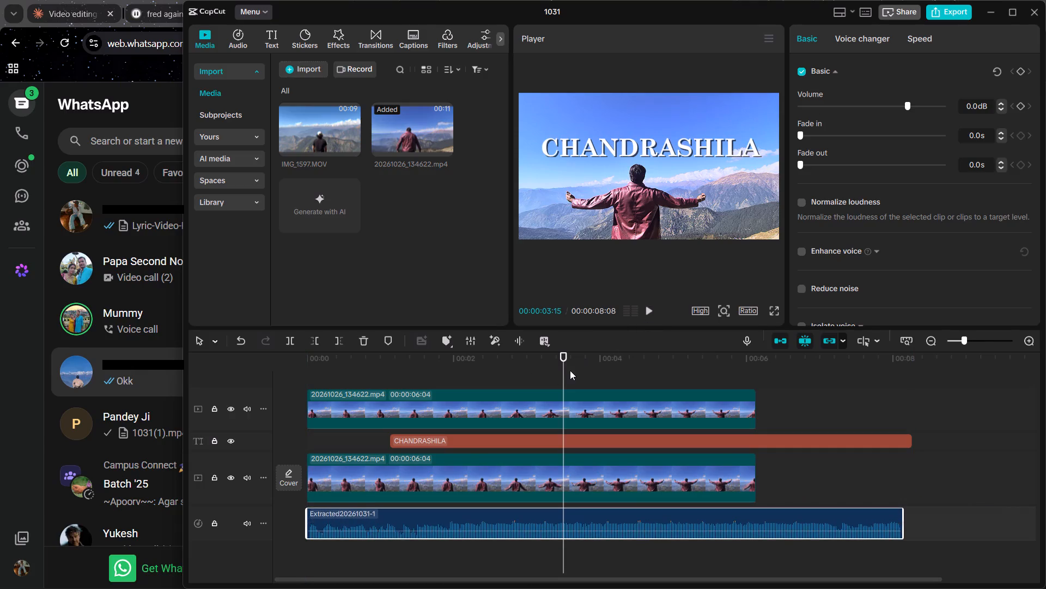
Play the edit from the timeline start through to its end, pausing along the way, and replay the opening to about 00:00:03:06.
drag(566, 369, 324, 400)
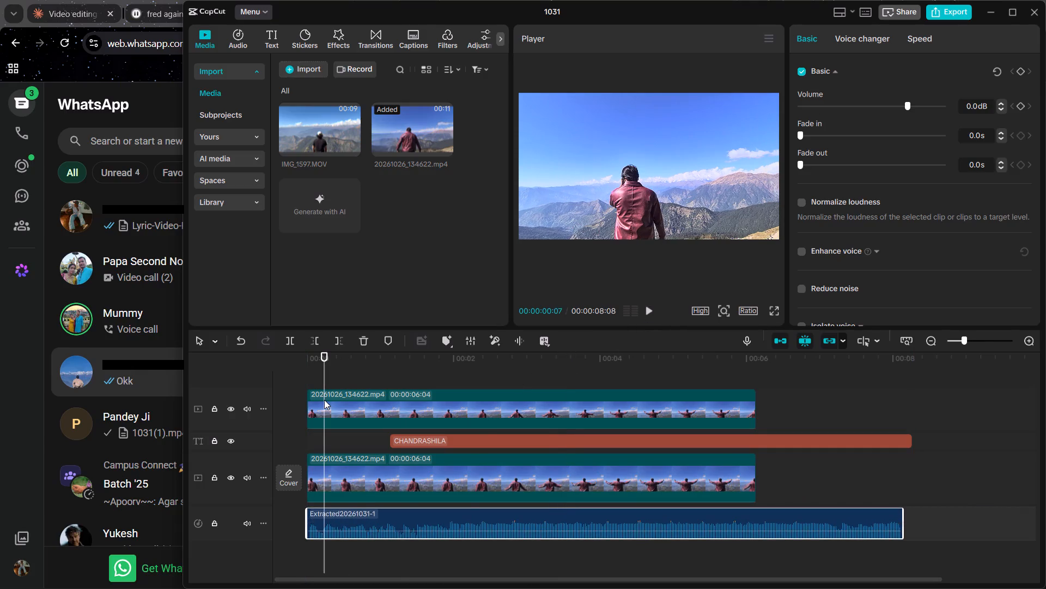
drag(321, 370, 268, 369)
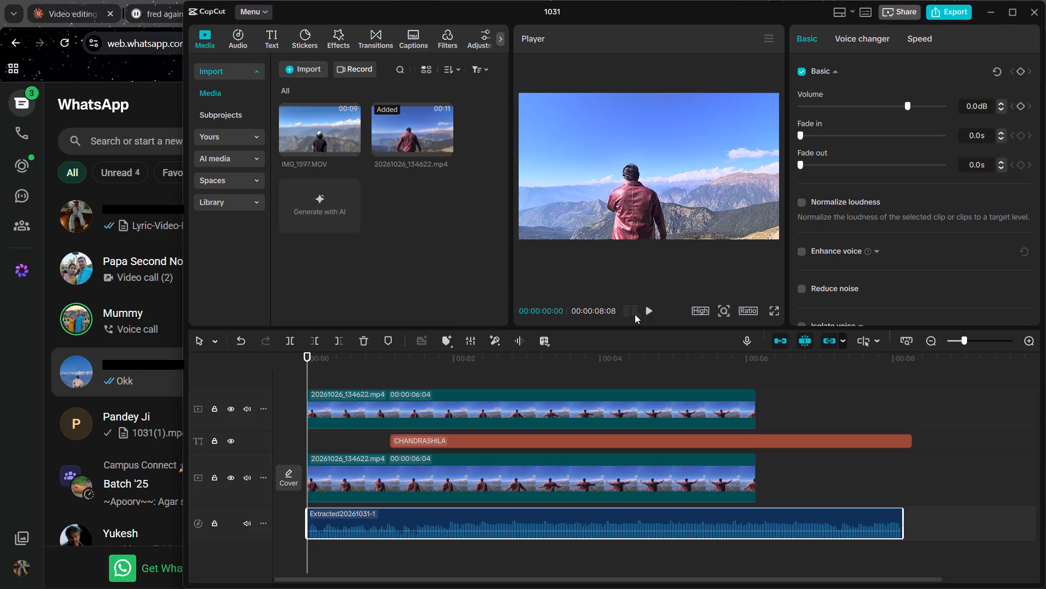
click(644, 315)
click(644, 315)
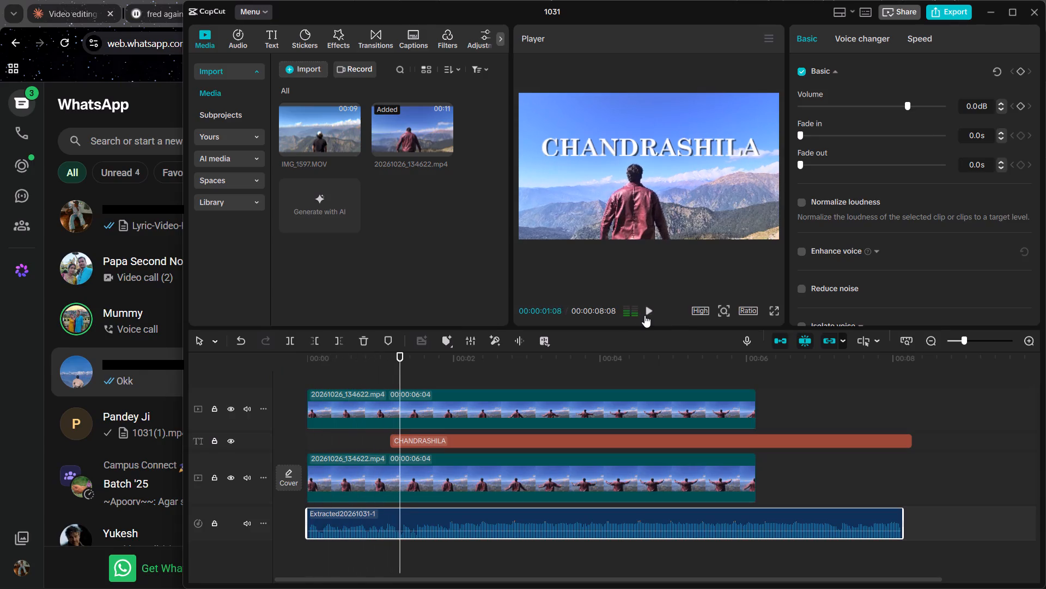
double_click(644, 315)
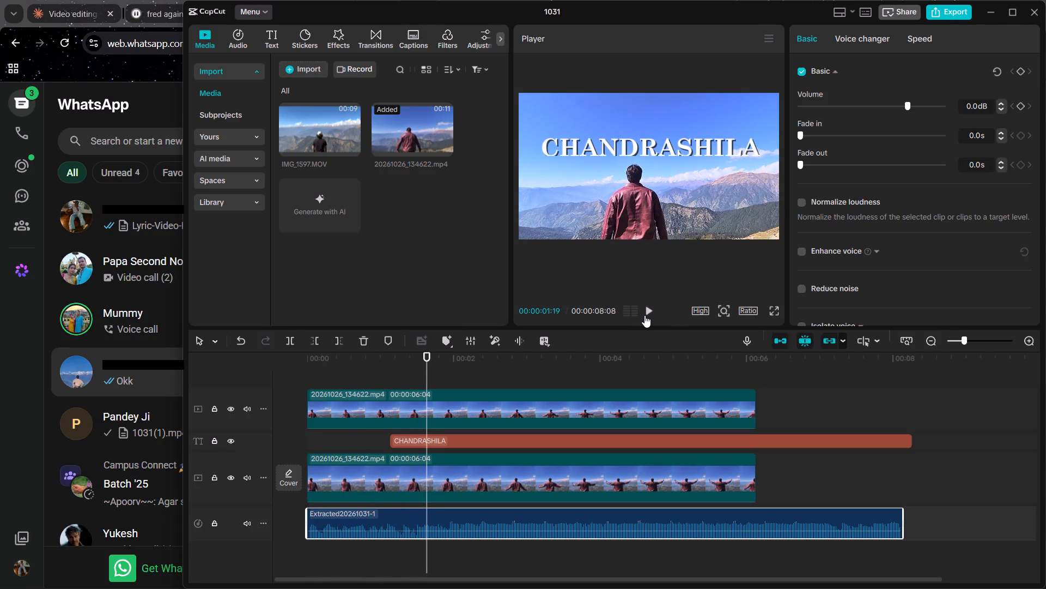
click(419, 483)
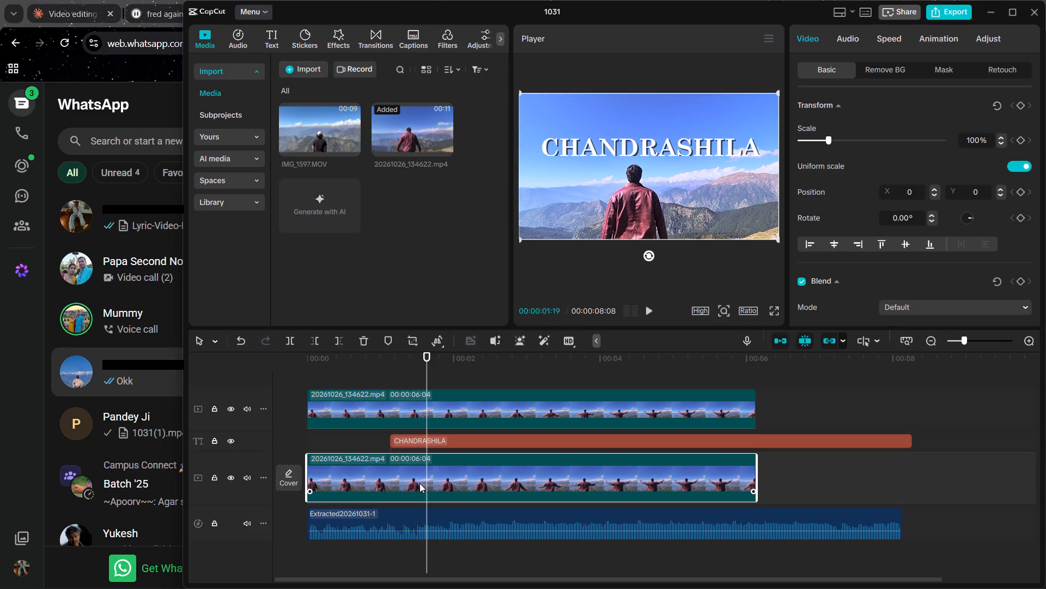
click(652, 306)
click(652, 306)
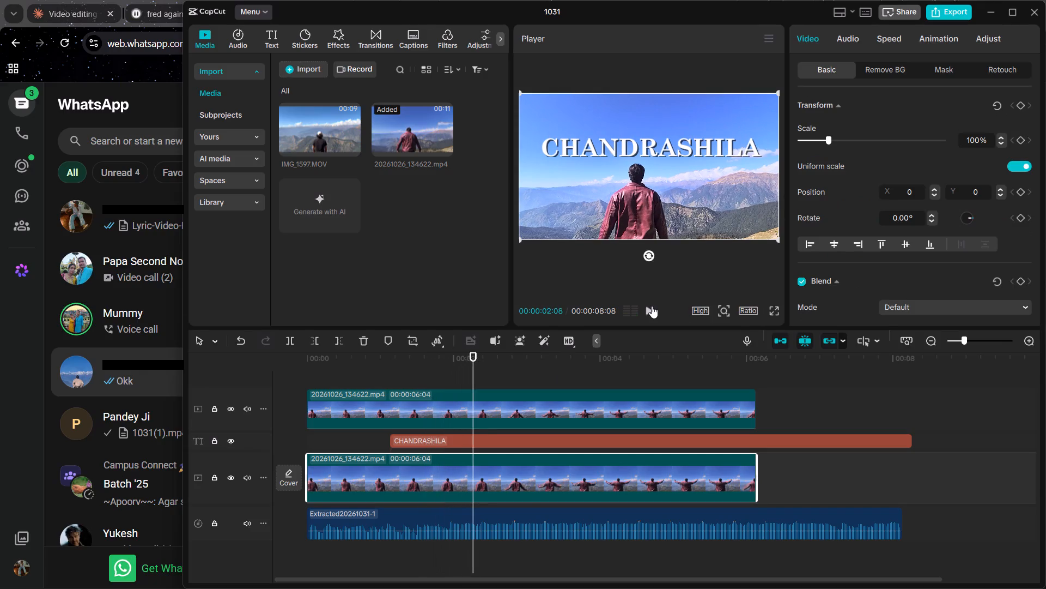
click(652, 306)
click(652, 306)
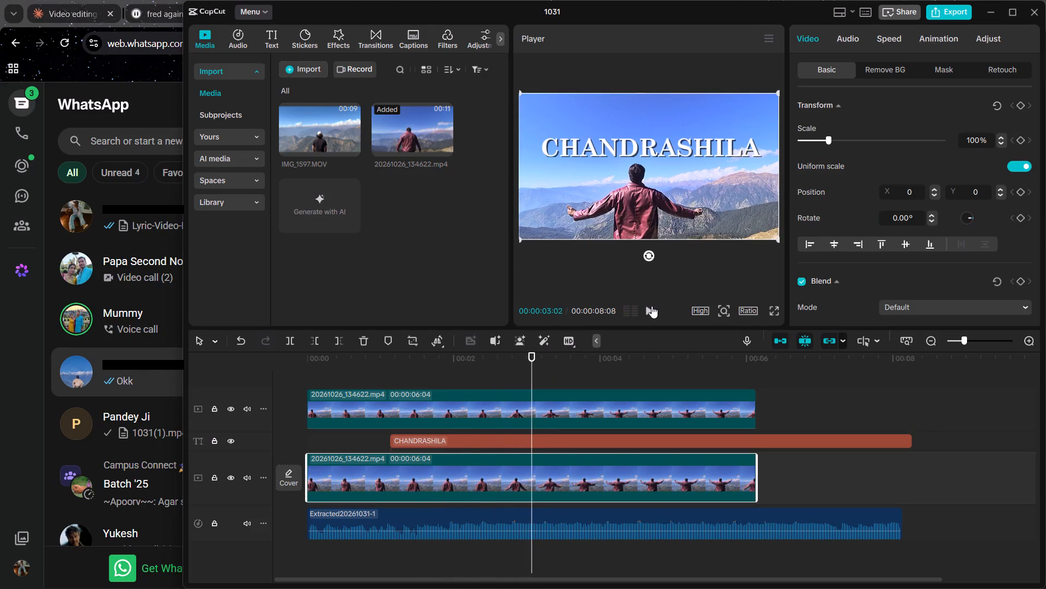
click(652, 306)
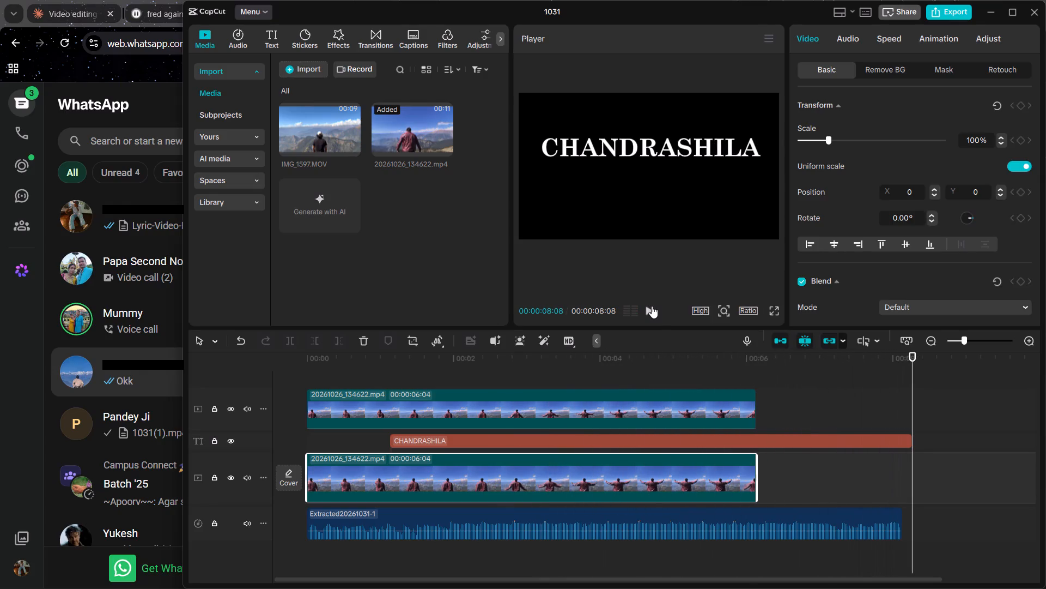
click(652, 306)
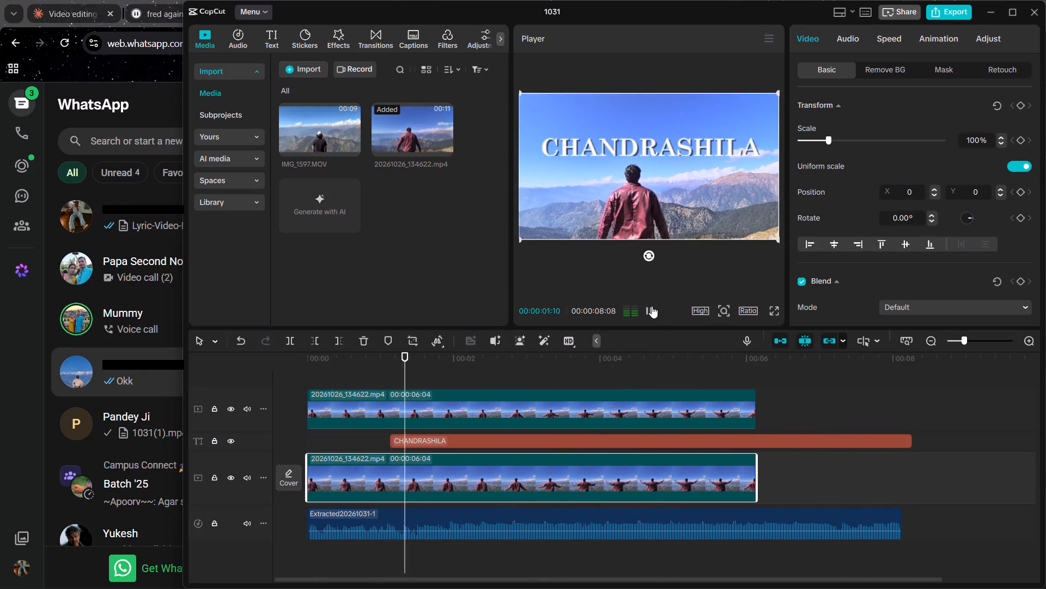
click(652, 306)
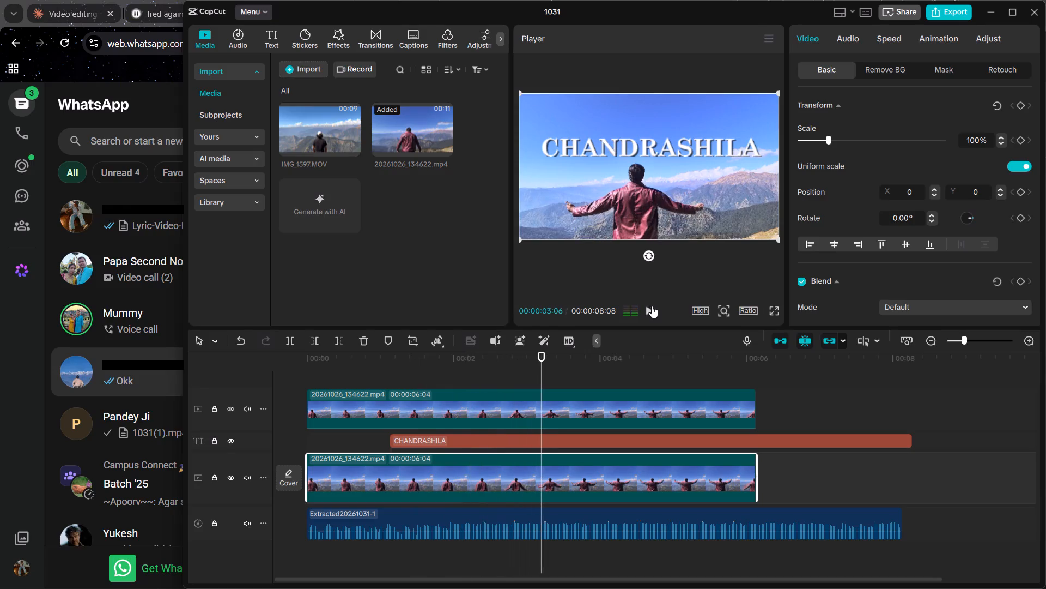
Position the playhead at 00:00:02:01 and move the extracted audio clip to start there.
drag(540, 369, 466, 368)
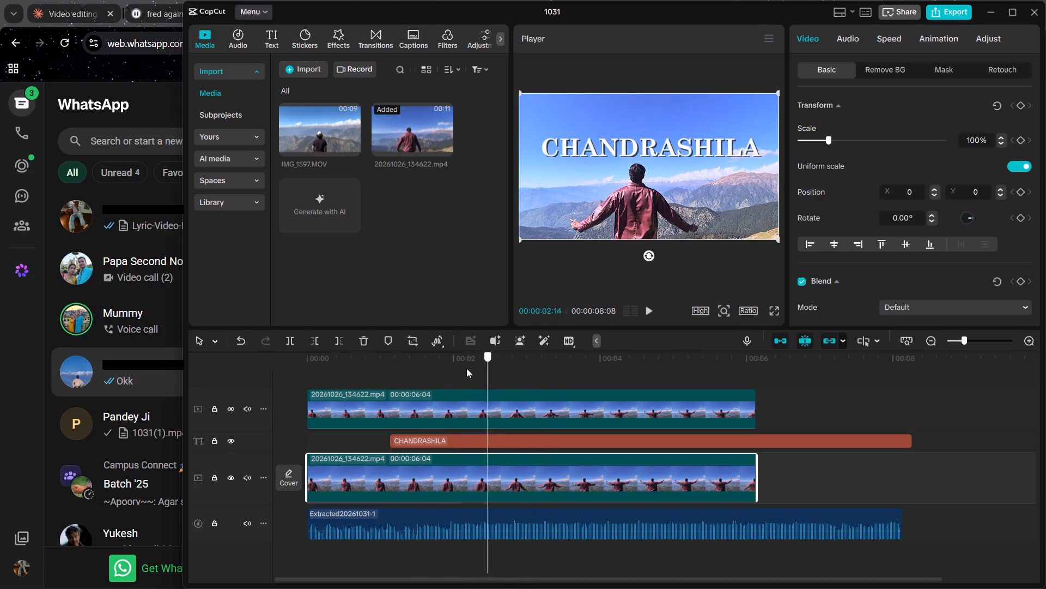
drag(466, 368, 447, 375)
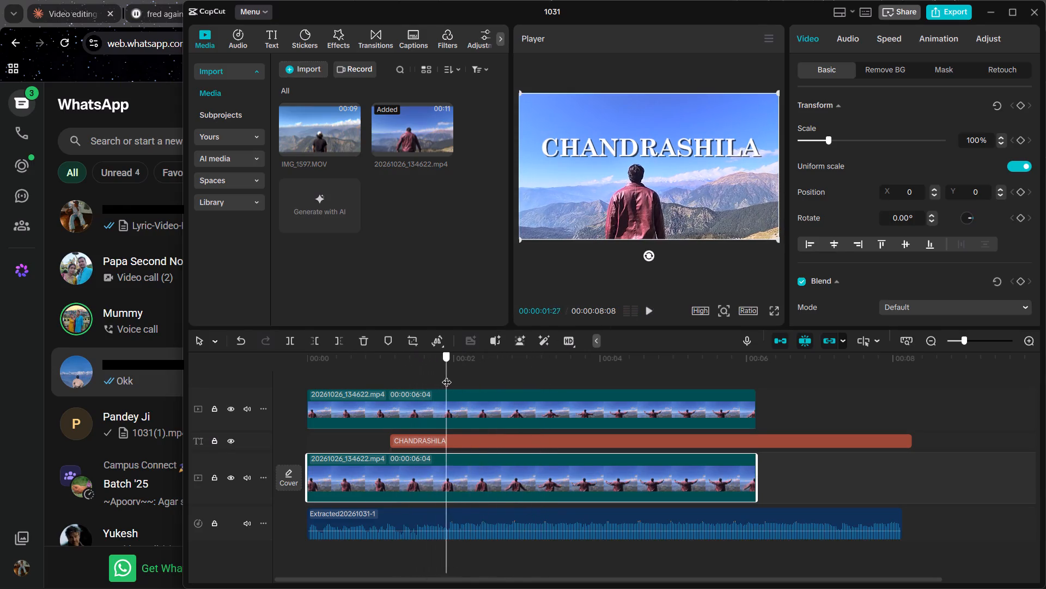
drag(447, 375, 429, 377)
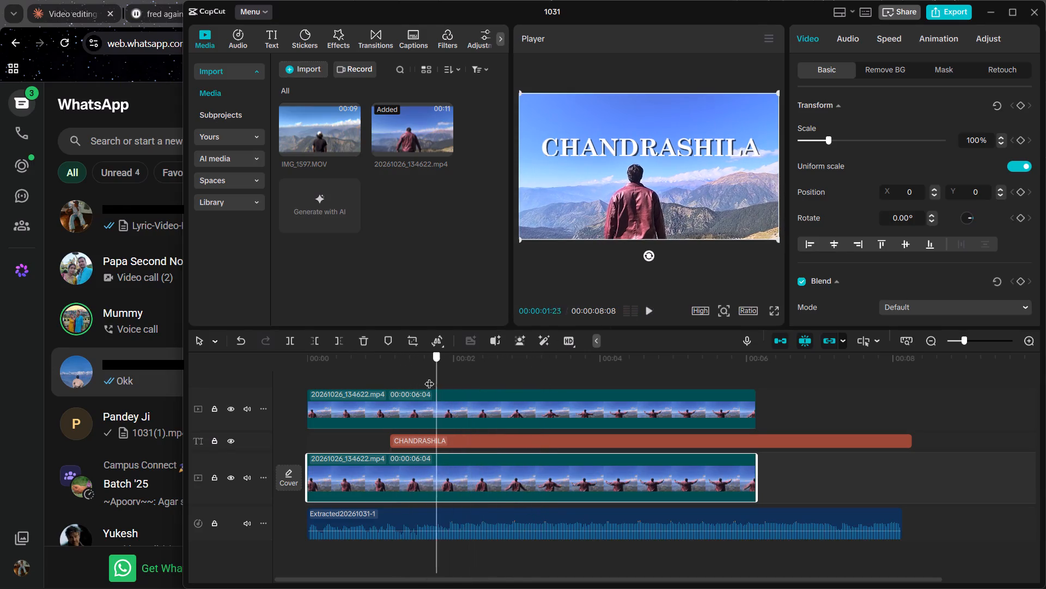
drag(429, 377, 448, 378)
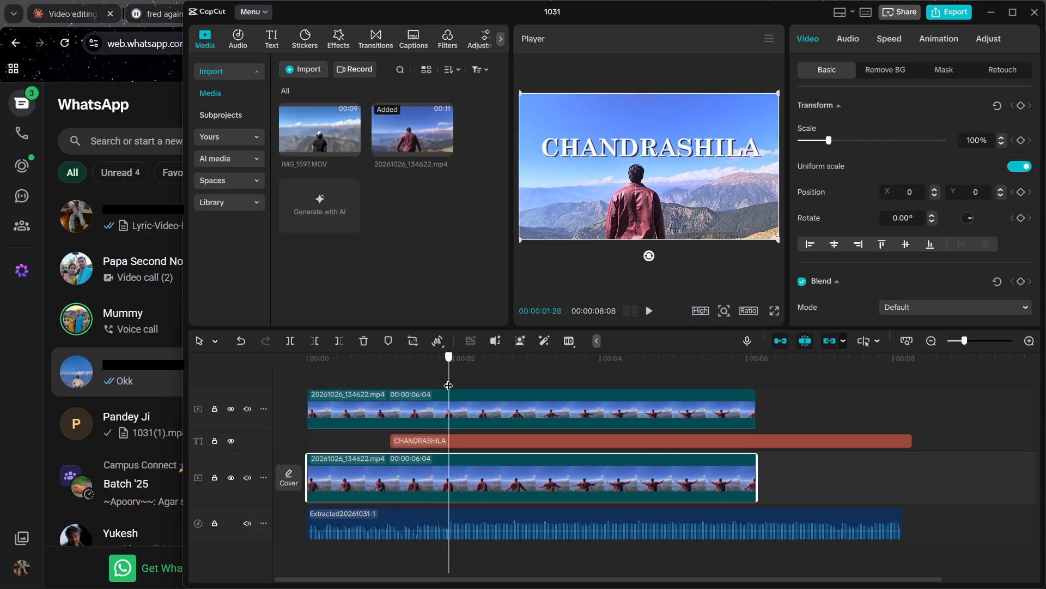
drag(448, 378, 456, 380)
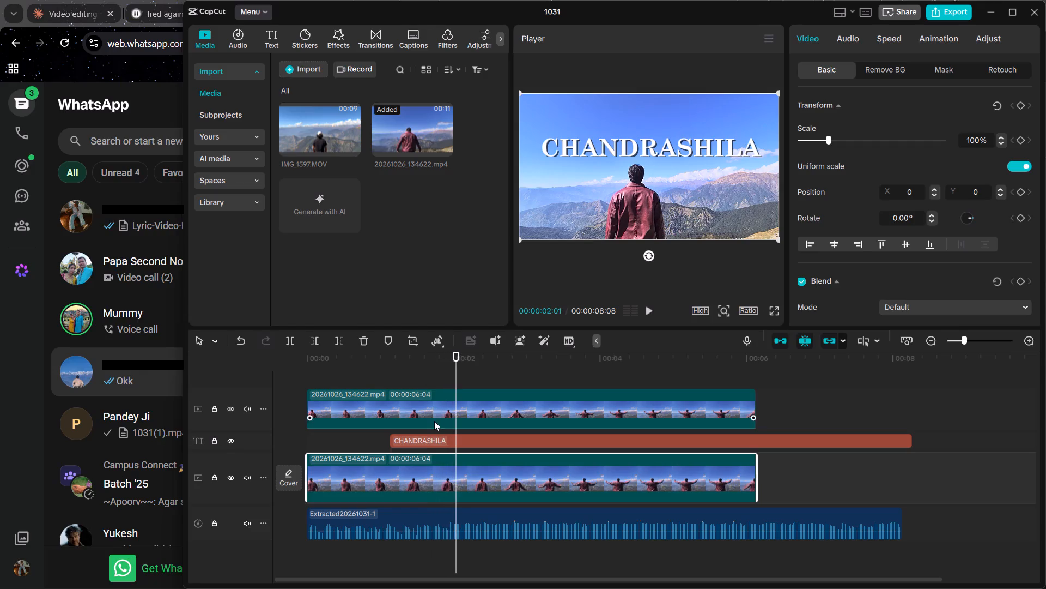
drag(358, 512, 521, 512)
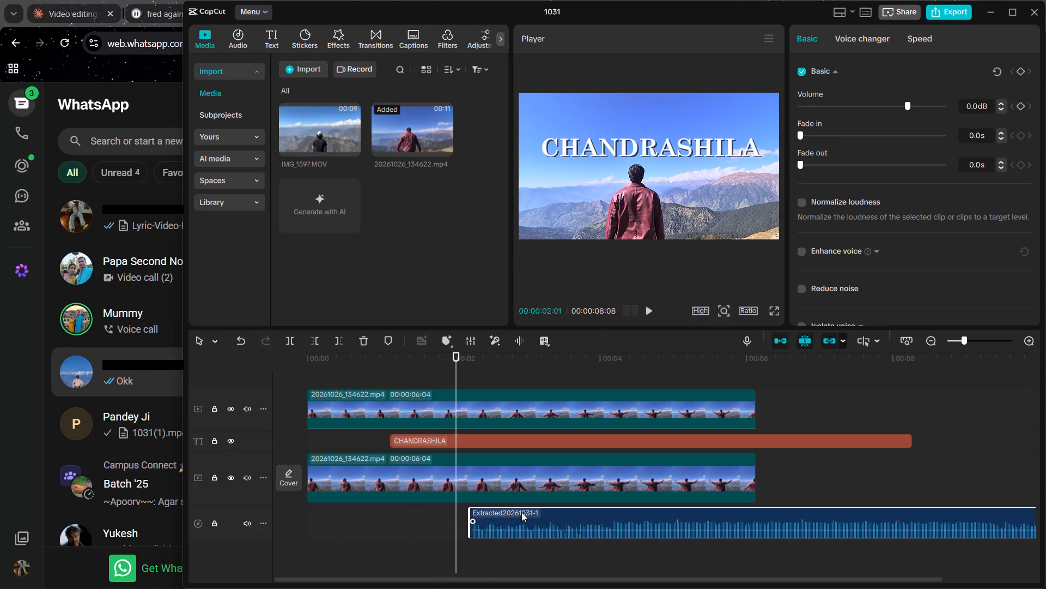
drag(521, 512, 510, 512)
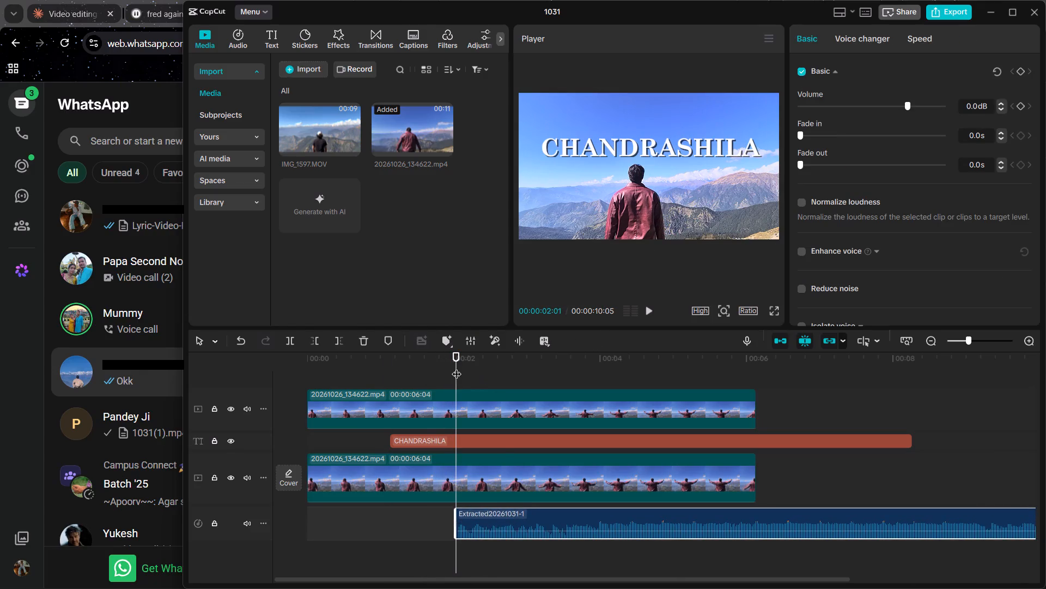
Play the edit from the beginning to about 00:00:04:01 to check the audio timing against the footage and title.
drag(457, 366, 238, 338)
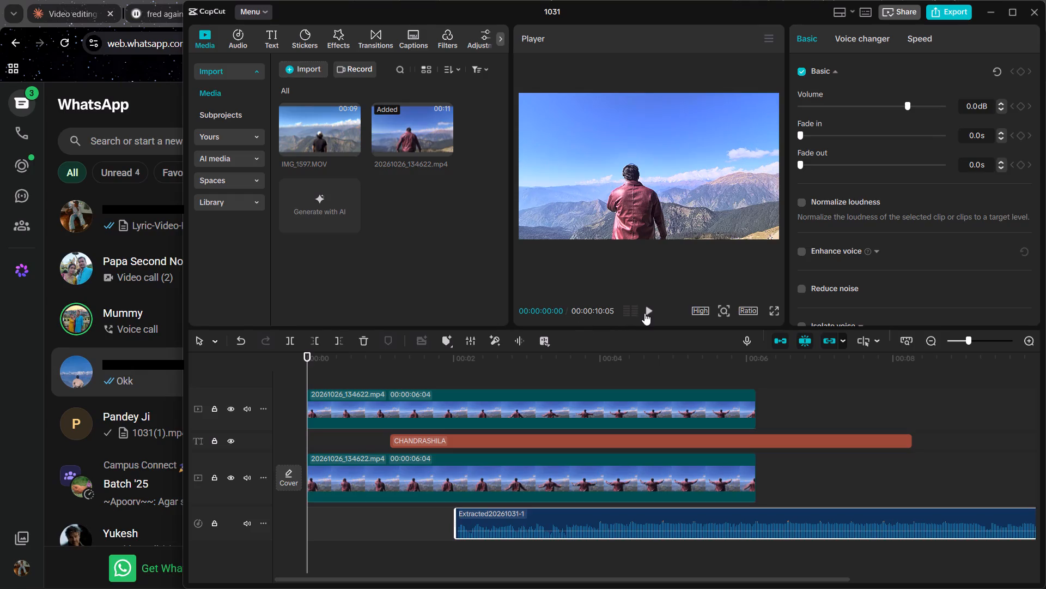
click(644, 313)
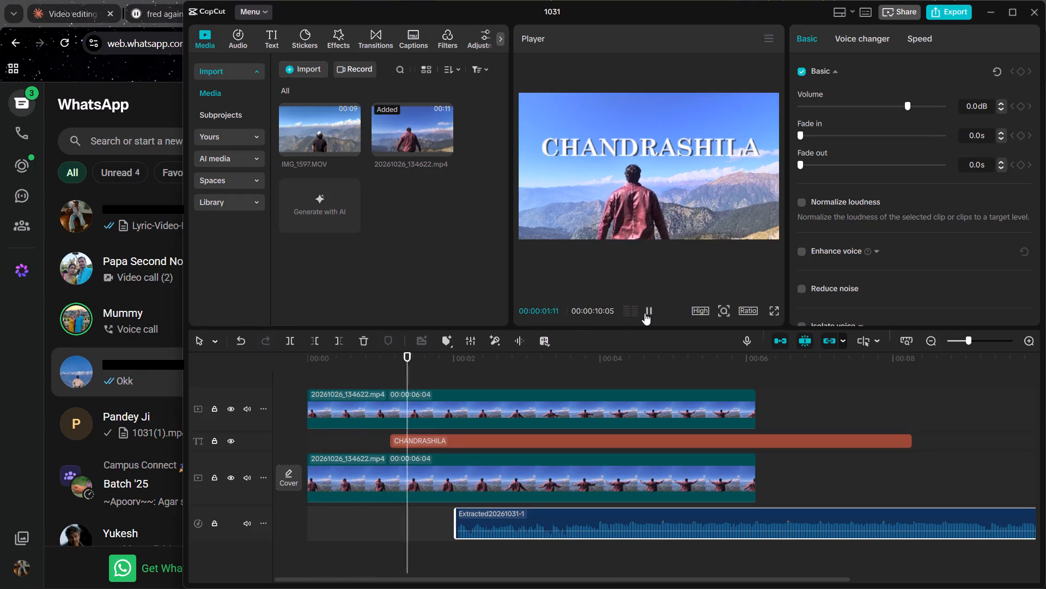
click(644, 313)
click(644, 313)
click(644, 313)
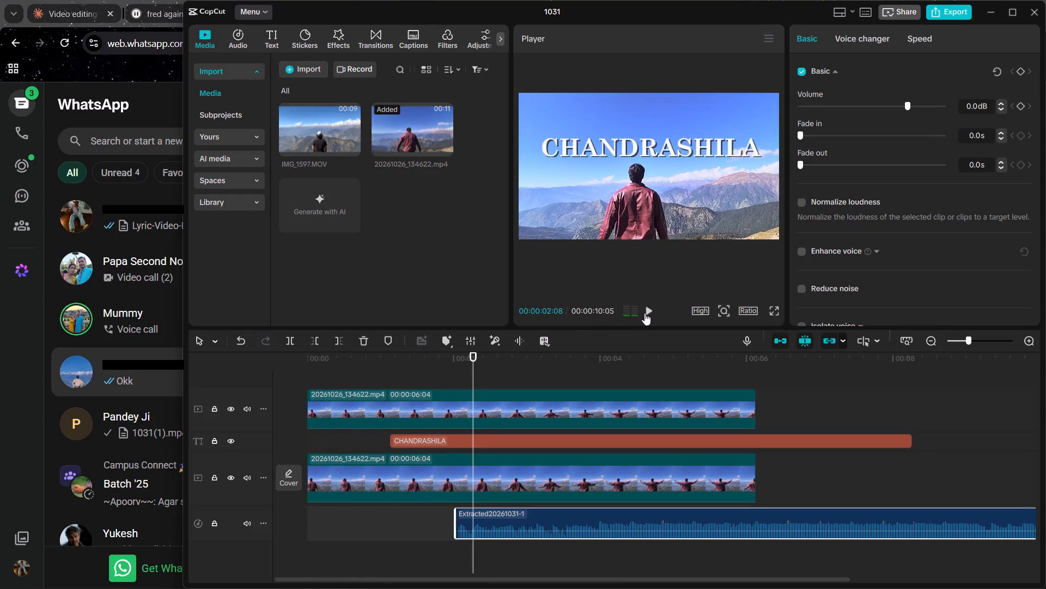
click(644, 313)
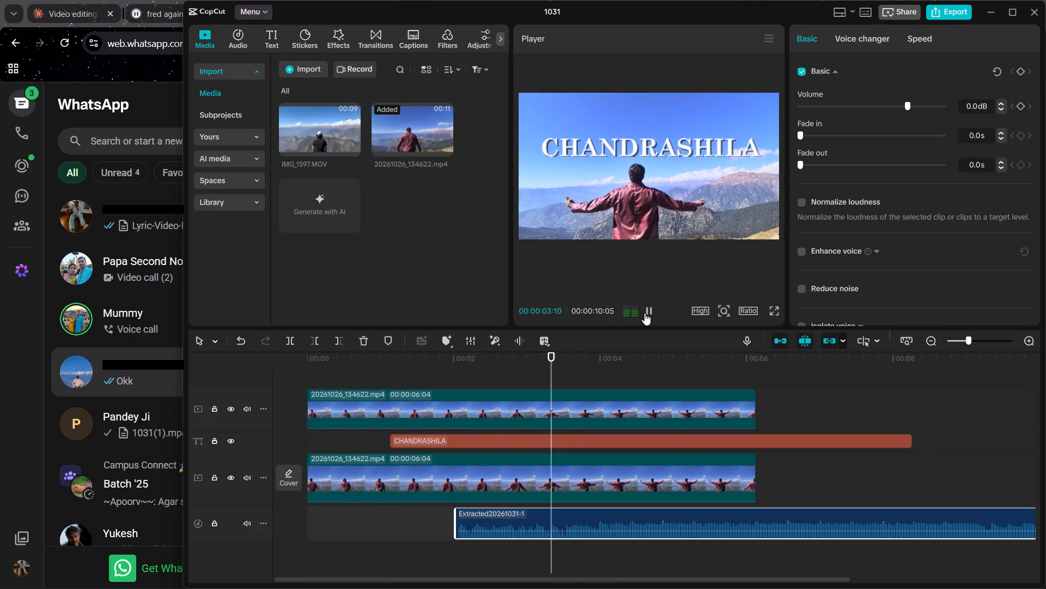
click(644, 313)
double_click(642, 308)
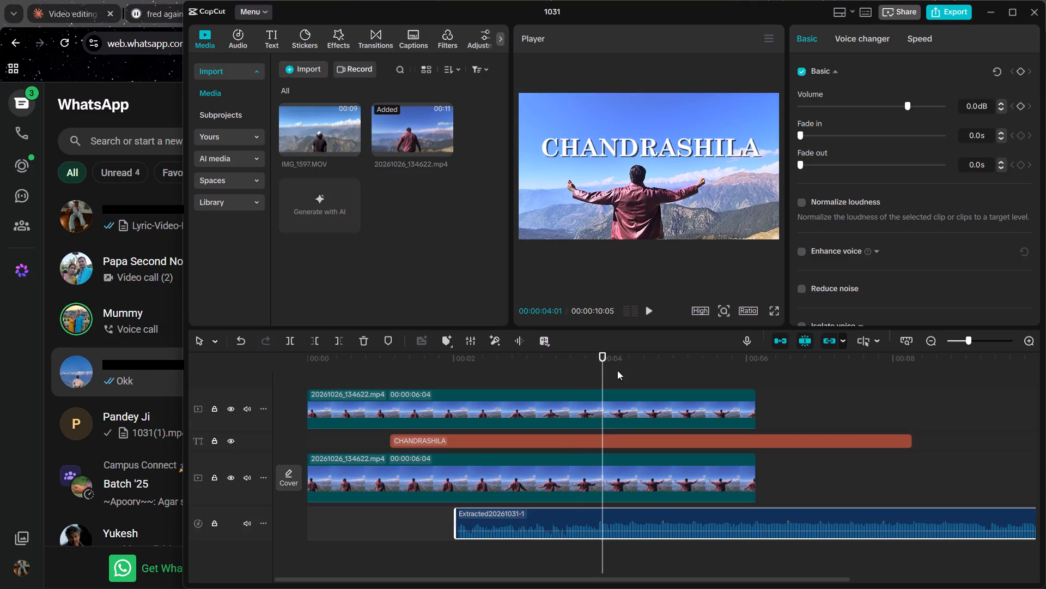
Split the extracted audio clip at 00:00:03:27.
drag(601, 371, 592, 371)
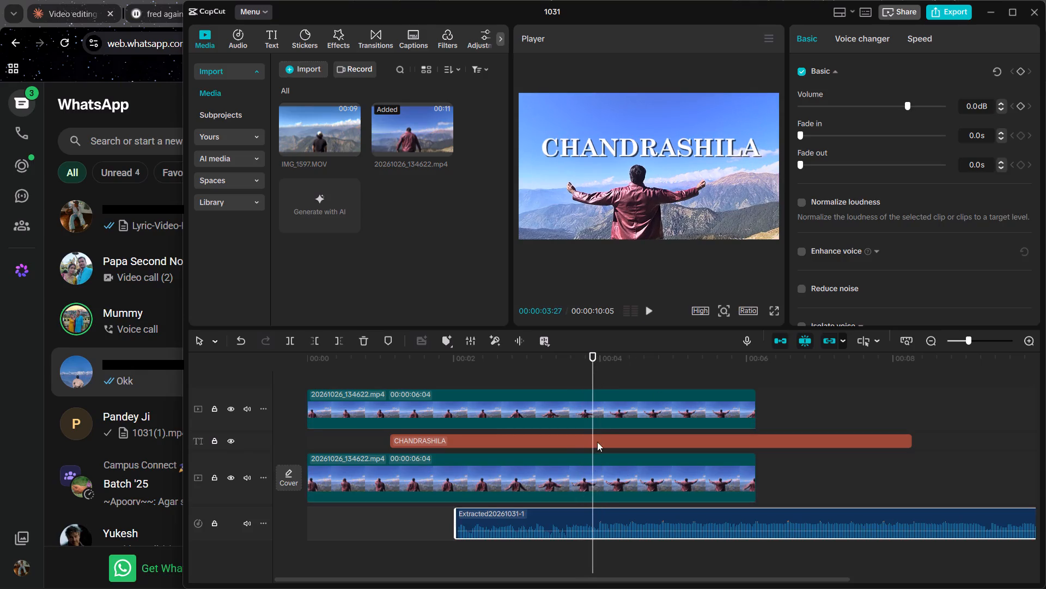
click(598, 525)
click(293, 338)
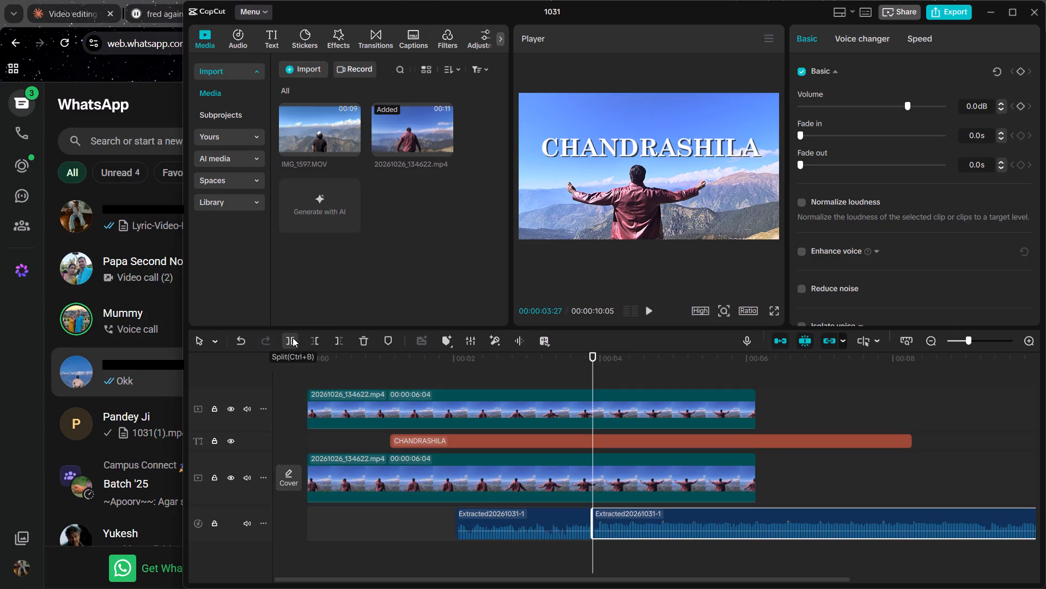
Move the first audio piece to start with the CHANDRASHILA title and place the second piece directly after it without a gap.
drag(506, 519, 357, 515)
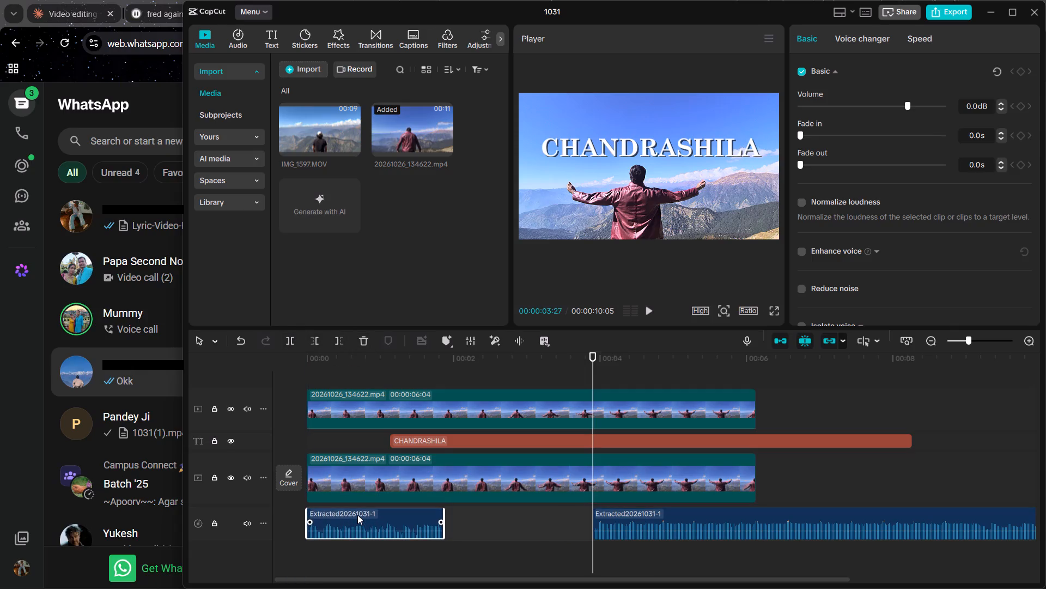
drag(357, 515, 436, 516)
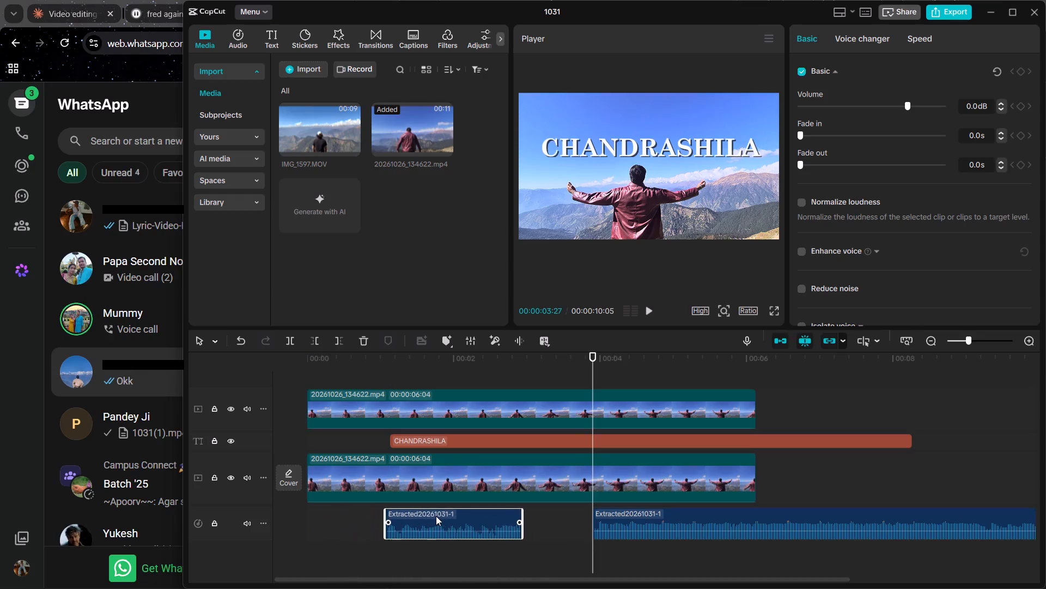
drag(436, 516, 443, 519)
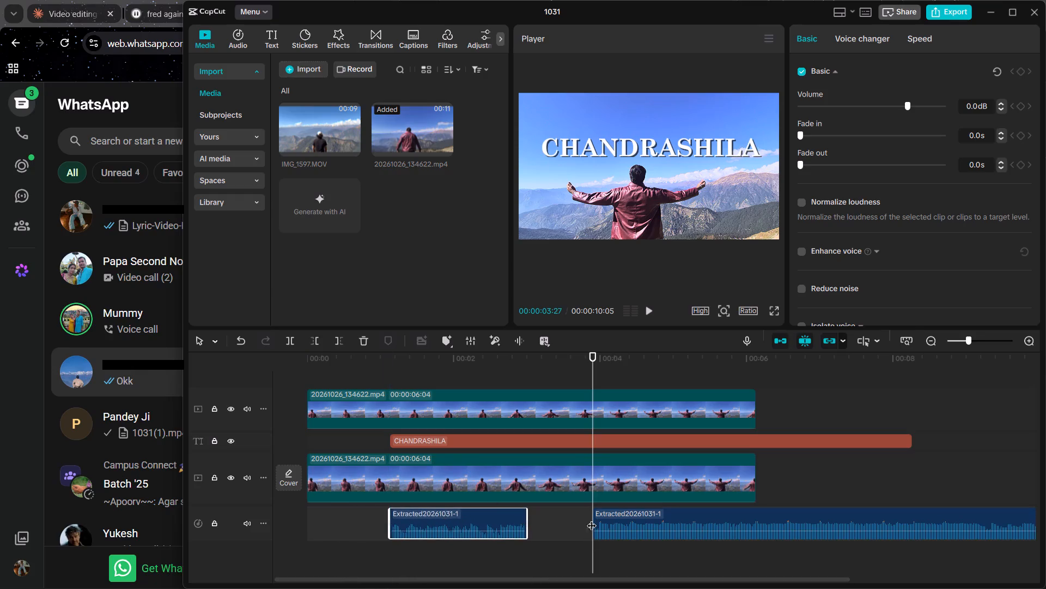
drag(628, 524, 564, 522)
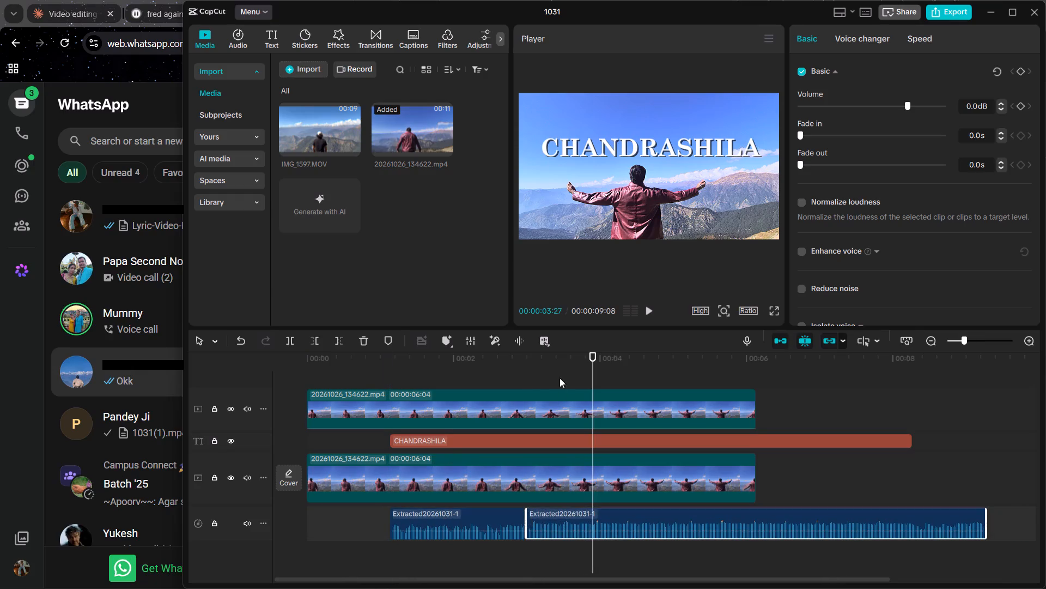
Play the edit from the beginning to about 00:00:06:26 to check the repositioned audio pieces against the title and footage.
drag(593, 371, 272, 372)
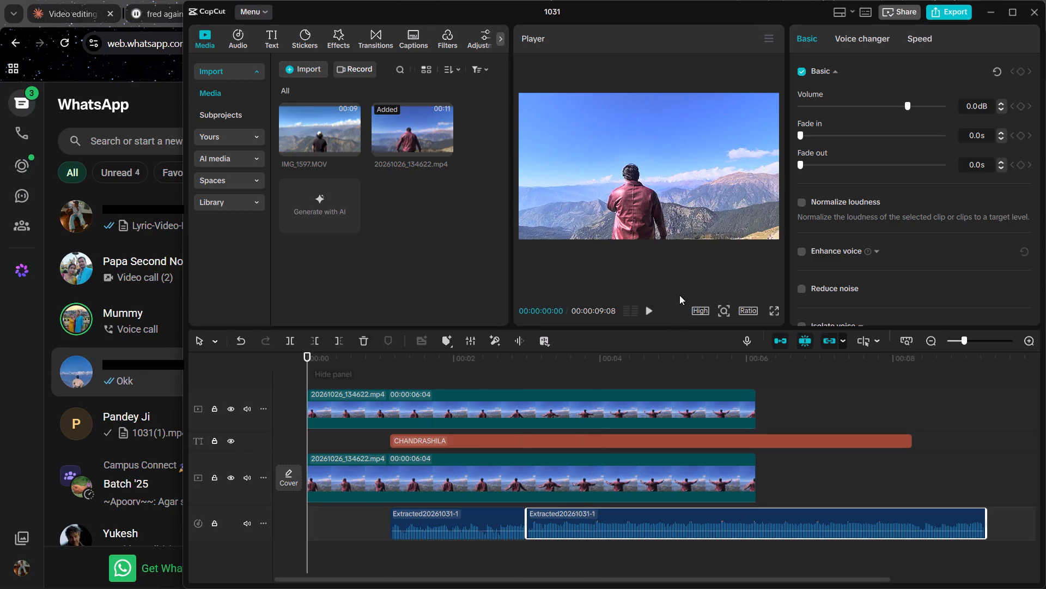
click(652, 309)
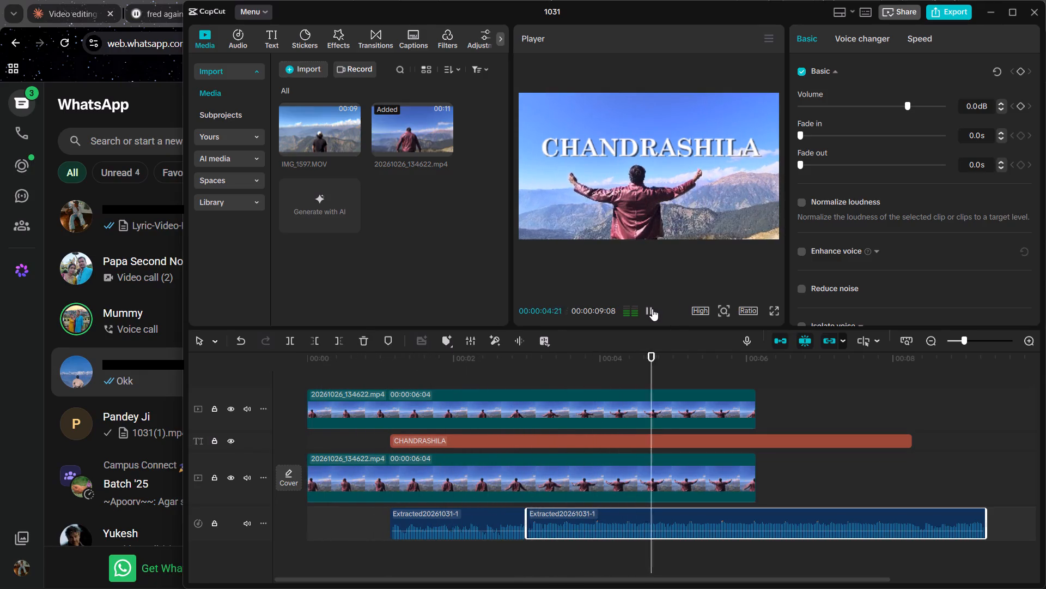
click(652, 309)
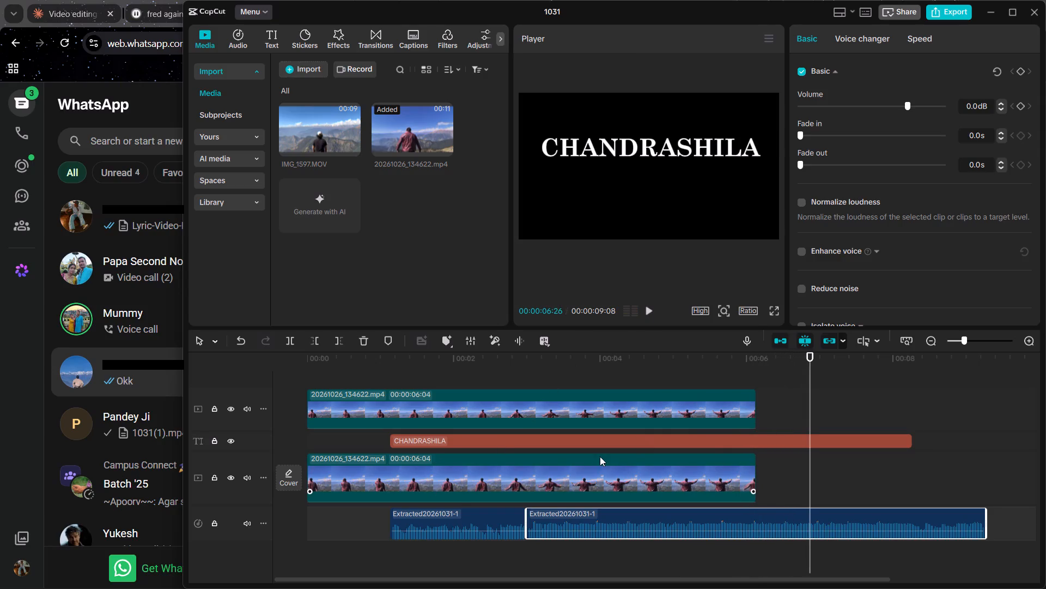
Split both 20261026_134622 video layers at 00:00:01:04, where the CHANDRASHILA title starts.
drag(808, 394, 409, 322)
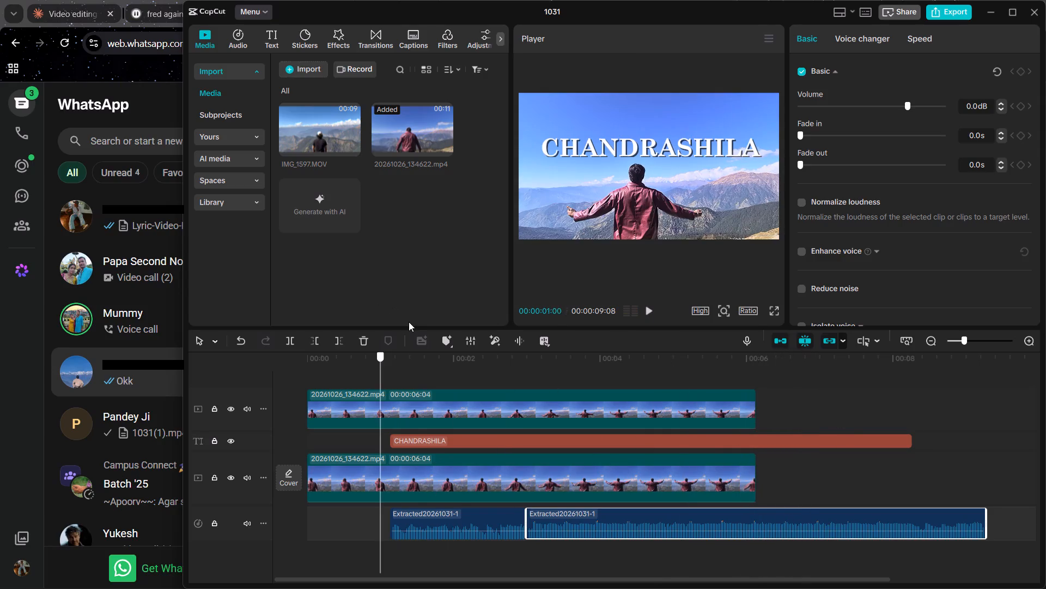
drag(409, 322, 393, 317)
click(423, 469)
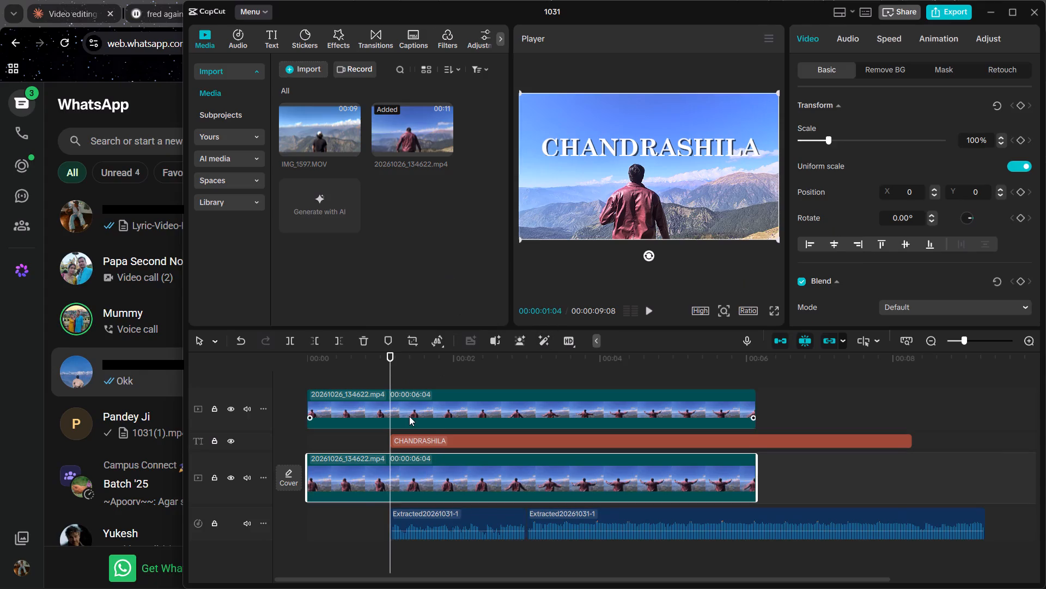
click(292, 342)
click(352, 416)
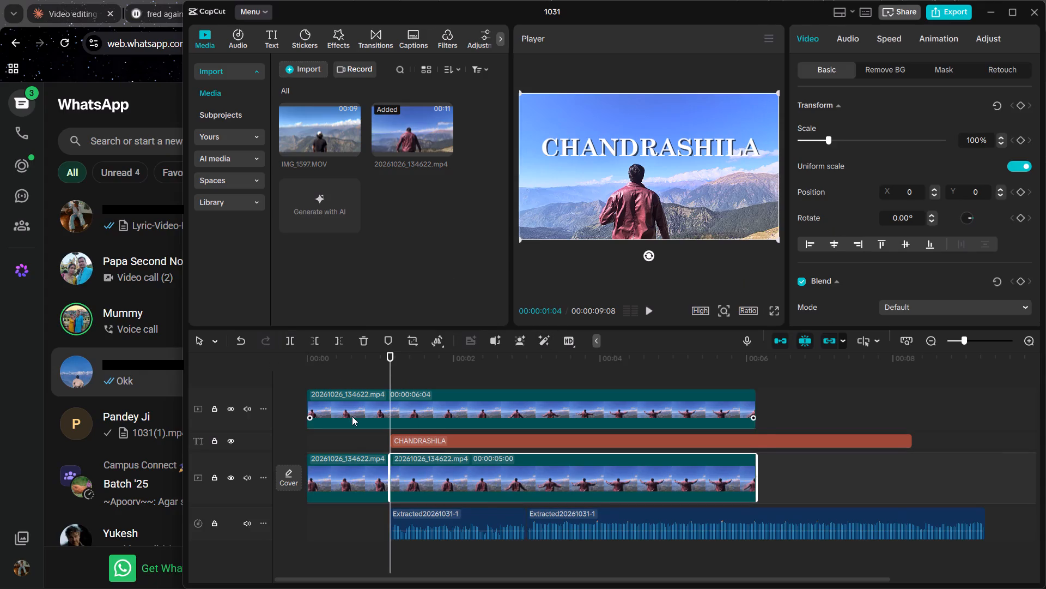
click(288, 337)
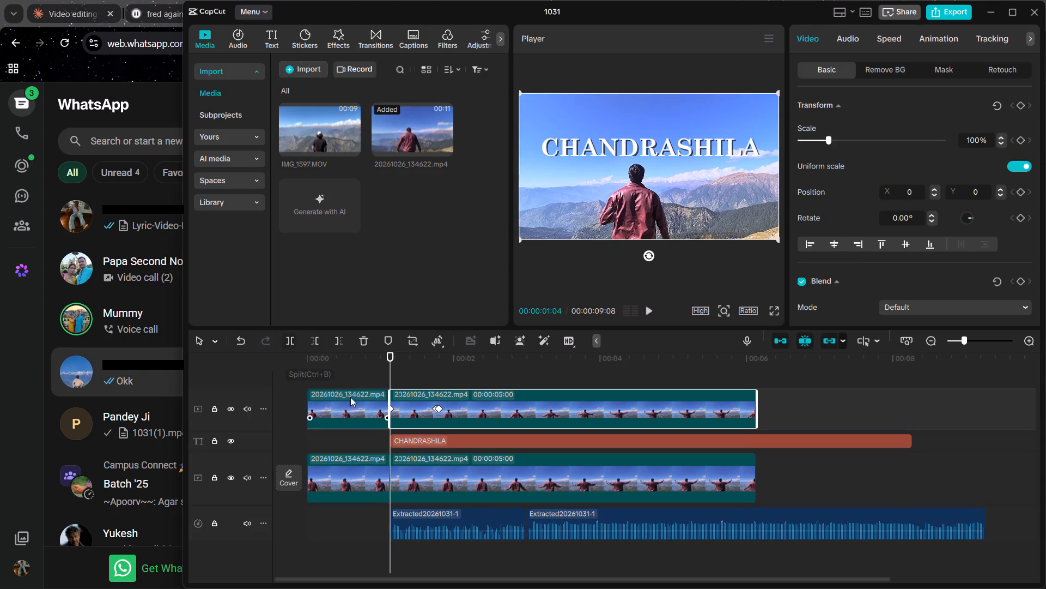
Raise the muted volume of the short opening piece on the upper video layer to the slider's default level mark.
click(352, 406)
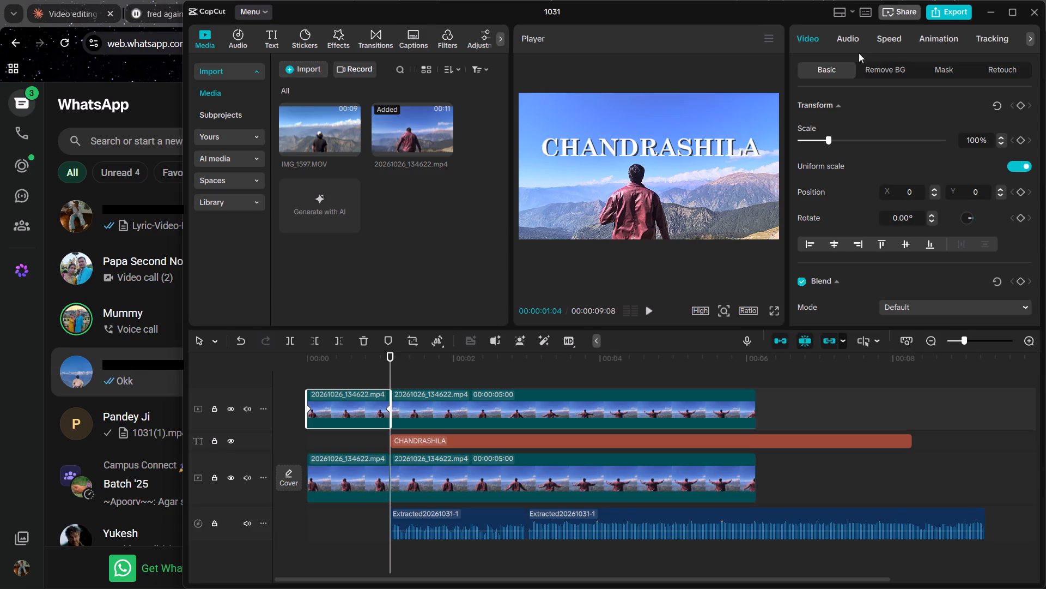
click(846, 43)
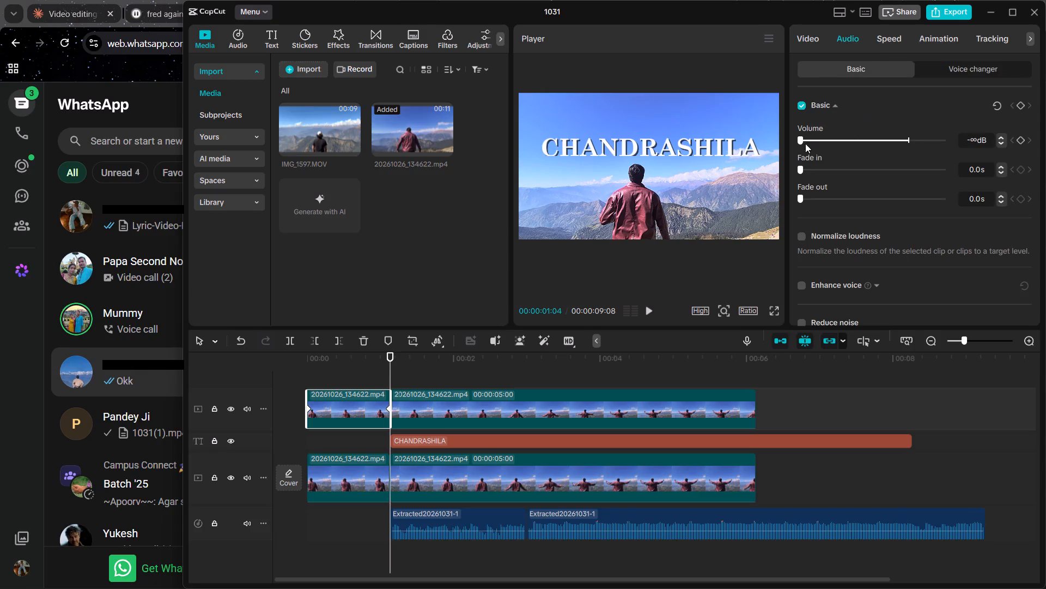
drag(800, 139, 909, 142)
click(347, 468)
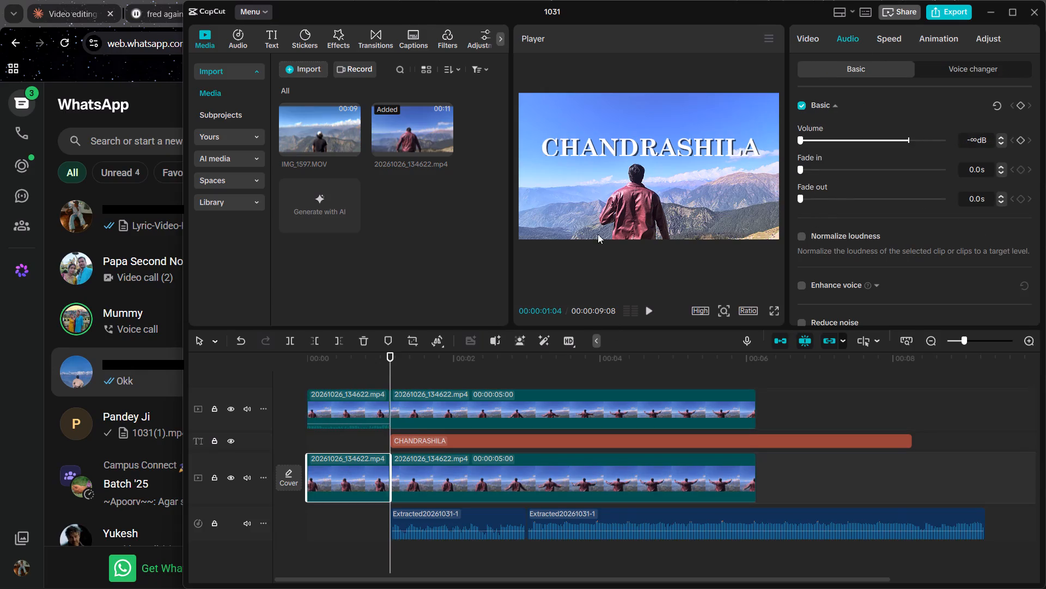
Replay the edit from the beginning to check how the opening clip's sound leads into the title and extracted audio.
drag(389, 362, 295, 369)
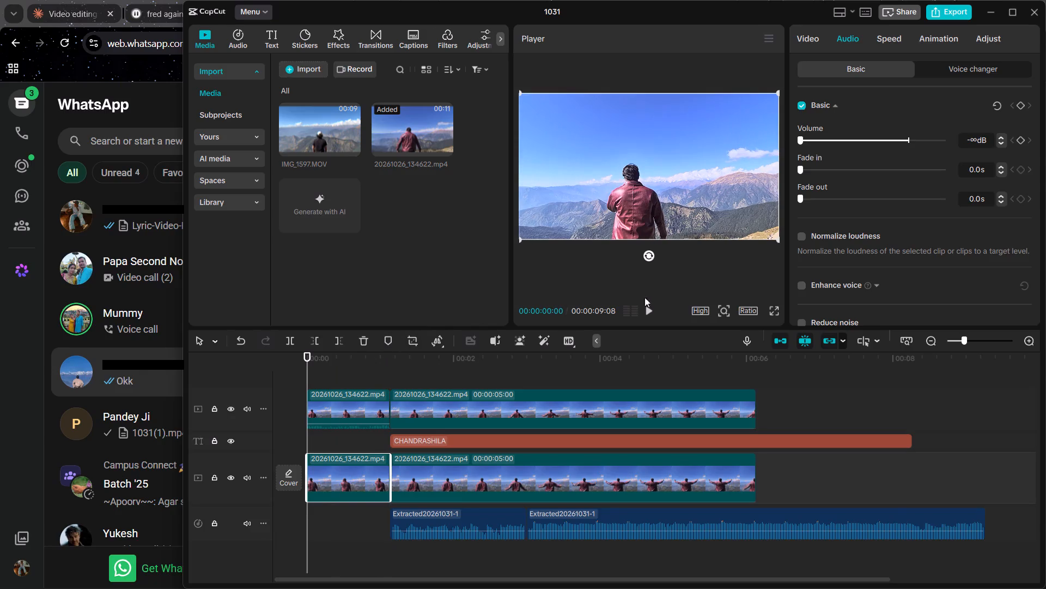
click(644, 311)
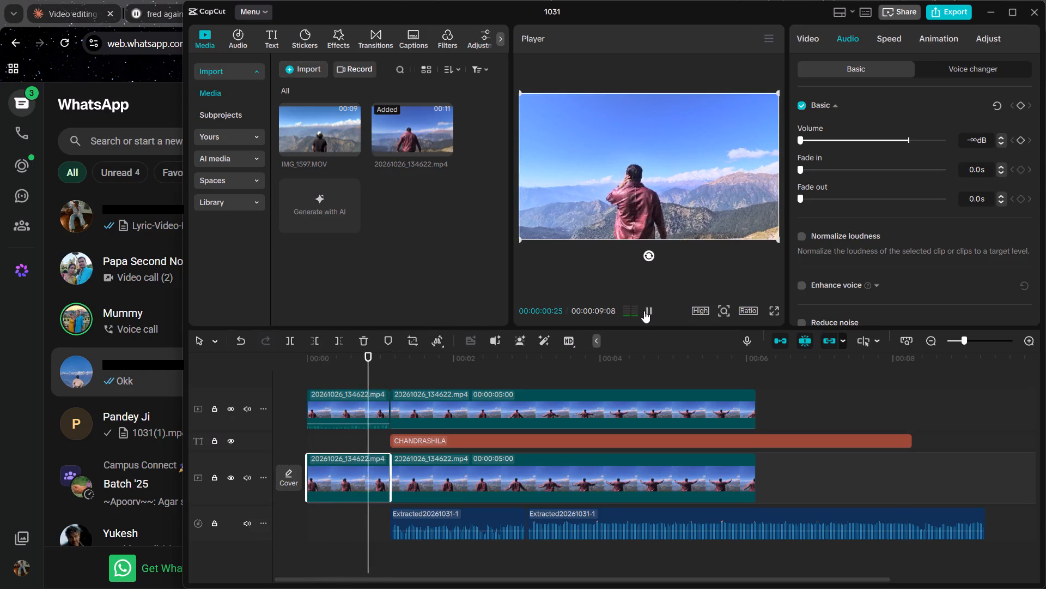
click(644, 311)
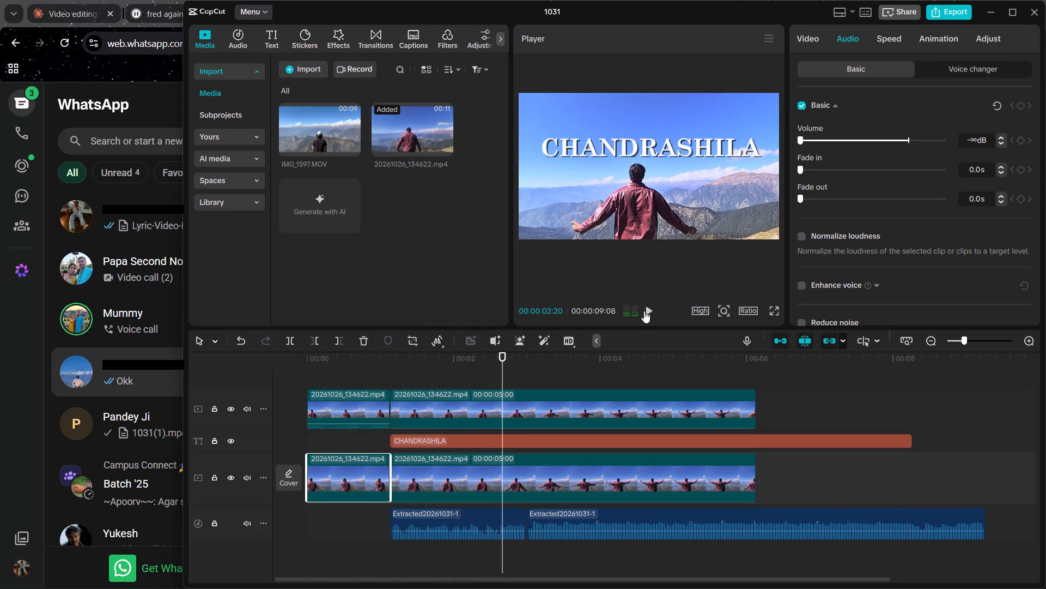
drag(502, 357, 288, 366)
click(648, 309)
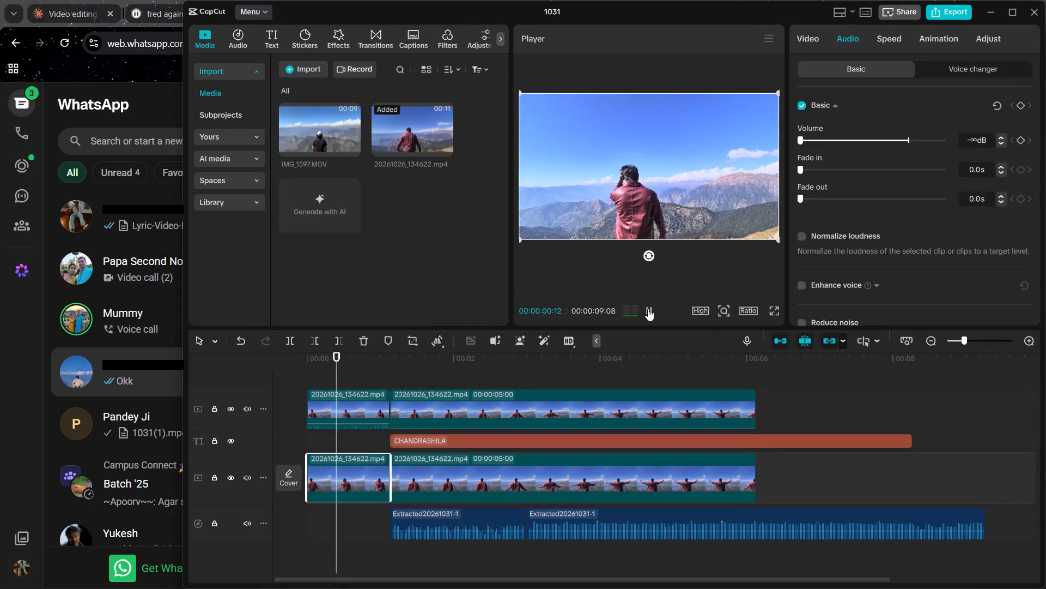
click(648, 309)
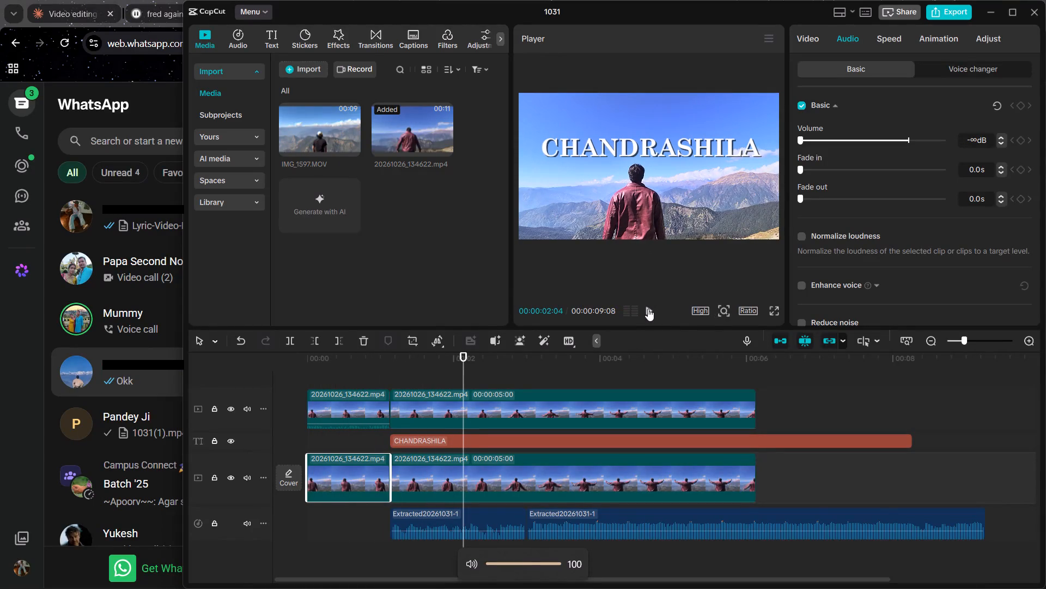
drag(465, 364, 267, 359)
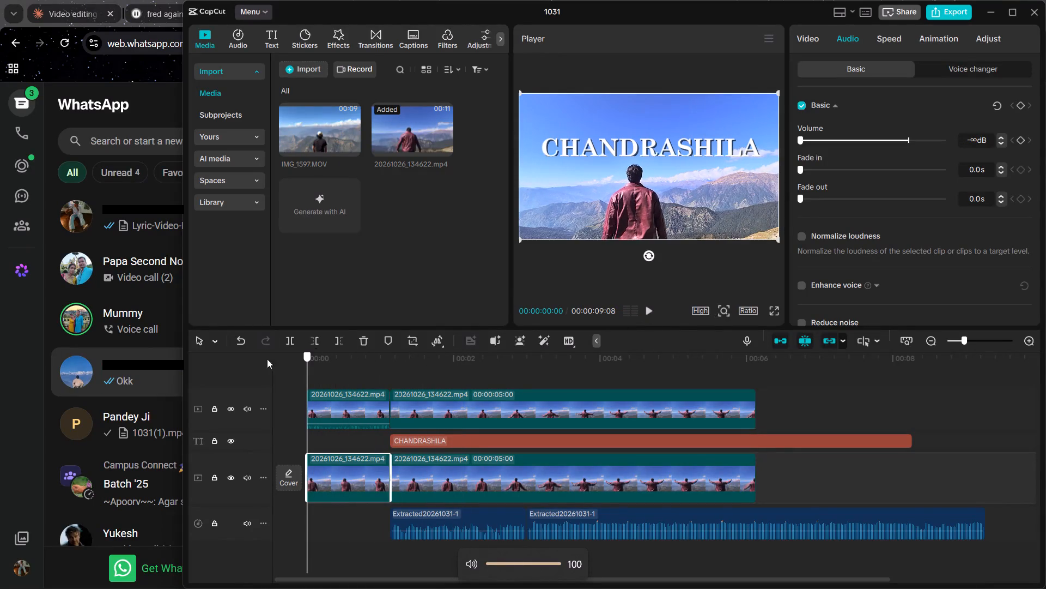
drag(267, 359, 252, 364)
key(space)
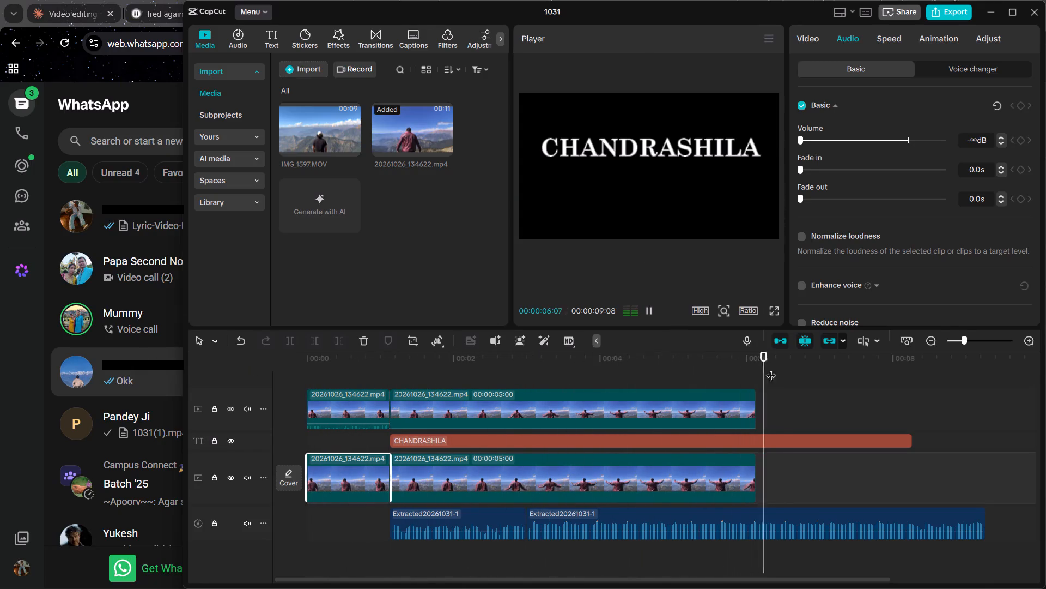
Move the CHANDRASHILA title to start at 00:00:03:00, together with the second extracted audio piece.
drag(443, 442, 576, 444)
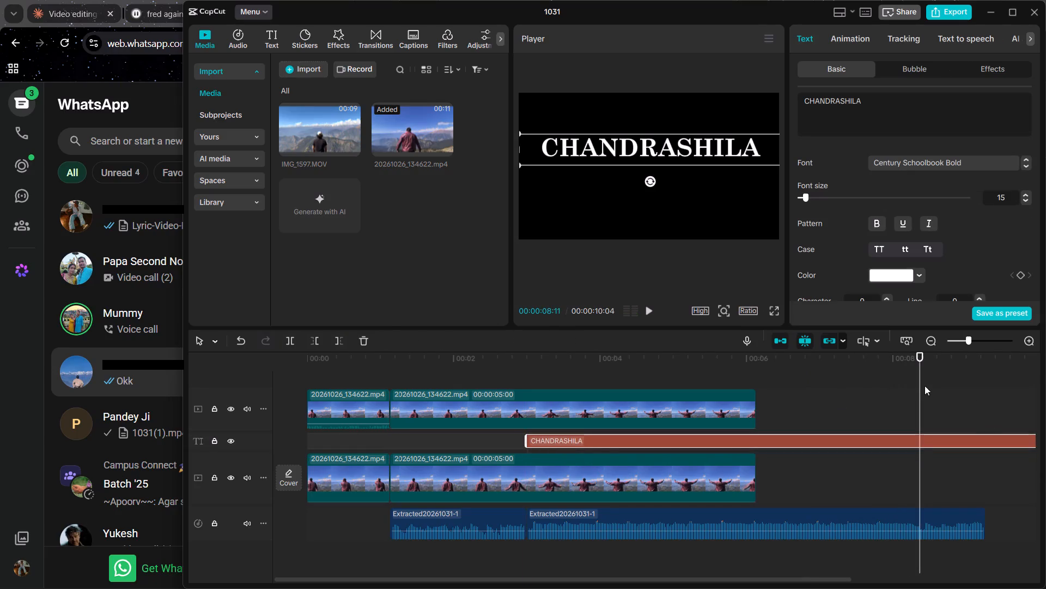
Play the edit from about 00:00:00:05 to 00:00:04:22 and again from 00:00:02:13 to check the title's entrance.
drag(921, 383, 319, 389)
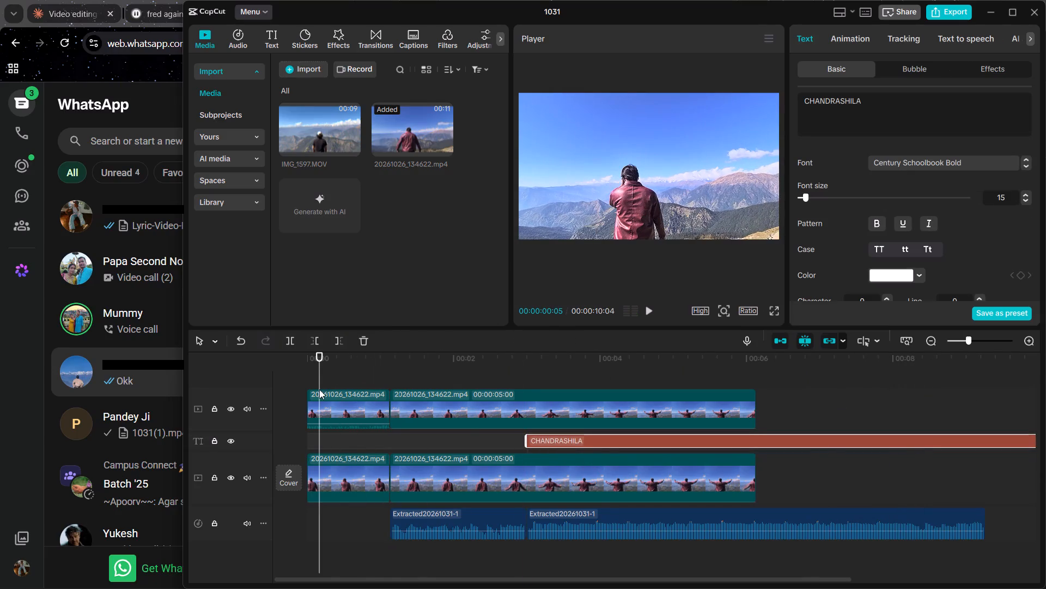
click(649, 316)
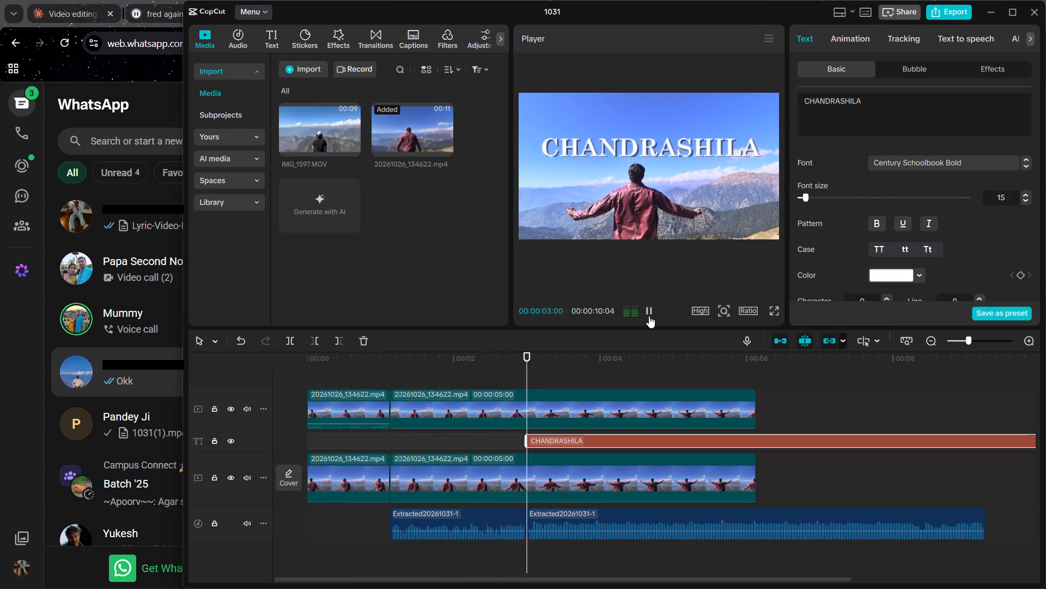
click(643, 311)
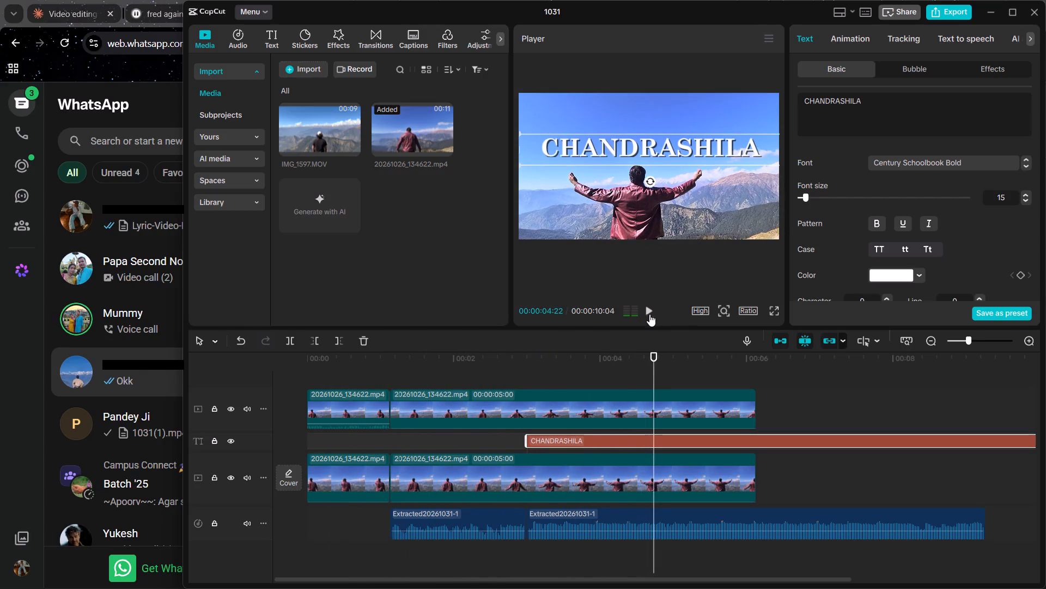
drag(652, 354, 484, 361)
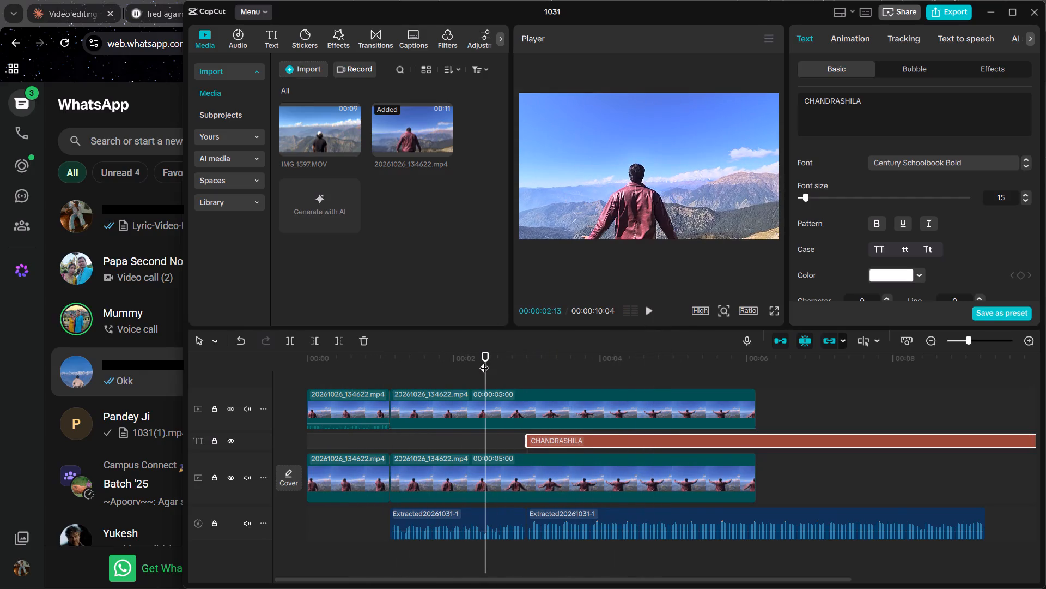
double_click(655, 309)
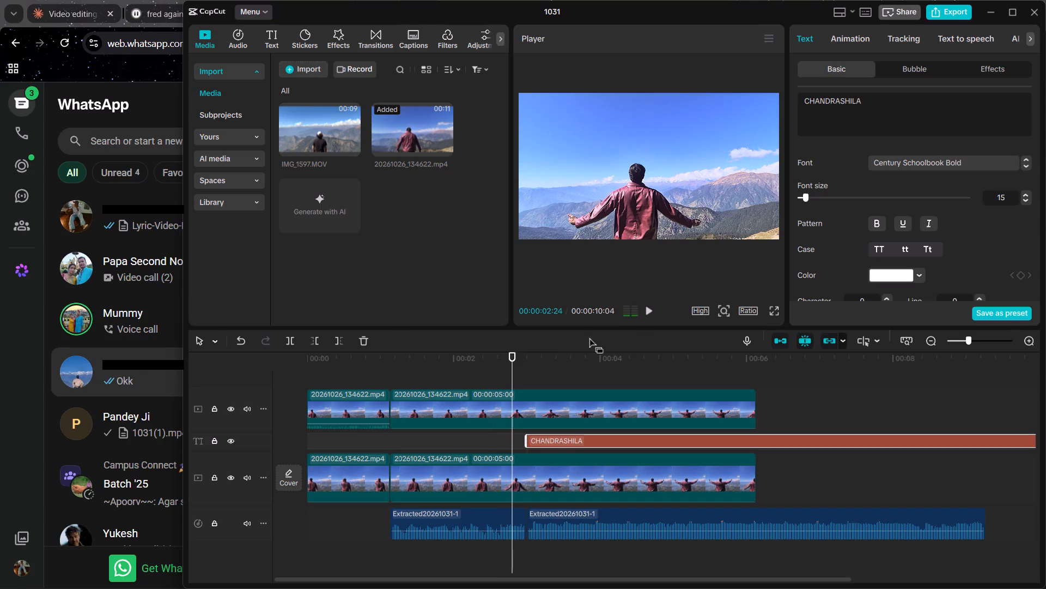
Position the playhead at 00:00:02:09 and move the CHANDRASHILA title to start there.
drag(515, 375, 468, 373)
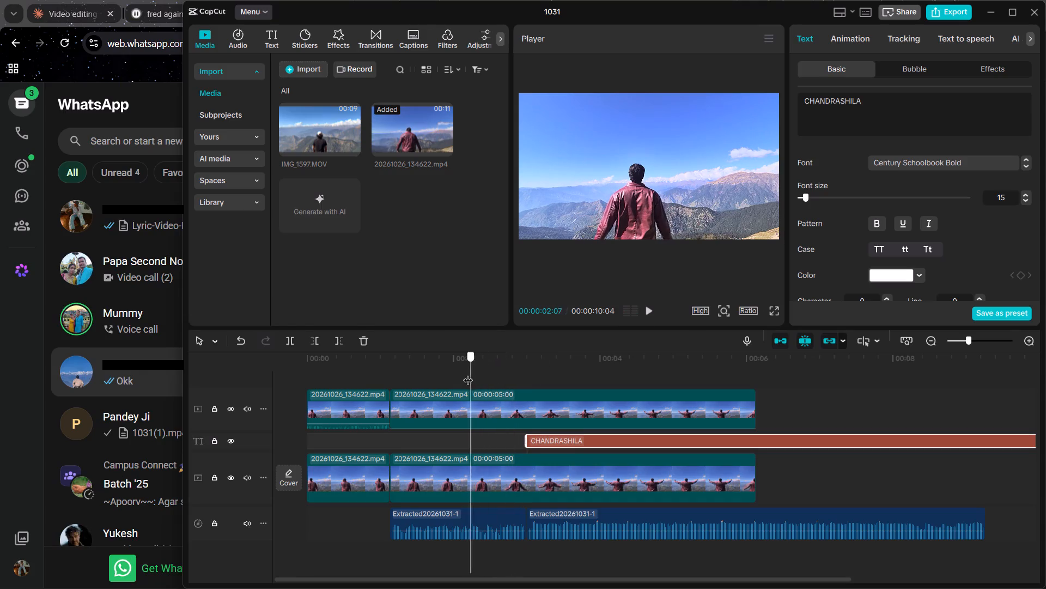
drag(468, 373, 459, 374)
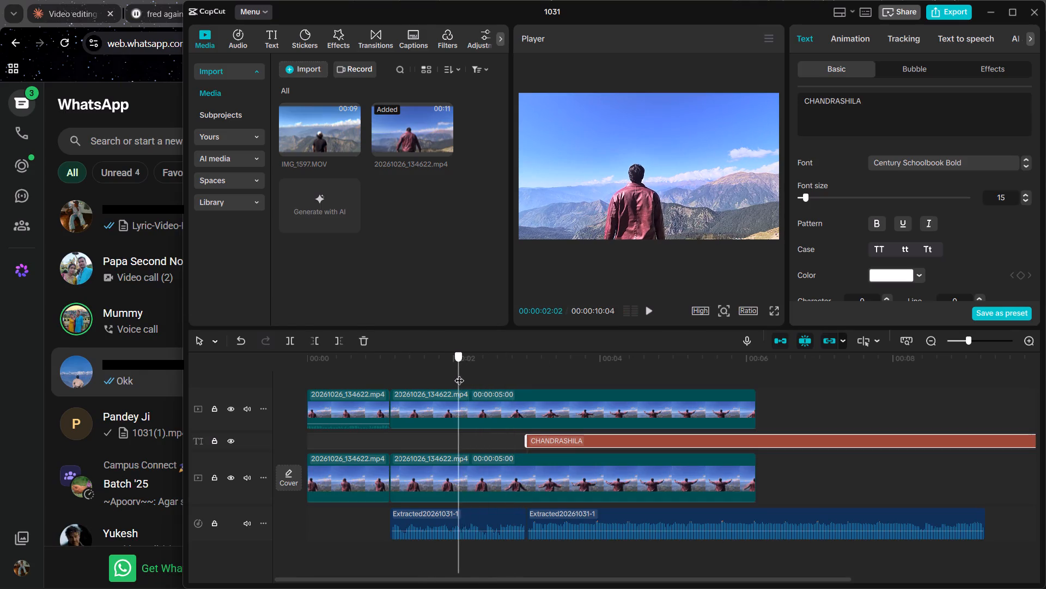
drag(459, 374, 476, 375)
drag(558, 434, 504, 436)
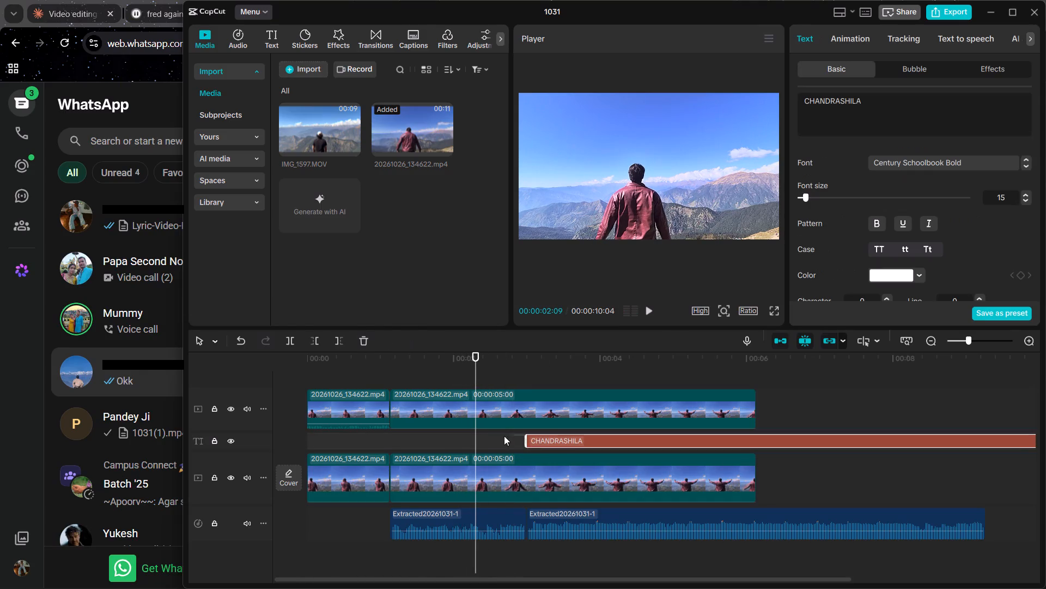
drag(504, 436, 499, 436)
drag(549, 438, 495, 440)
Play from about 00:00:00:26 to 00:00:02:12 to check the title's entrance against the audio.
drag(475, 368, 370, 375)
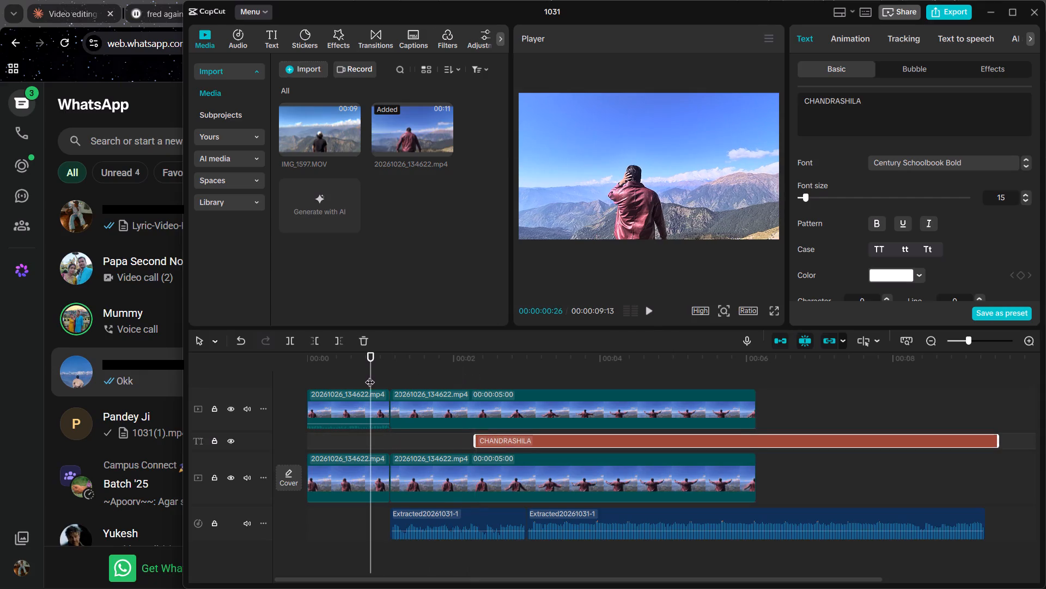
click(648, 312)
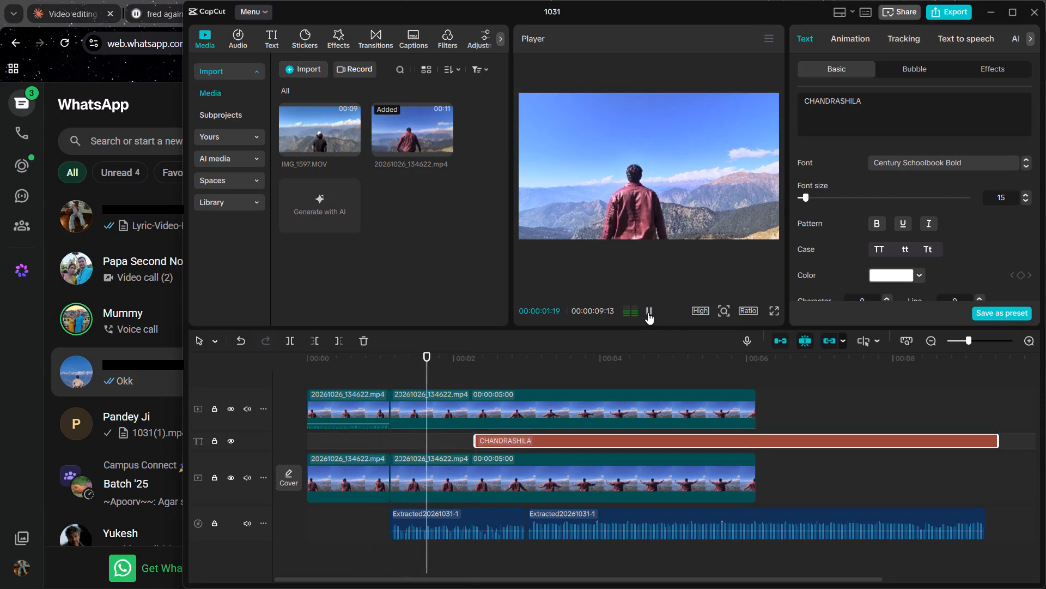
click(648, 312)
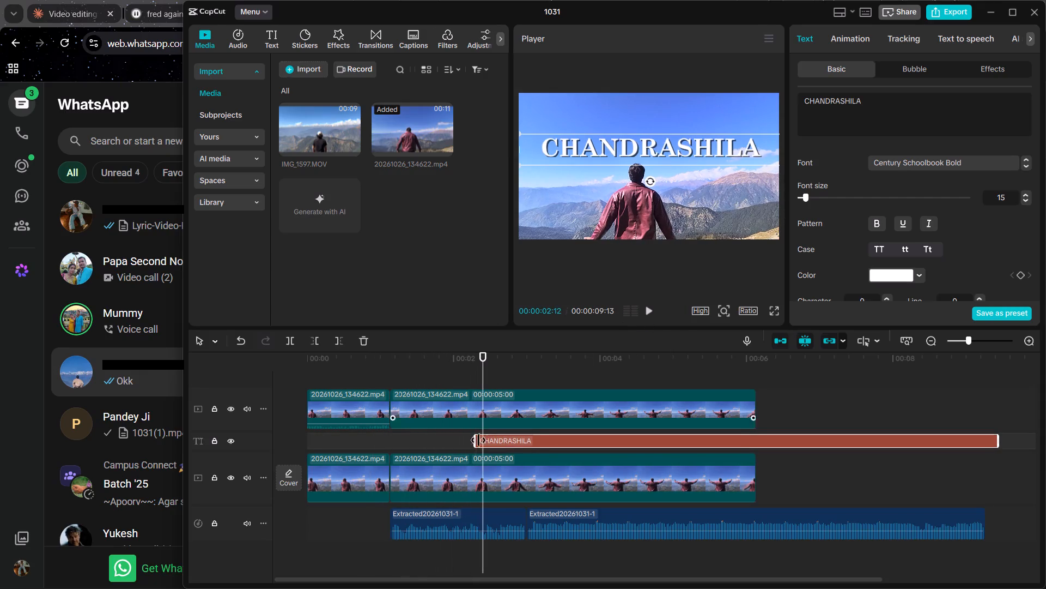
Move the first extracted audio piece to the start of the timeline and place the second piece directly after it without a gap.
drag(432, 522, 343, 522)
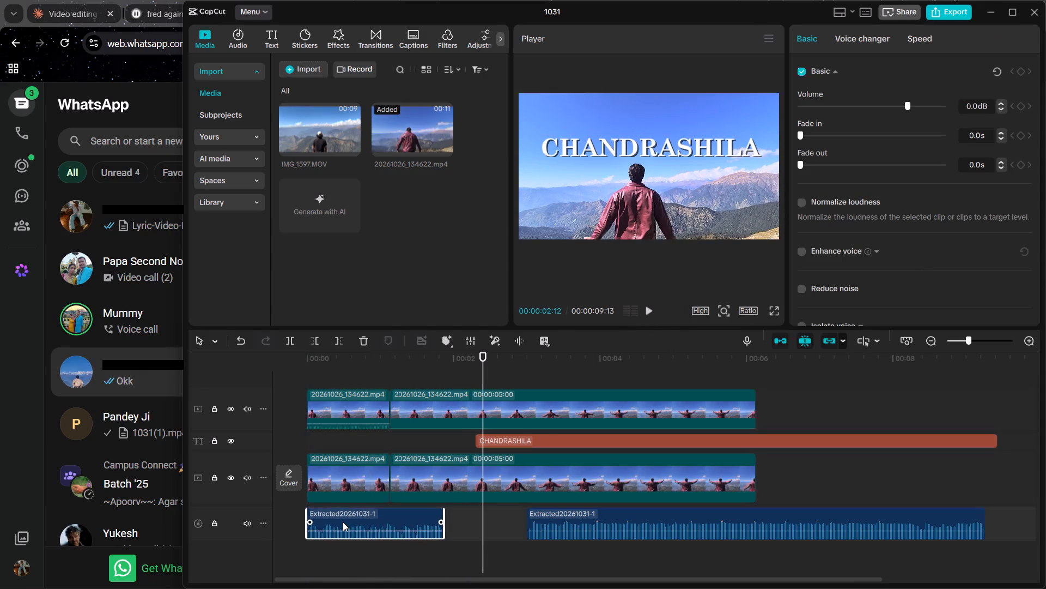
drag(555, 528, 465, 530)
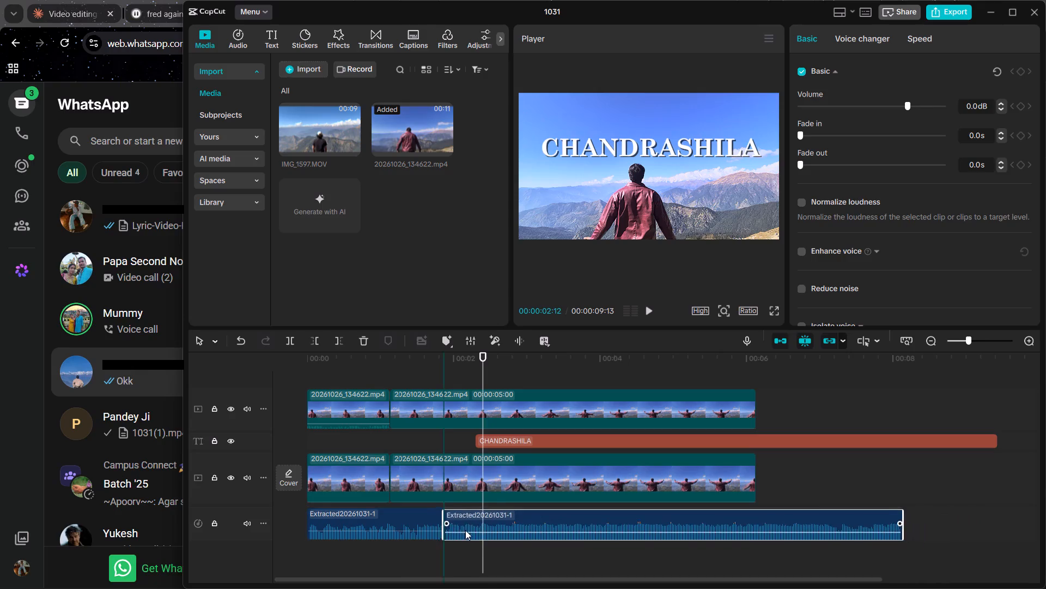
drag(465, 530, 473, 530)
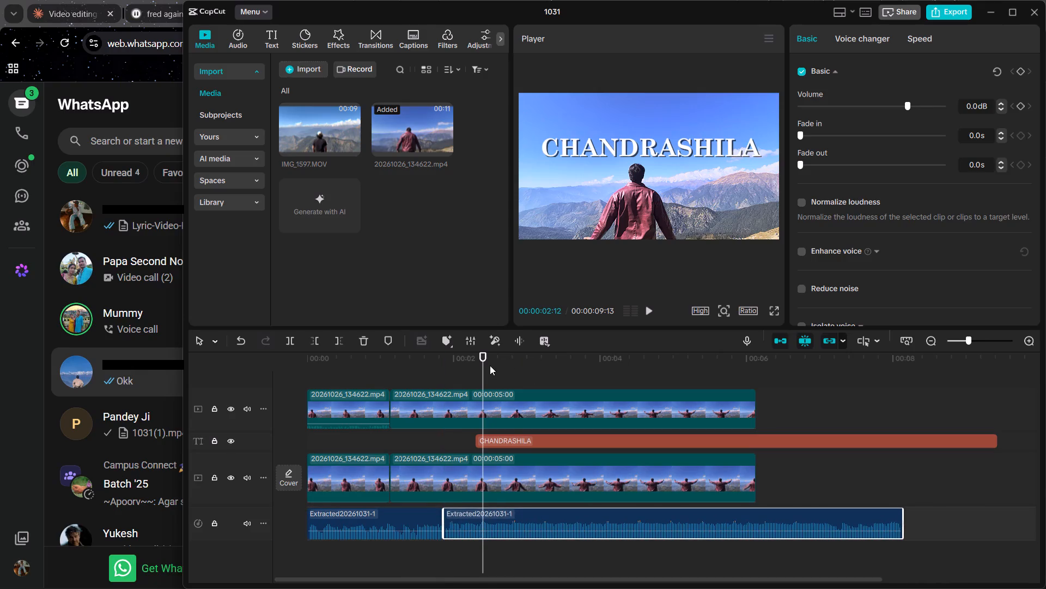
Play from about 00:00:00:21 to 00:00:03:13 to check the audio change against the title's entrance.
drag(481, 369, 359, 375)
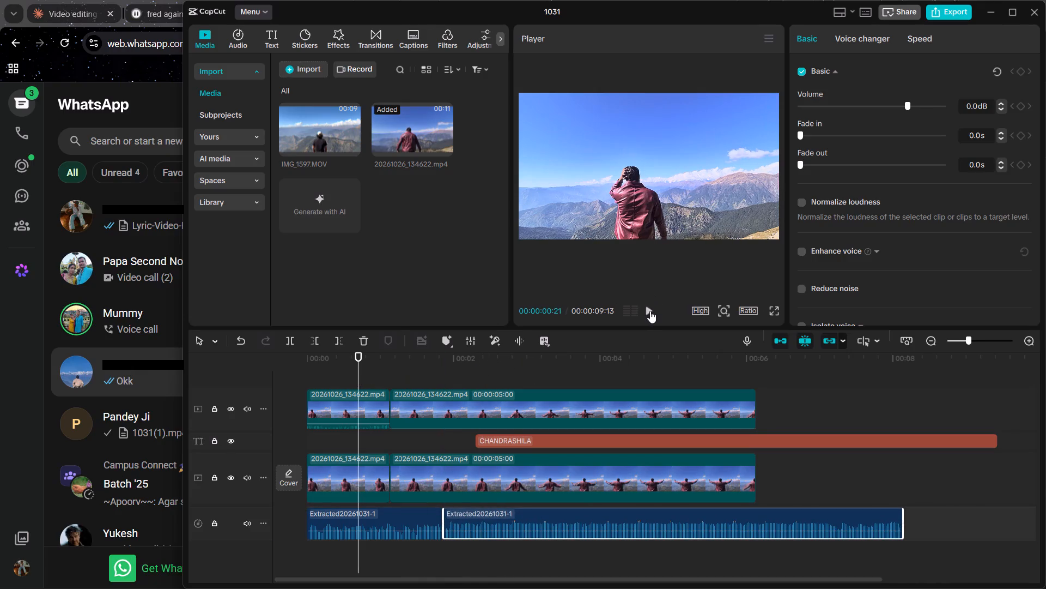
click(650, 311)
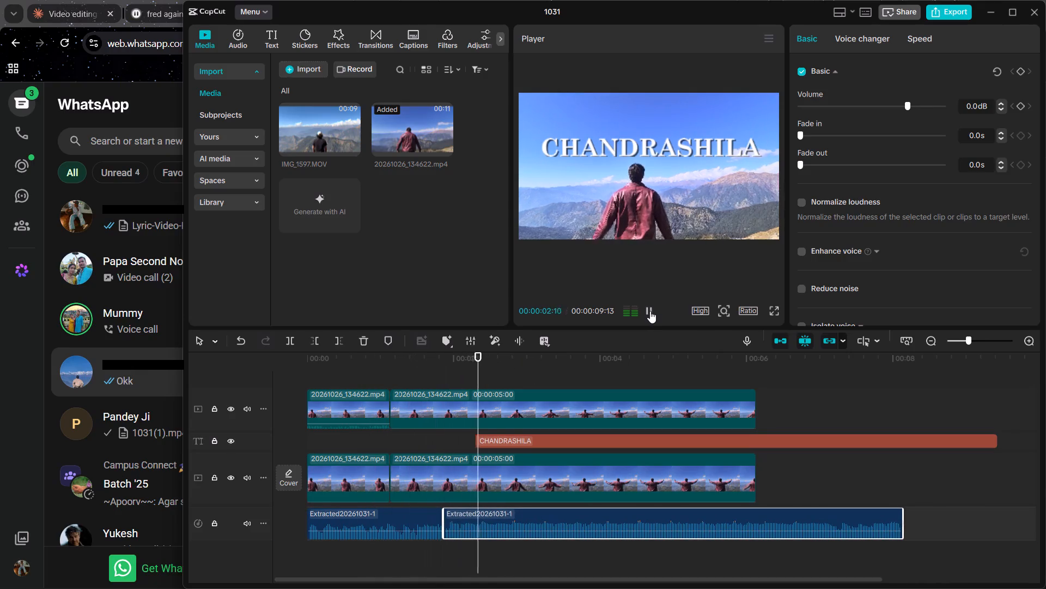
click(650, 311)
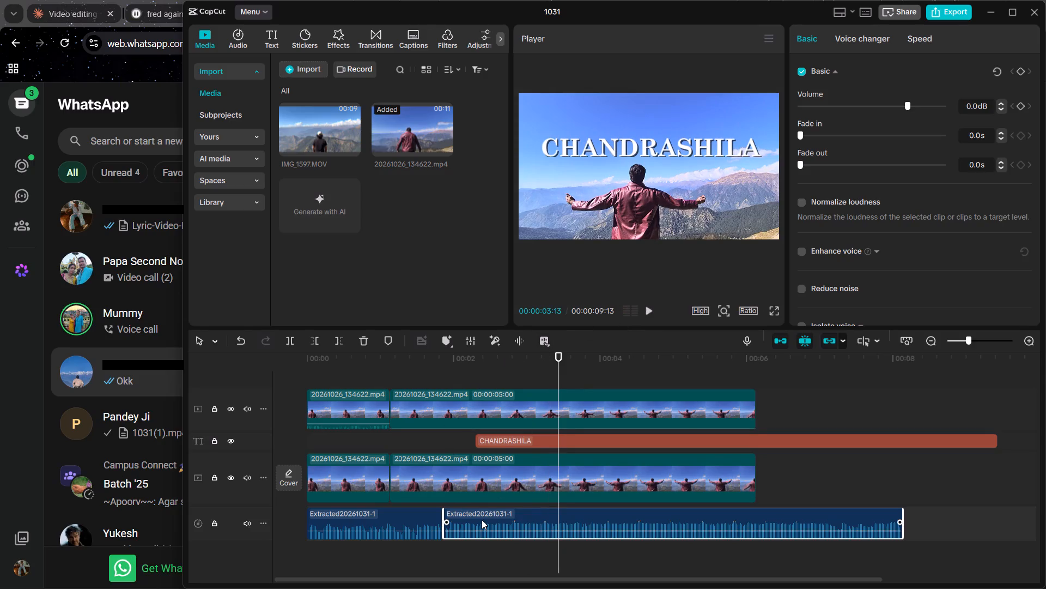
Move the second extracted audio piece to start at about 00:00:02:06 and place the first piece directly before it without a gap.
drag(482, 520, 505, 522)
drag(400, 522, 426, 526)
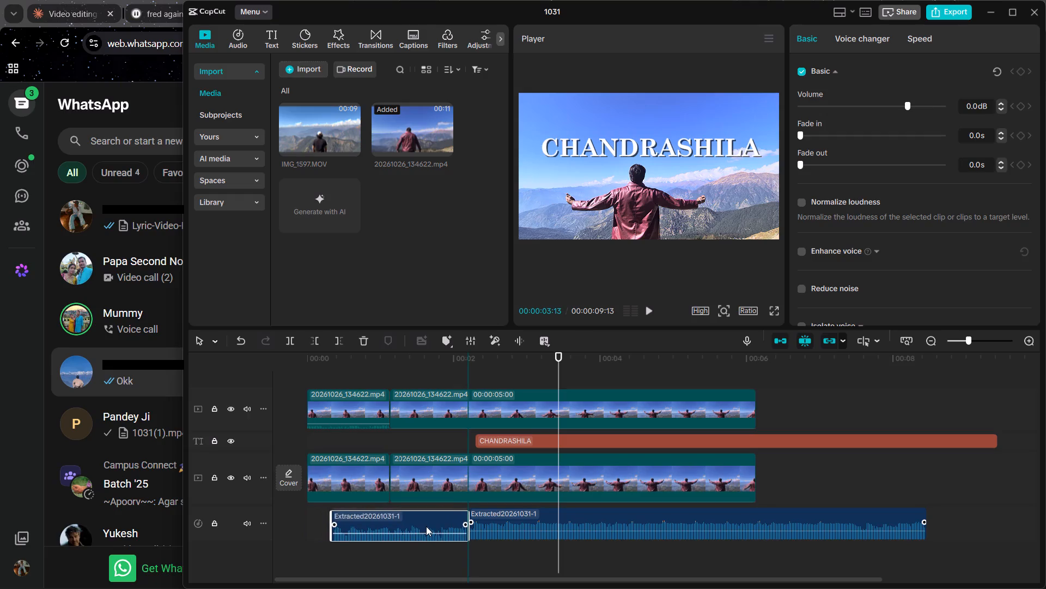
drag(426, 526, 426, 521)
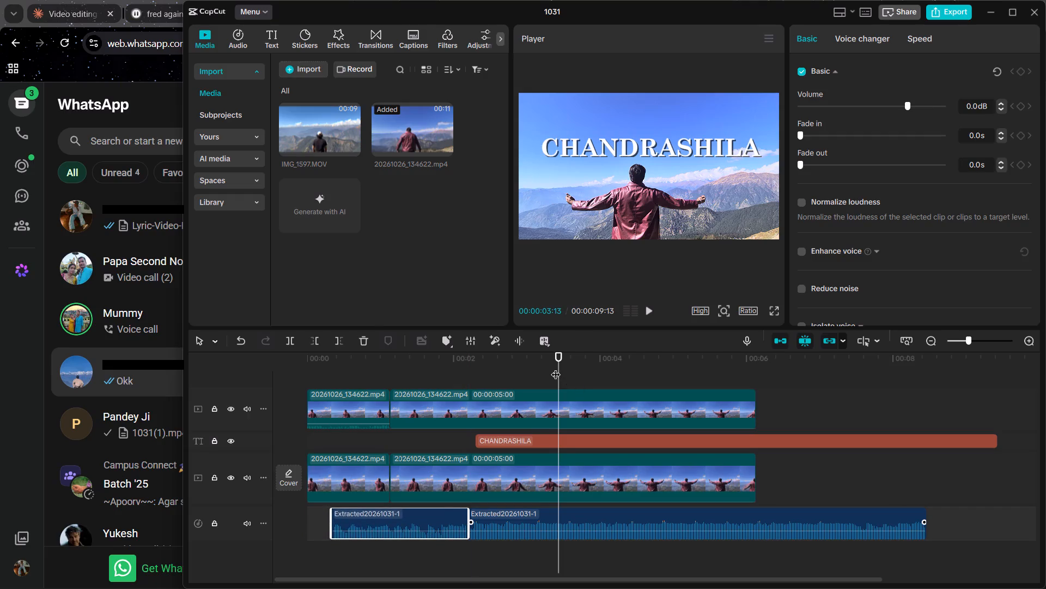
Play twice from the start of the timeline, up to about 00:00:04:06, to check the shifted audio against the title's entrance.
drag(555, 367, 264, 367)
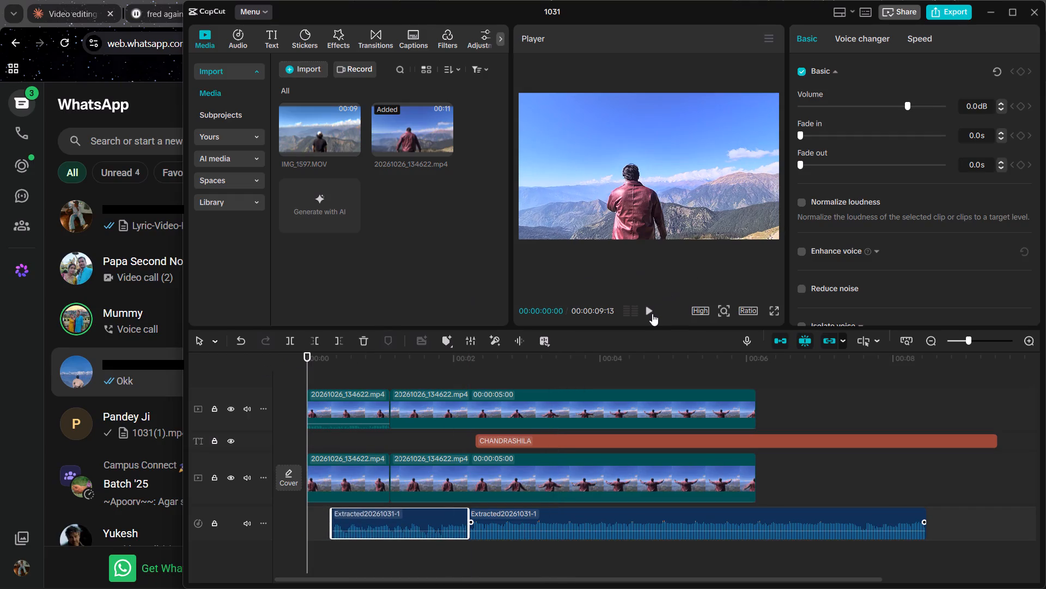
click(652, 314)
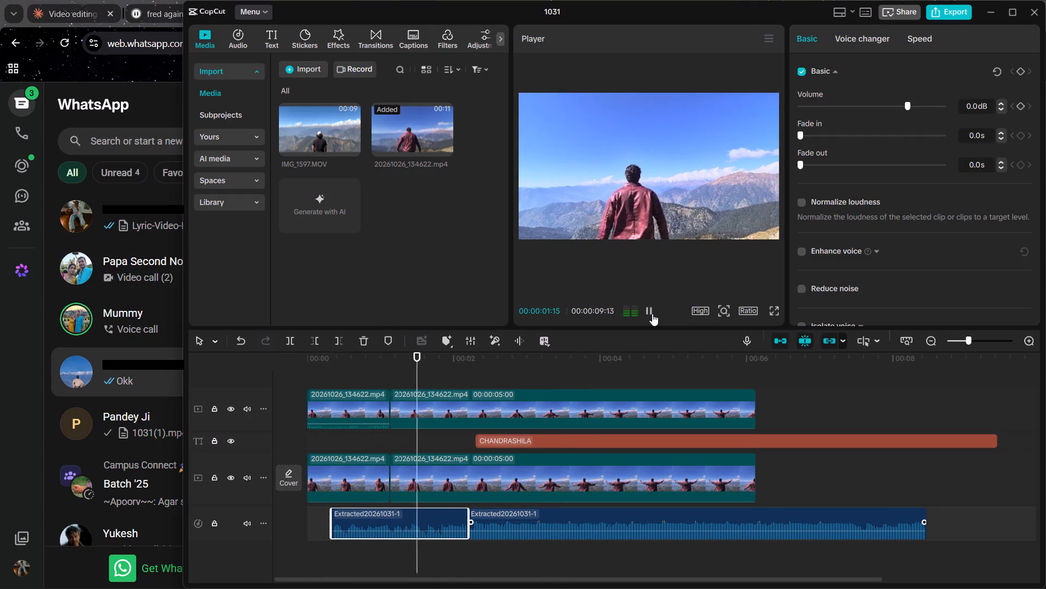
click(652, 314)
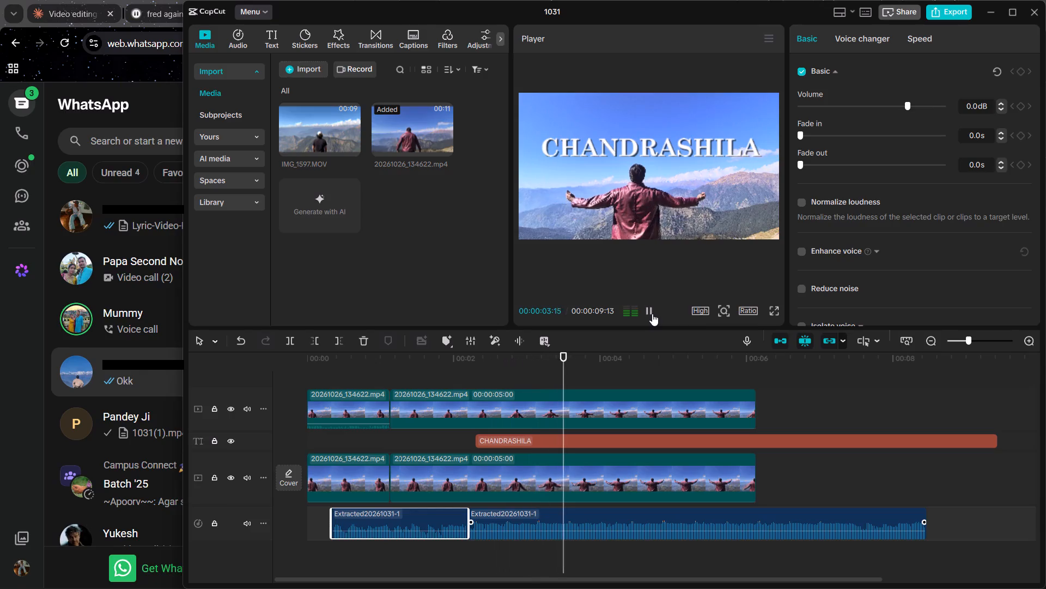
drag(563, 364, 221, 383)
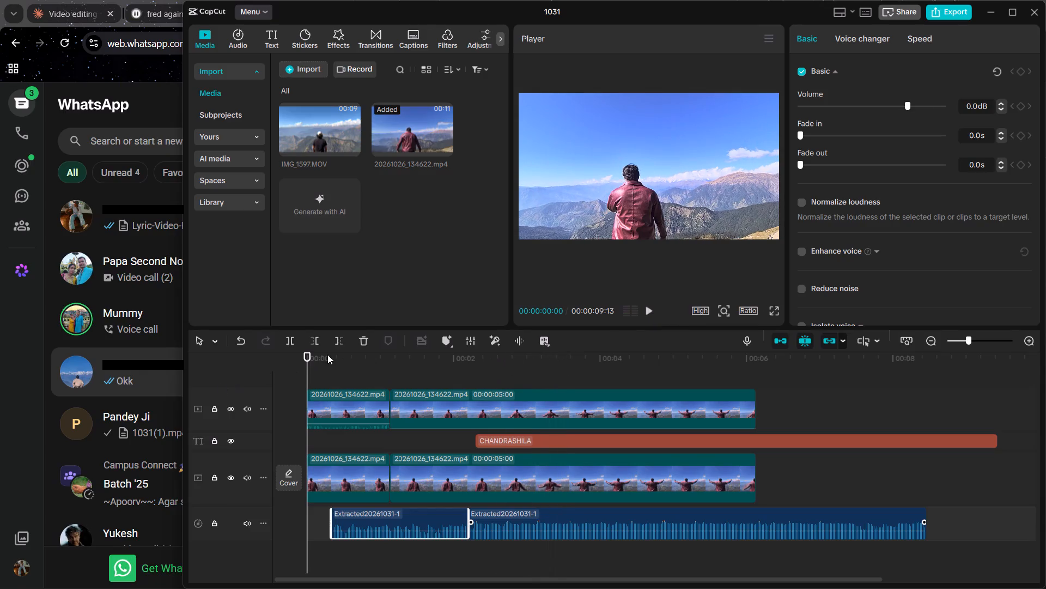
click(650, 313)
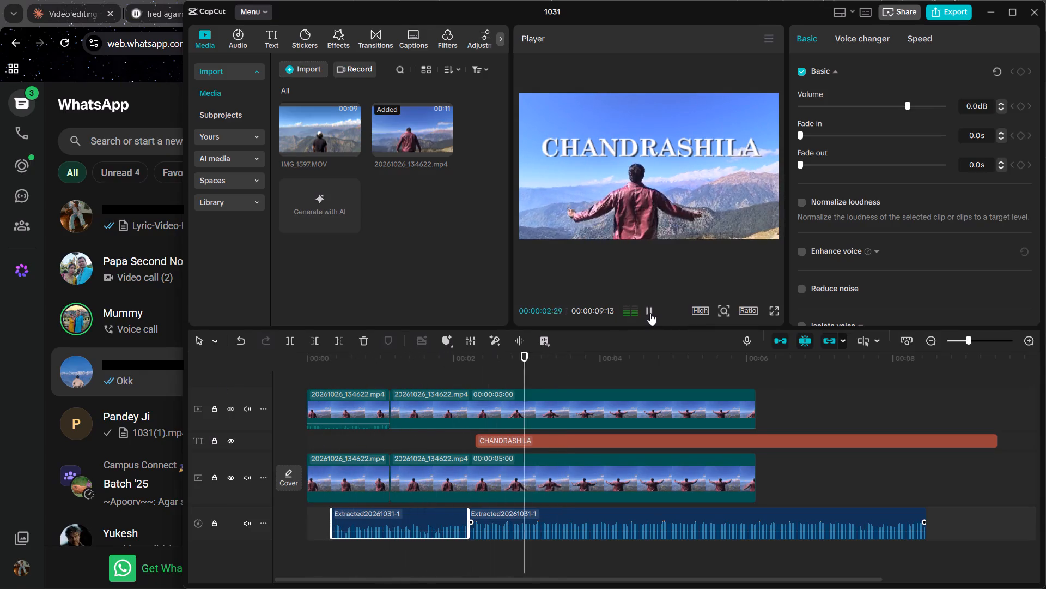
click(650, 313)
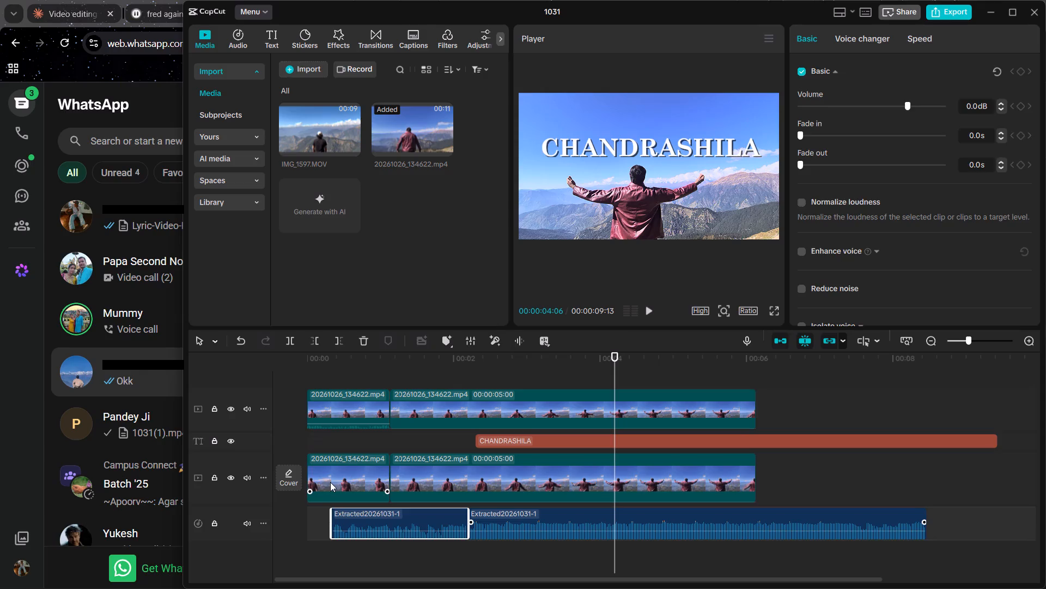
Silence the opening clip on the upper video track by setting its volume to -∞ dB.
click(330, 482)
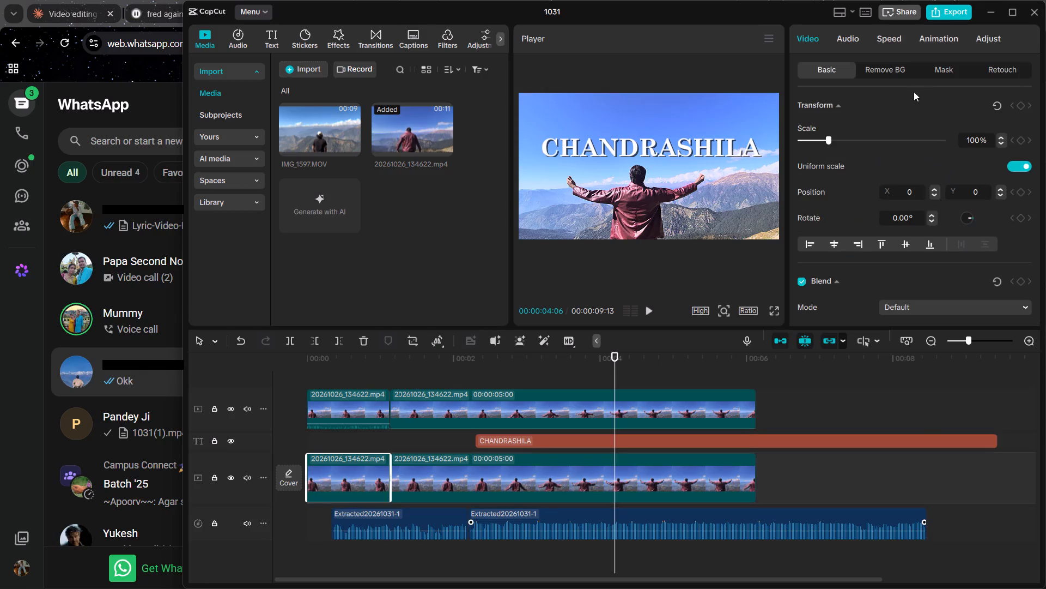
click(850, 39)
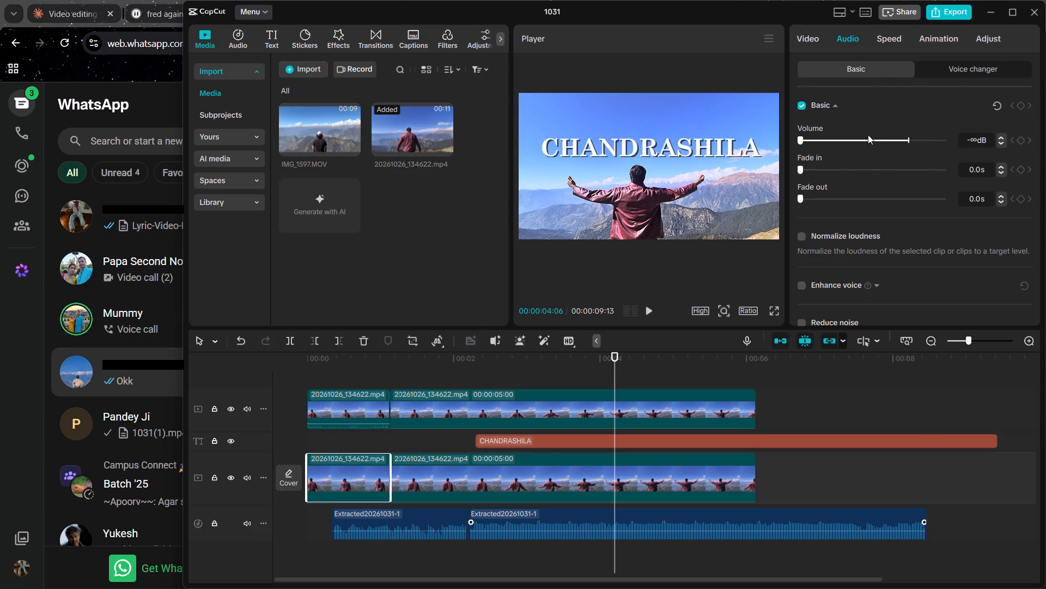
click(374, 406)
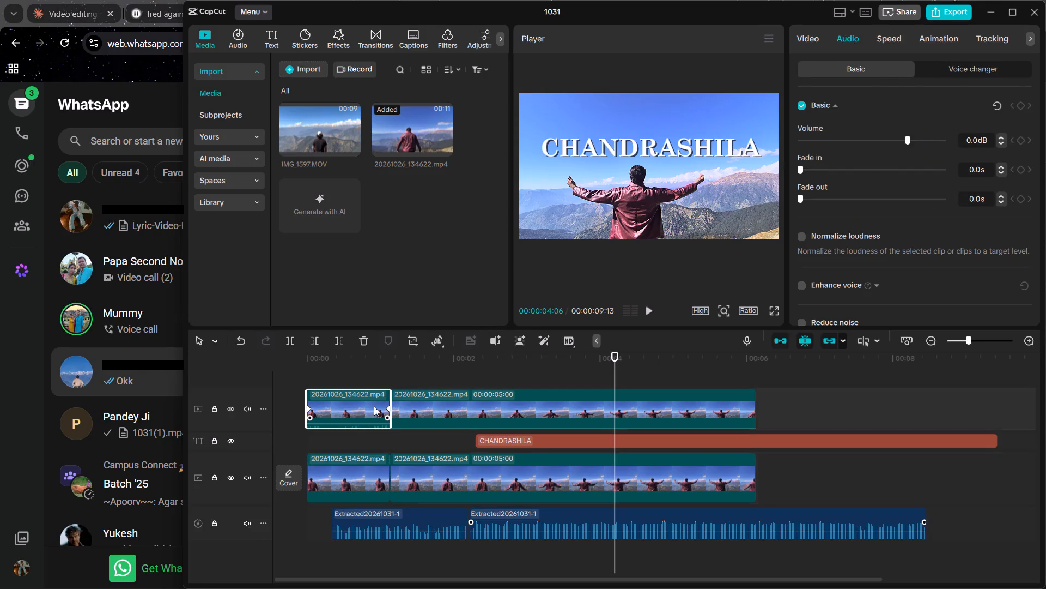
drag(910, 141, 631, 160)
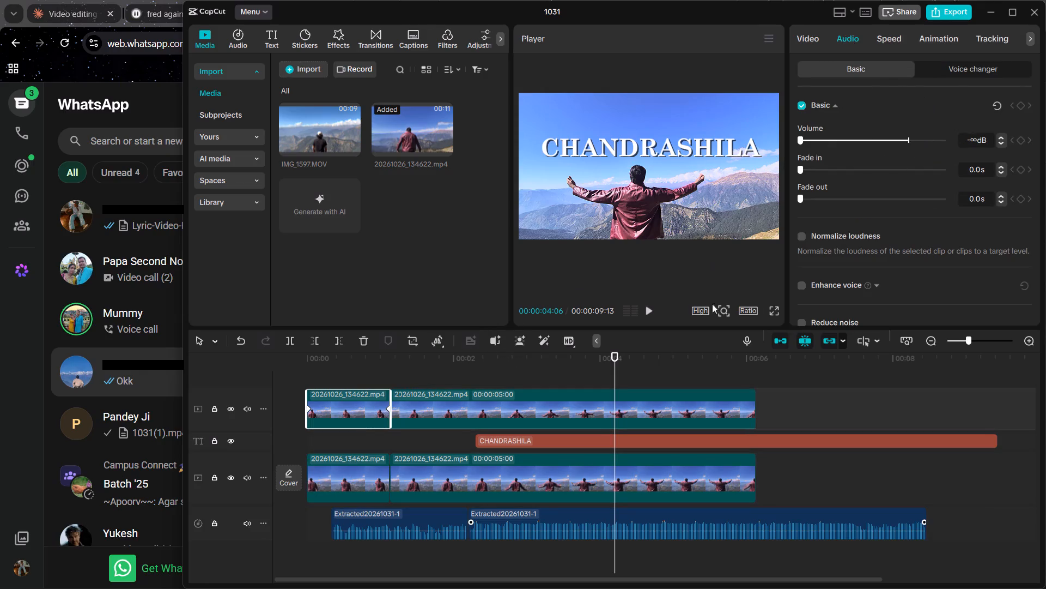
Play from the start to 00:00:04:00 to check the sound, and scrub back to inspect the frame at 00:00:02:18.
drag(617, 365, 190, 337)
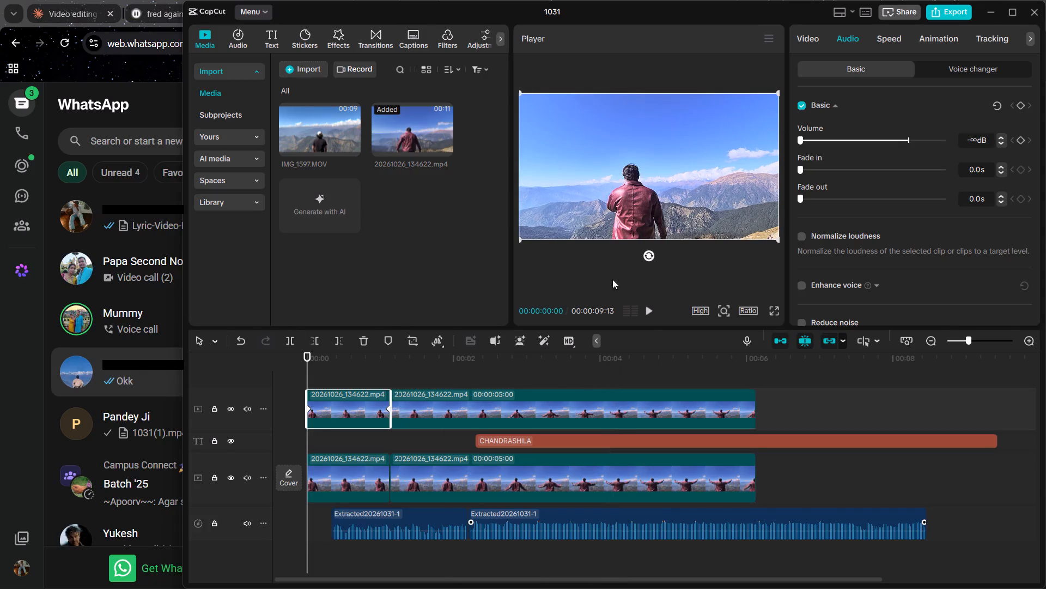
click(648, 311)
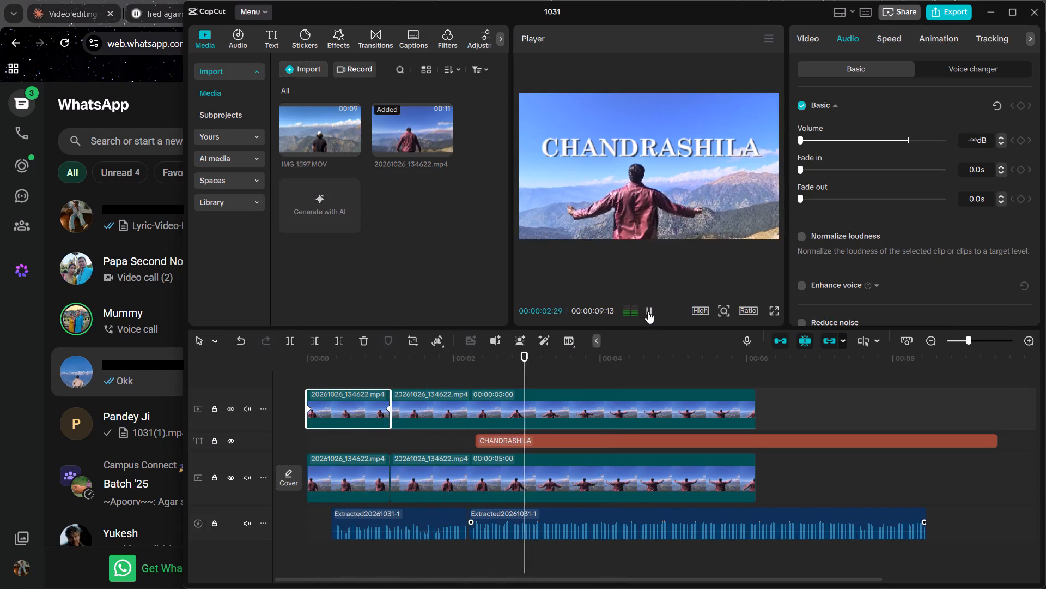
click(648, 311)
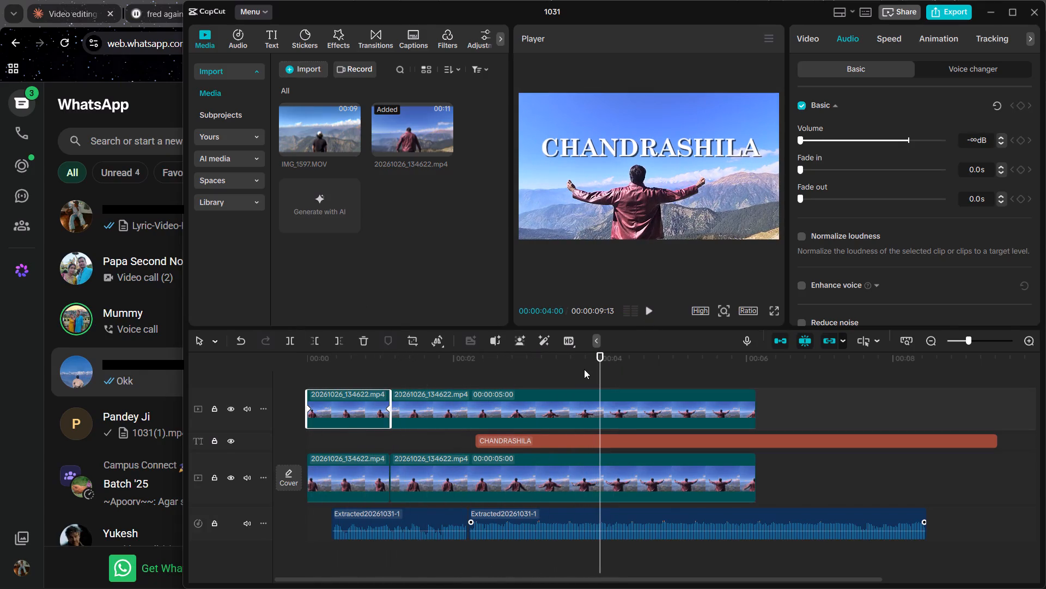
click(584, 369)
drag(584, 369, 412, 381)
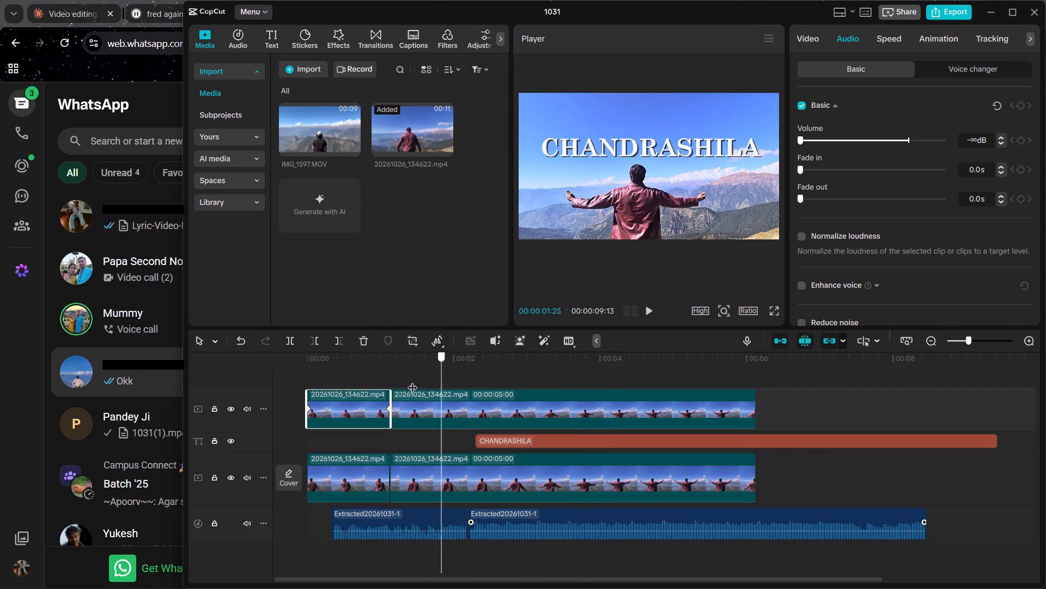
drag(412, 381, 498, 374)
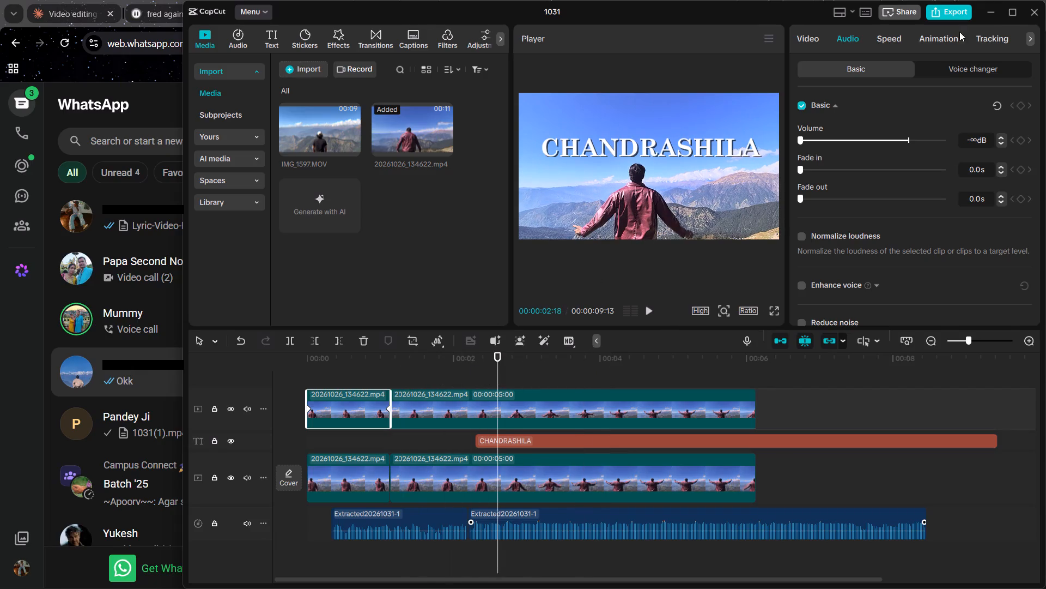
Maximise the editor window and play from 00:00:00:04 to 00:00:03:07 to check the title's timing with the audio.
click(1013, 12)
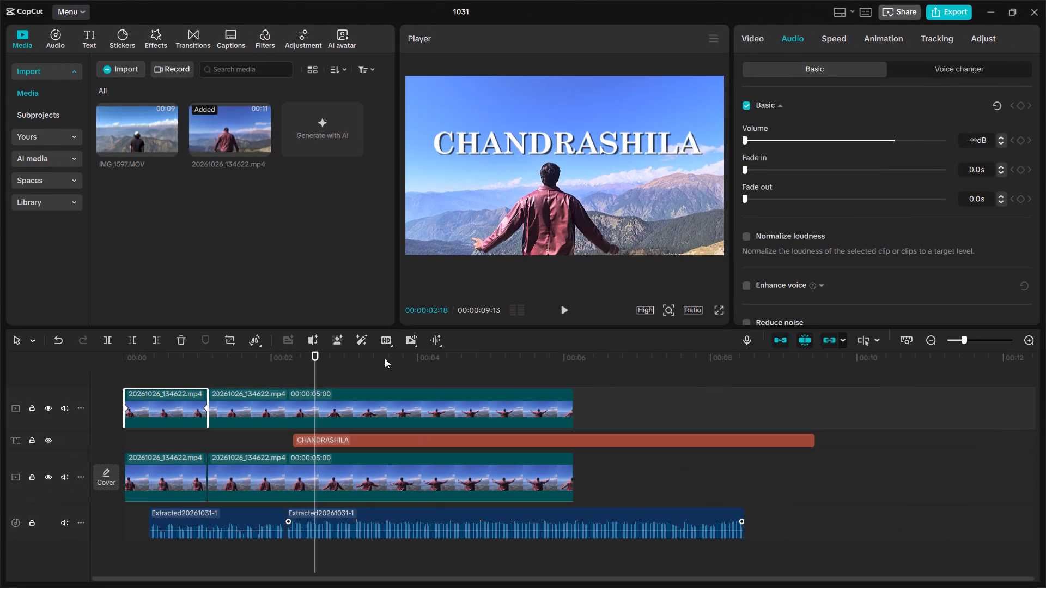
drag(314, 370, 133, 368)
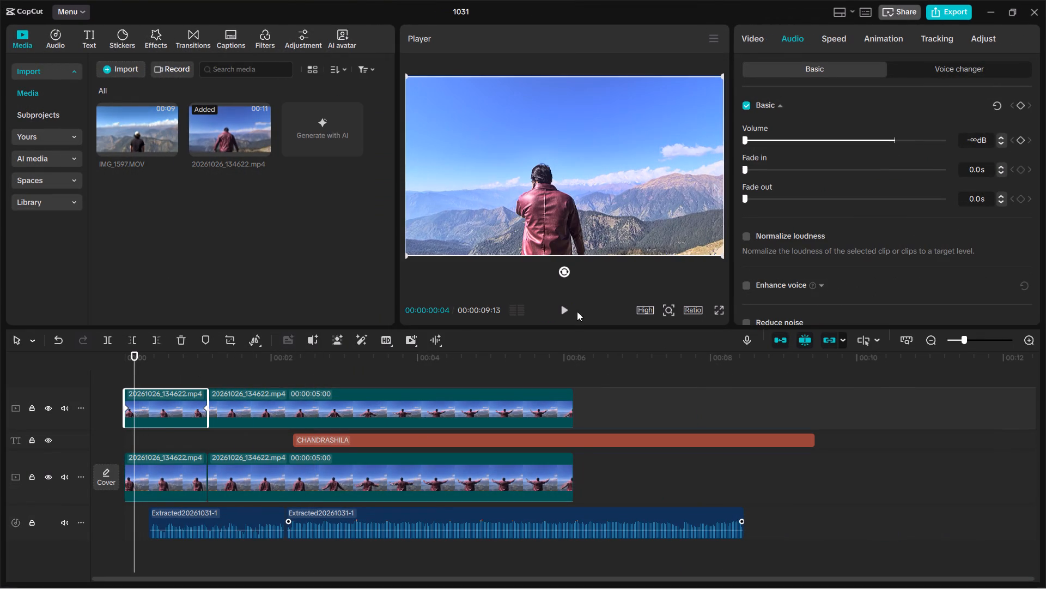
click(565, 311)
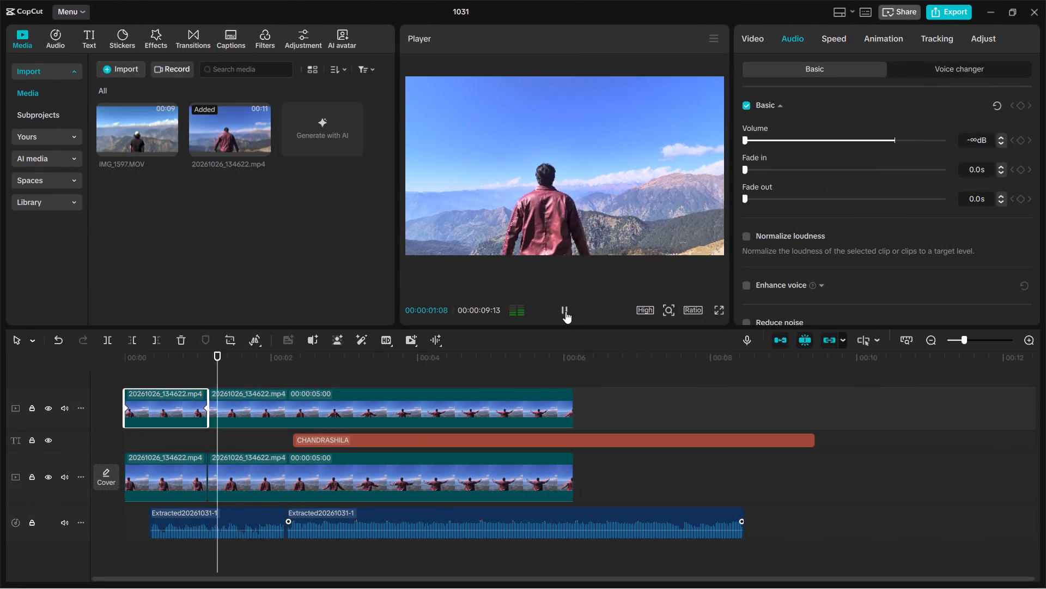
click(565, 311)
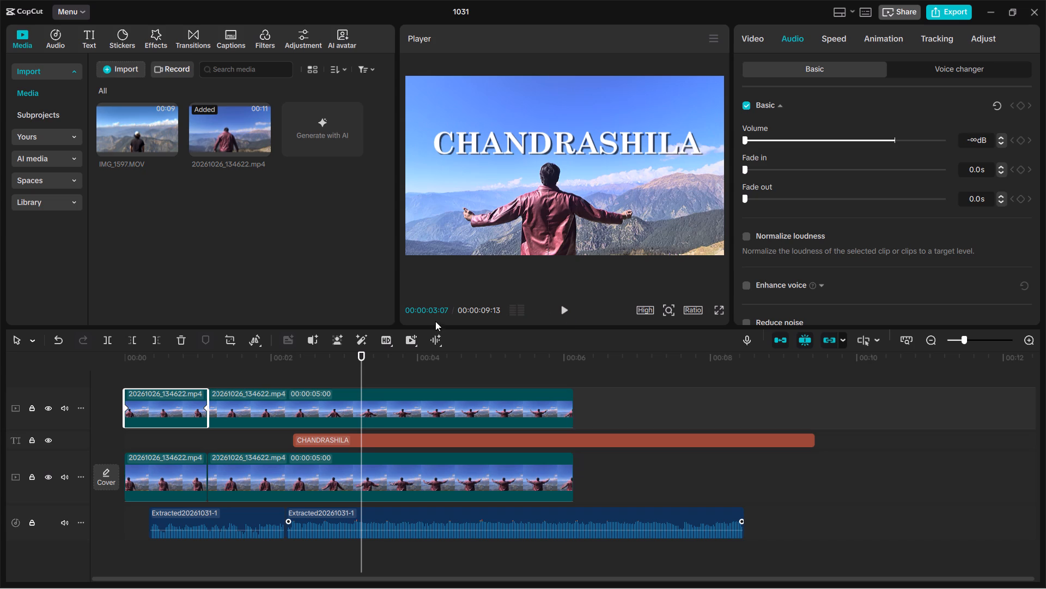
Move the CHANDRASHILA title slightly earlier so it starts at about 00:00:02:06, where the second audio piece begins.
drag(317, 442, 301, 438)
drag(305, 438, 315, 444)
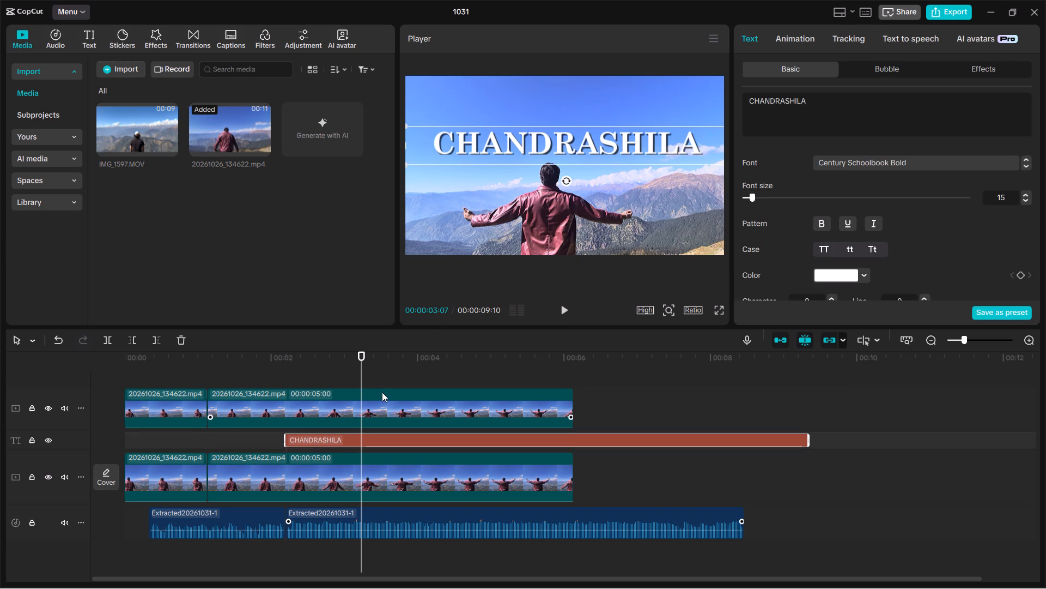
At 00:00:02:06, lower the CHANDRASHILA title in the preview to the mountain ridge behind the man, keeping it horizontally centred.
drag(363, 380, 258, 375)
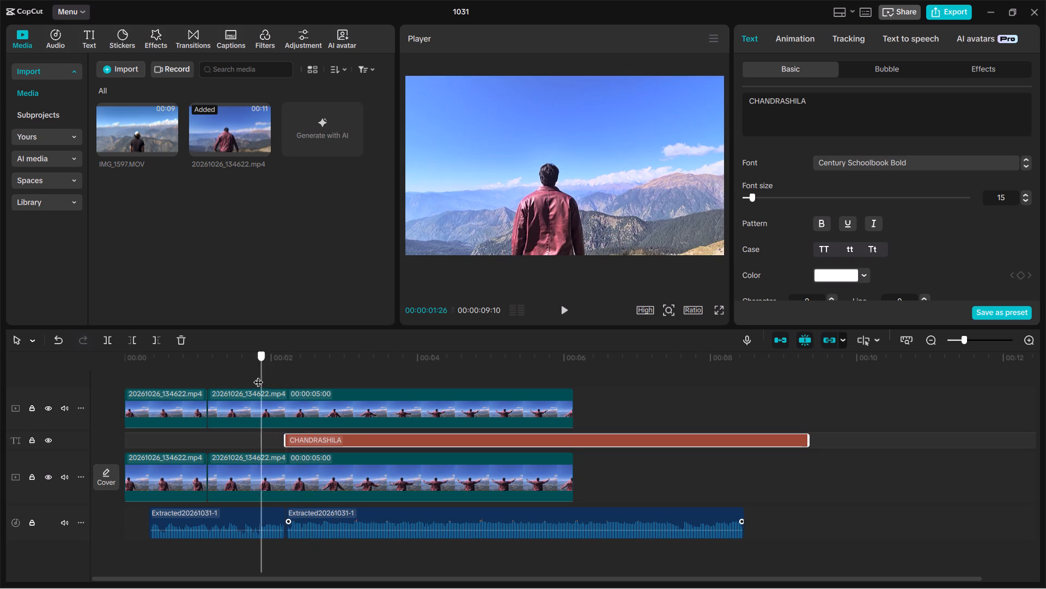
drag(258, 375, 257, 375)
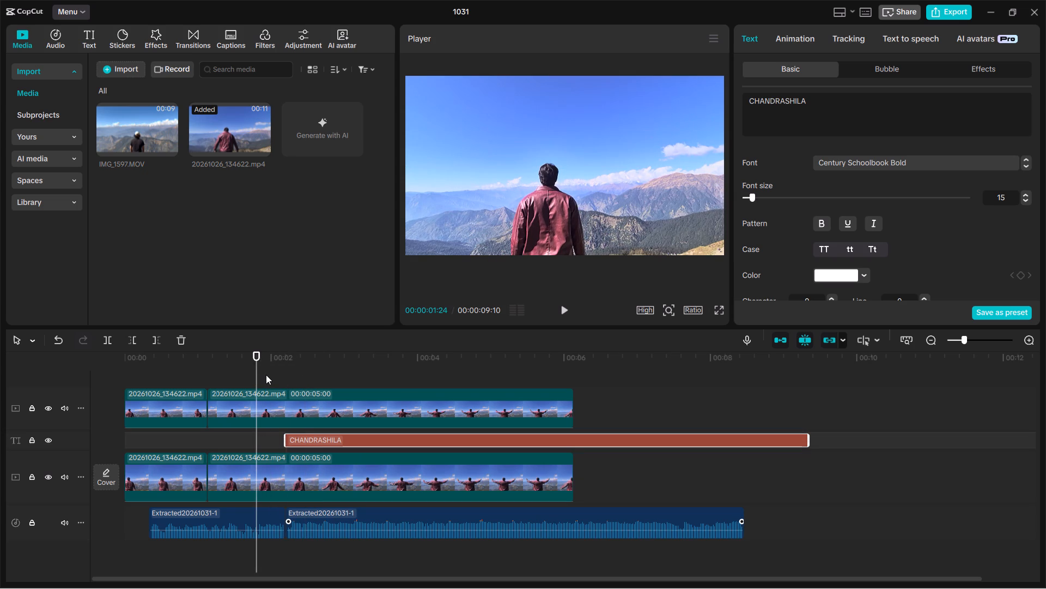
drag(258, 370, 275, 366)
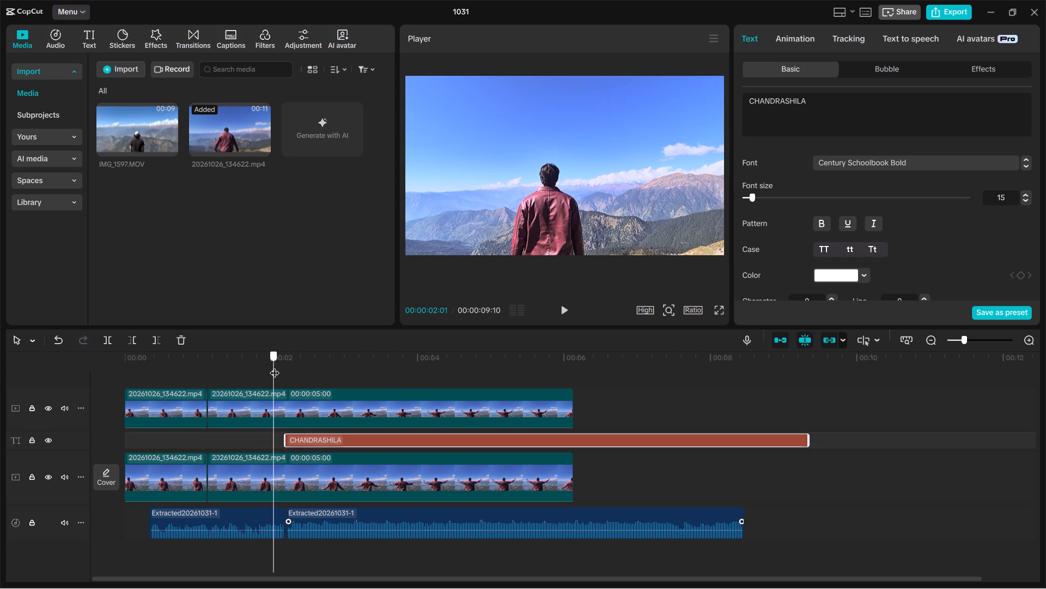
drag(275, 366, 284, 365)
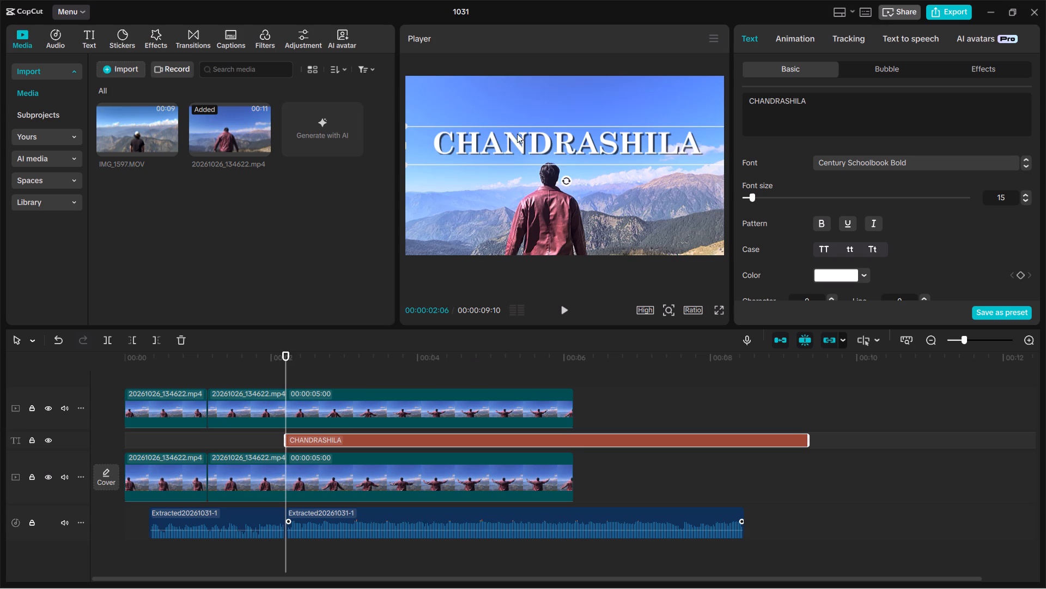
drag(524, 137, 532, 199)
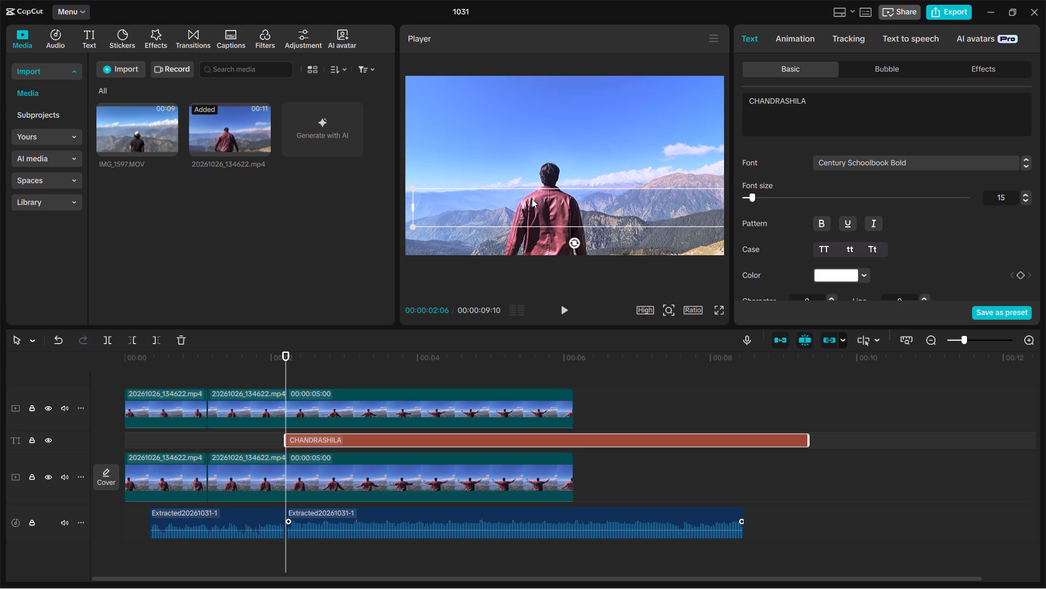
drag(532, 199, 517, 193)
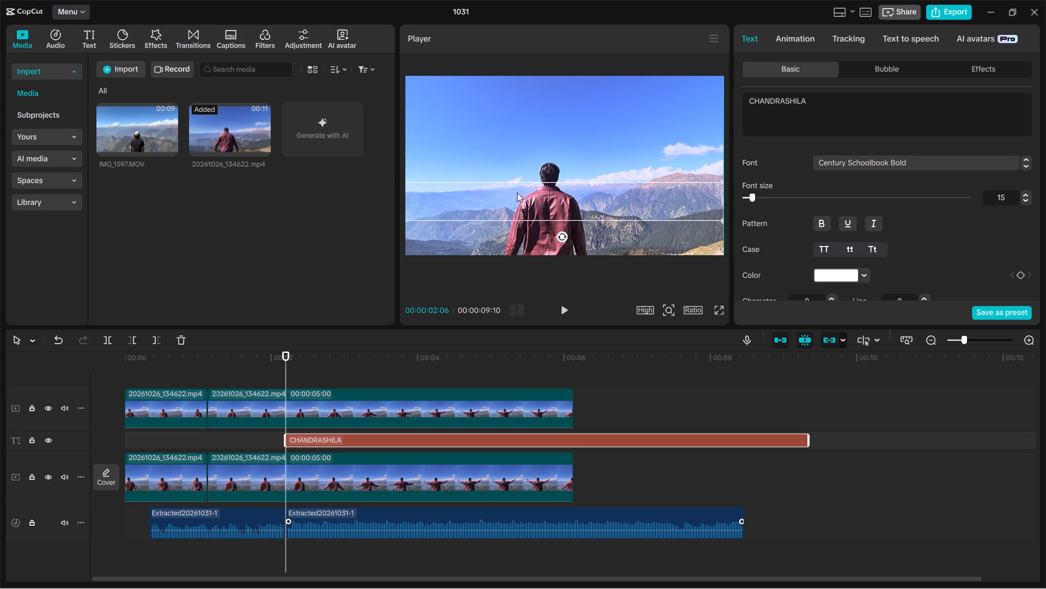
drag(517, 193, 501, 189)
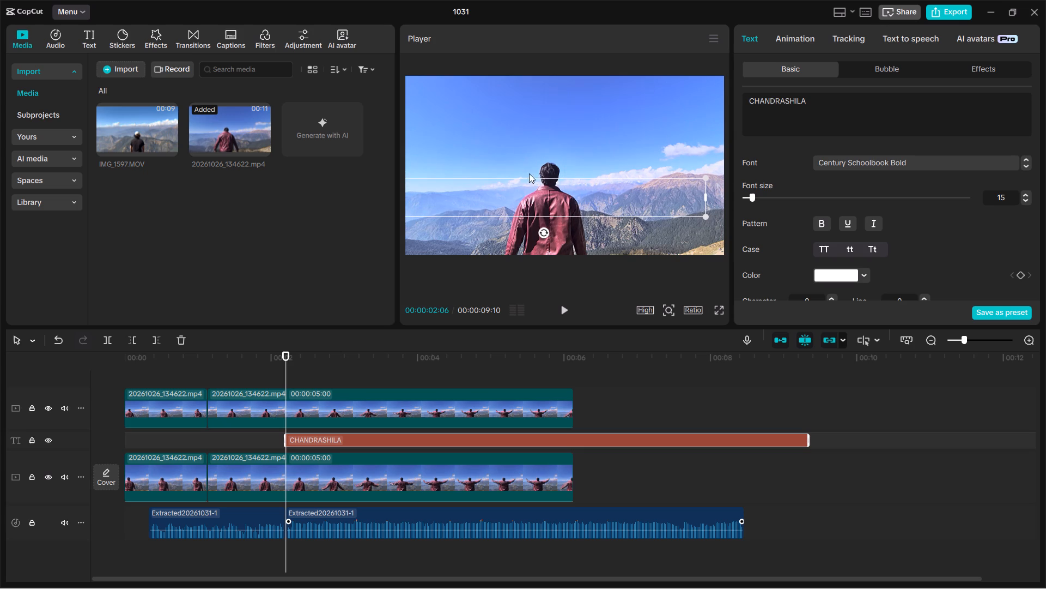
drag(545, 193, 566, 140)
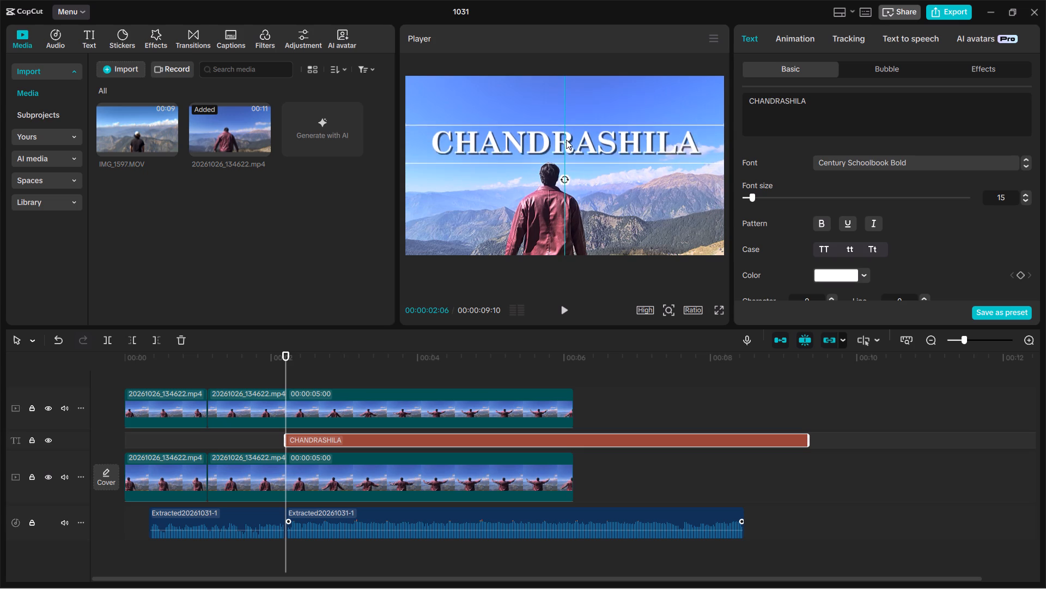
drag(566, 140, 564, 160)
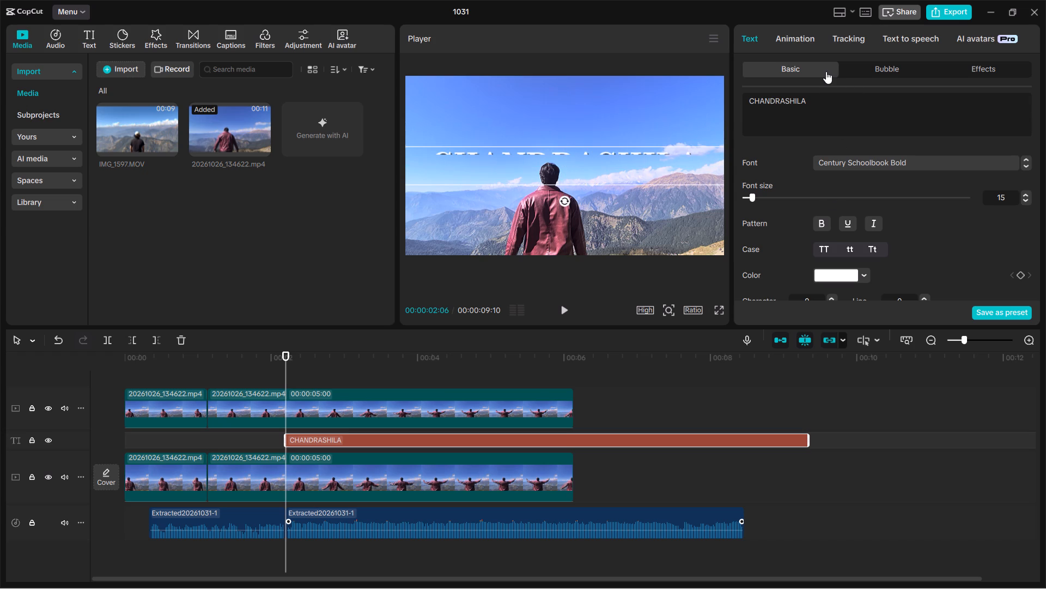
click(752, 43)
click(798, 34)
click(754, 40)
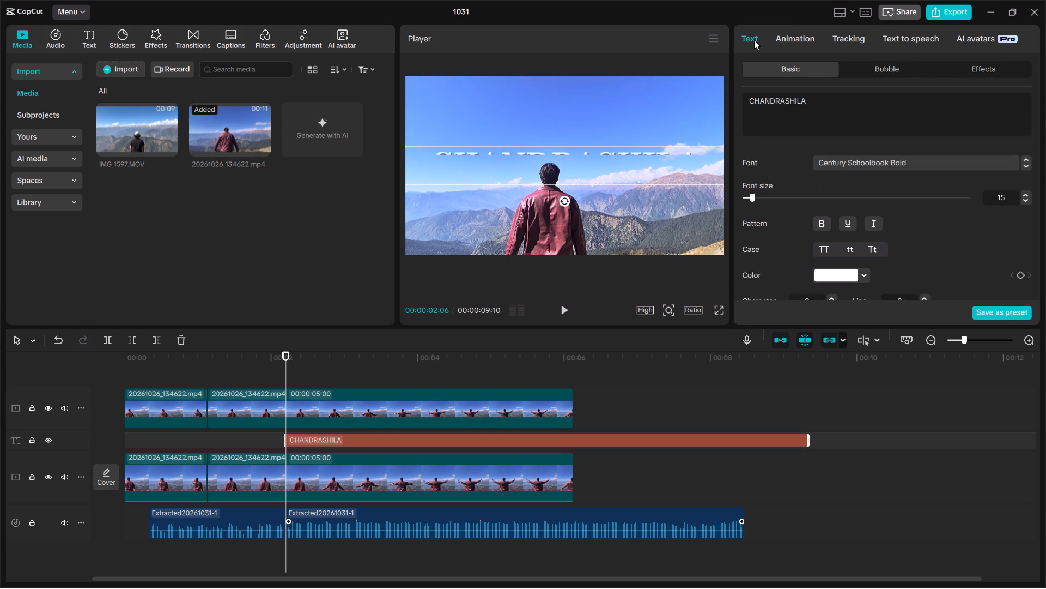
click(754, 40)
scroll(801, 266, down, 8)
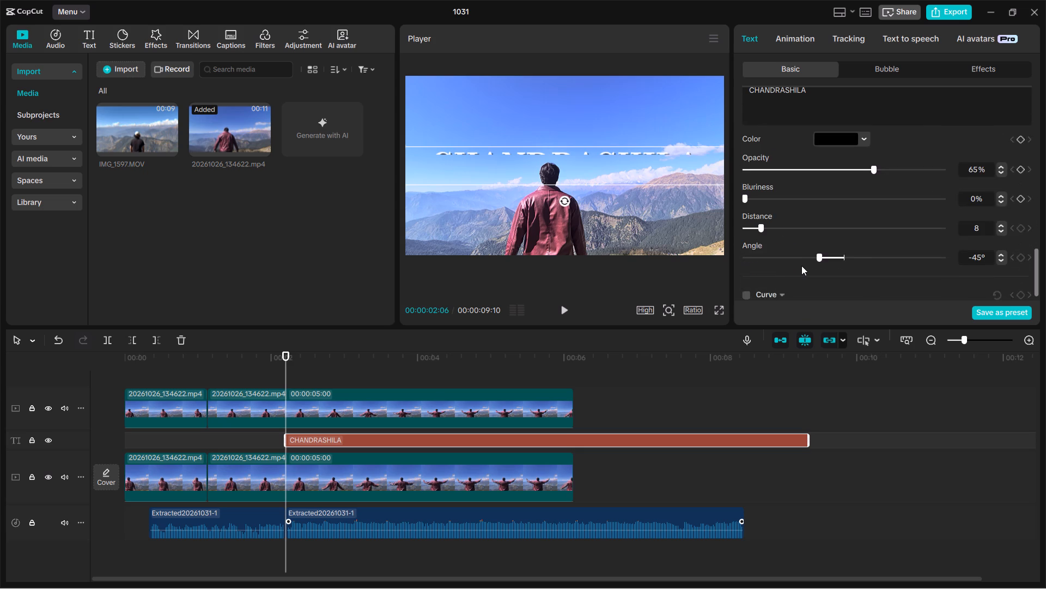
At 00:00:02:06, lower the split mask on the upper track's second clip to a Y position of 20.
click(437, 406)
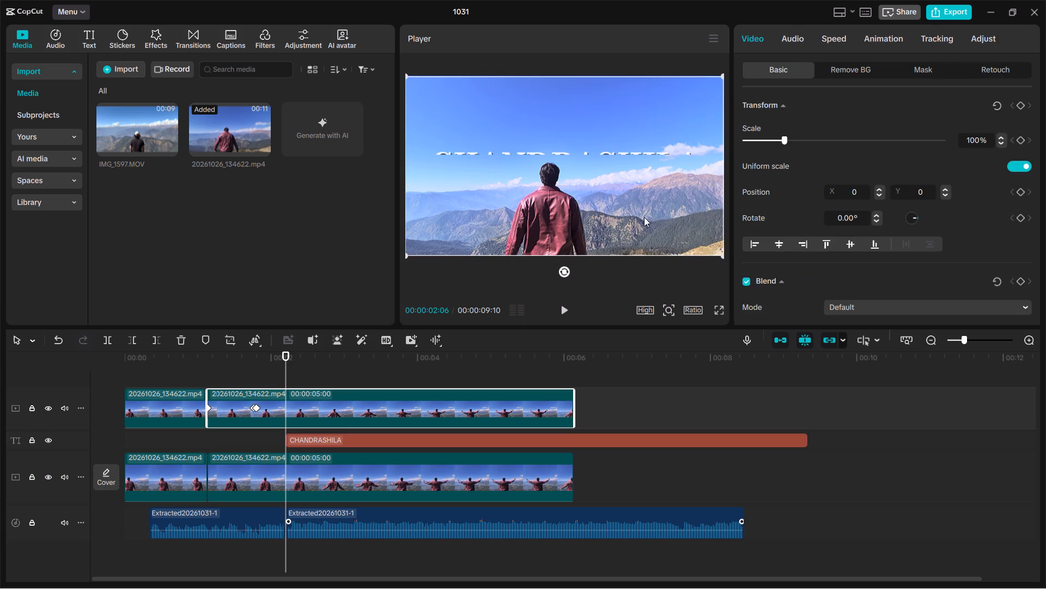
click(930, 77)
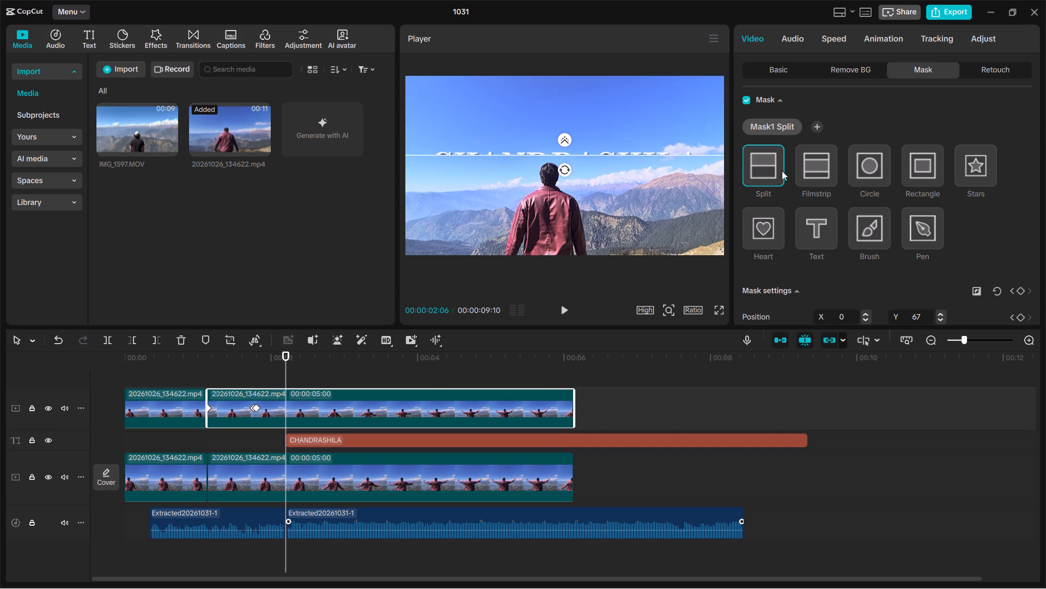
triple_click(939, 321)
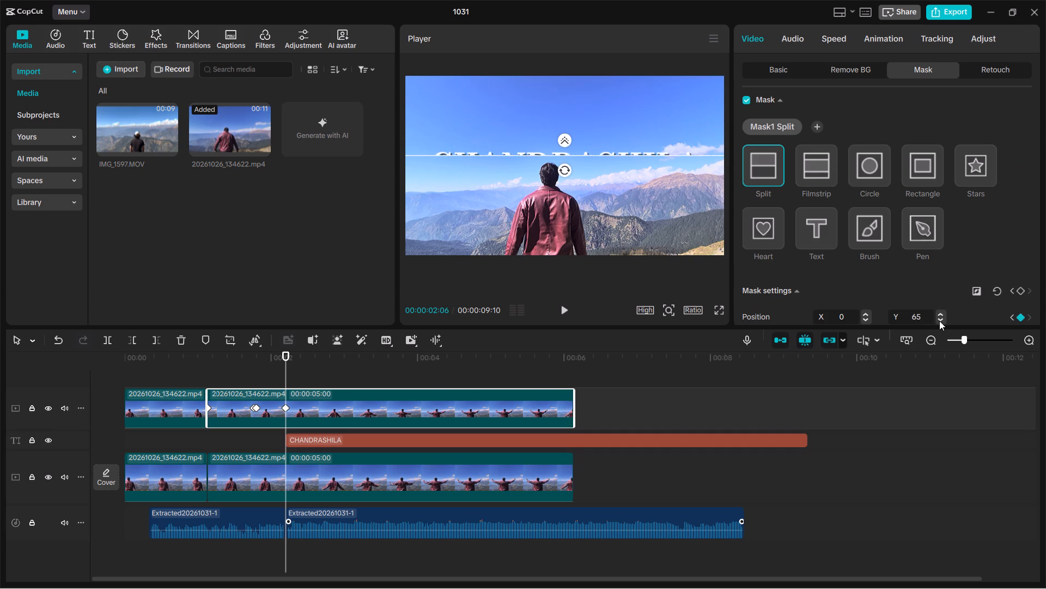
triple_click(942, 321)
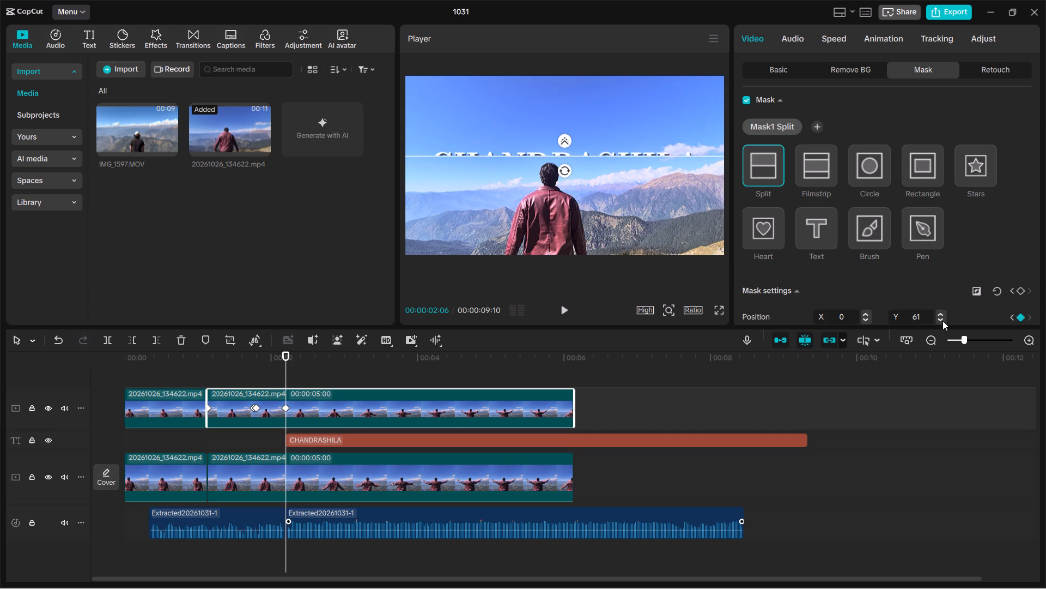
triple_click(942, 321)
triple_click(942, 321)
triple_click(942, 321)
triple_click(942, 321)
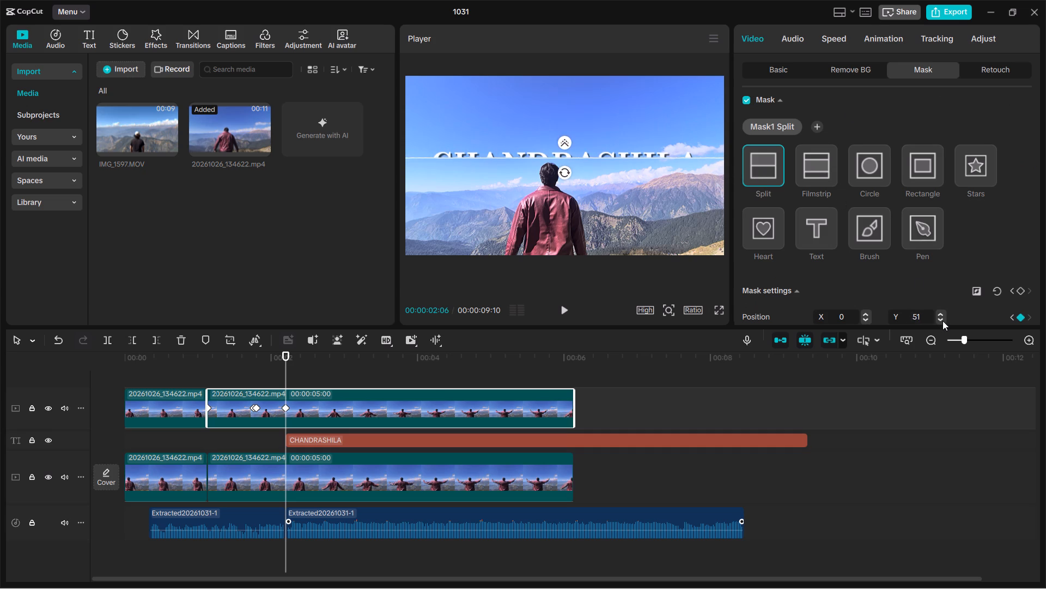
triple_click(942, 321)
triple_click(942, 321)
triple_click(942, 321)
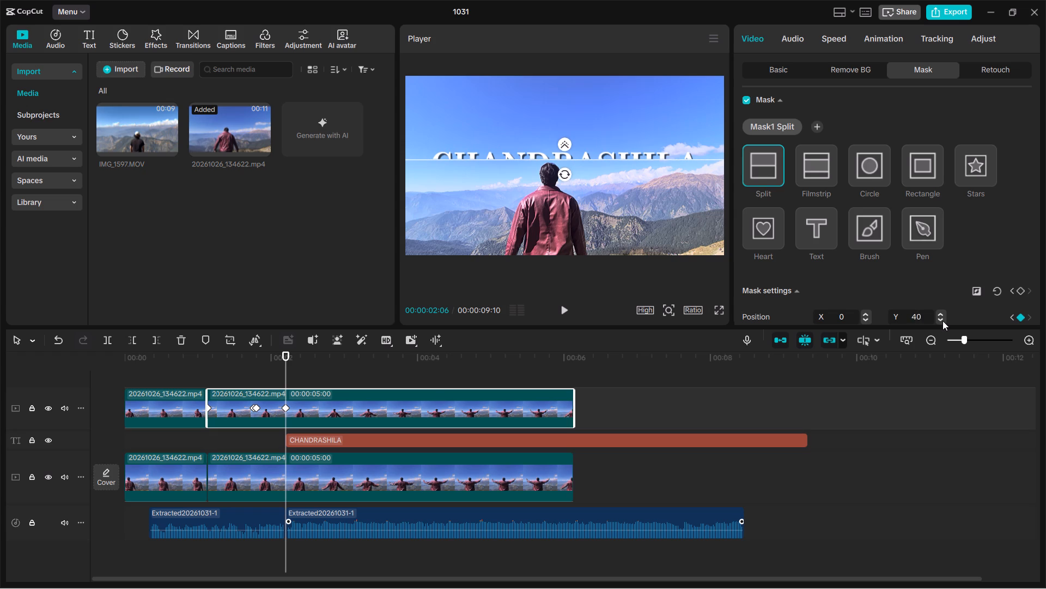
triple_click(942, 321)
click(925, 318)
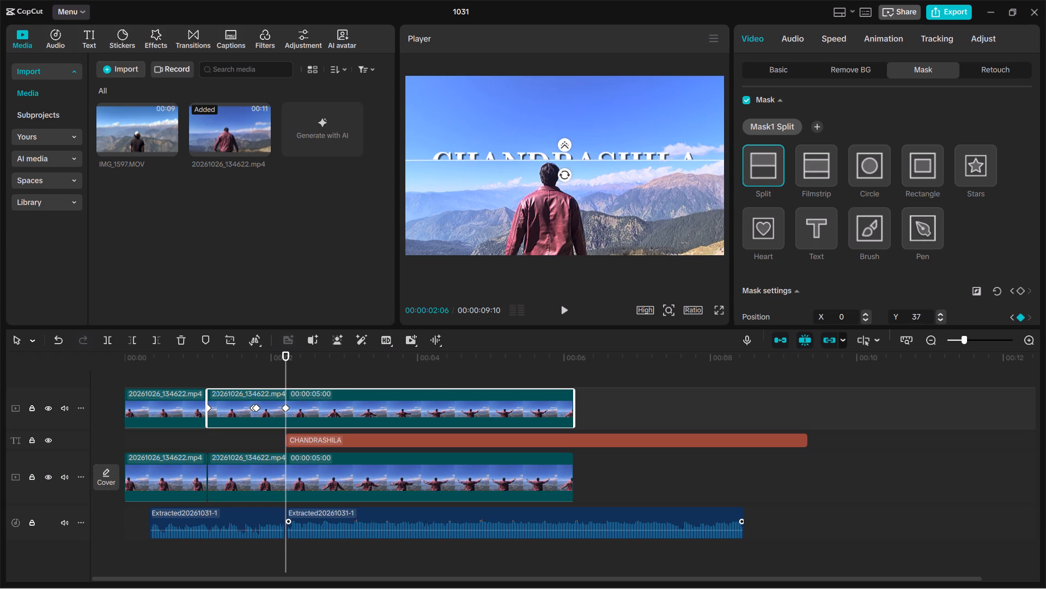
key(BackSpace)
key(backslash)
key(BackSpace)
text(20)
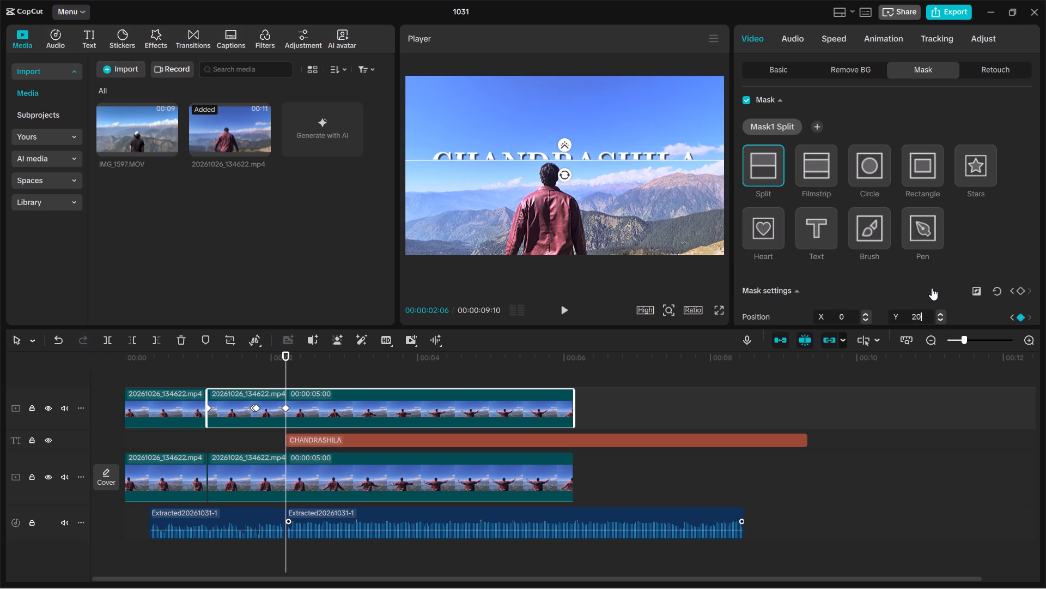
click(939, 290)
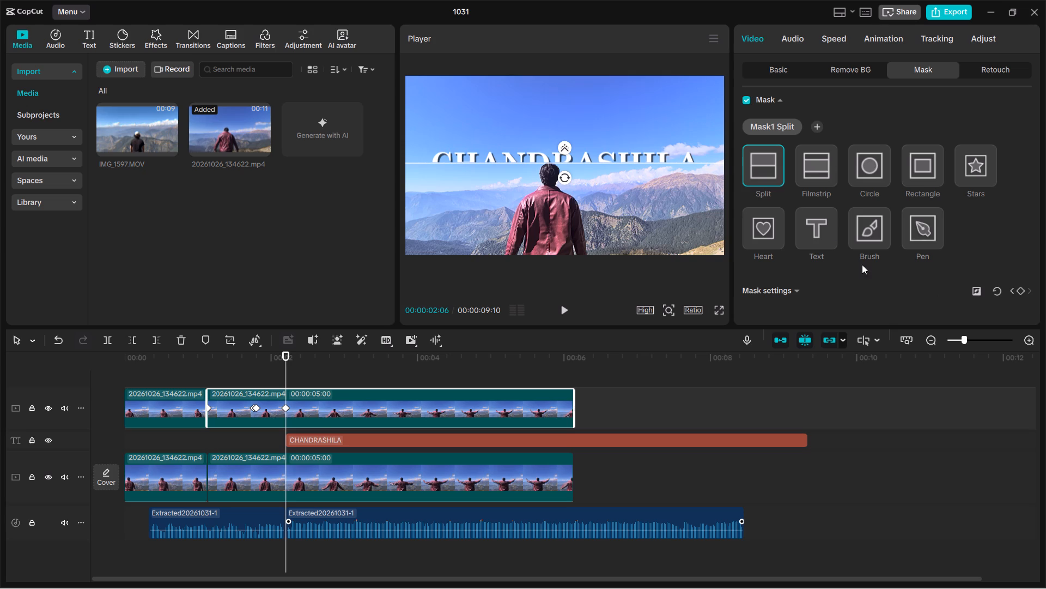
scroll(865, 277, down, 1)
At 00:00:01:18, lower the upper second clip's split mask line to the mountains at the man's neck level.
click(242, 440)
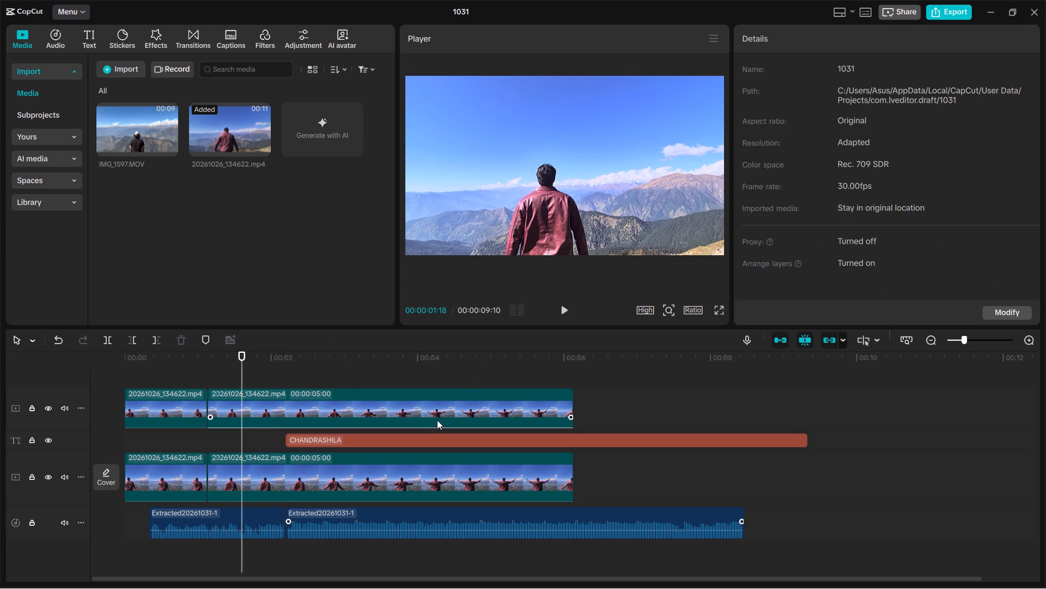
click(408, 441)
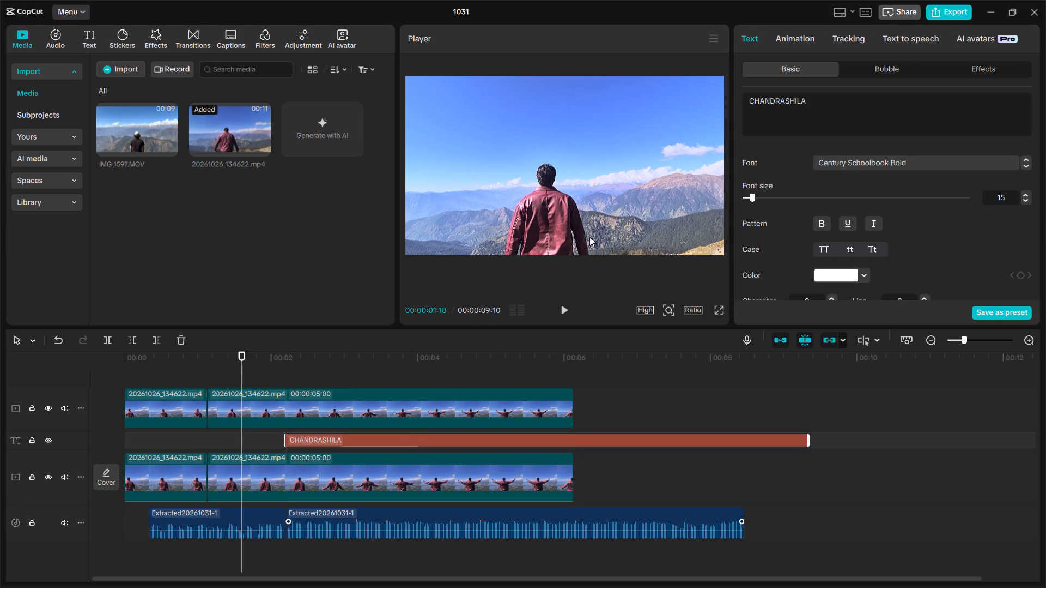
click(557, 206)
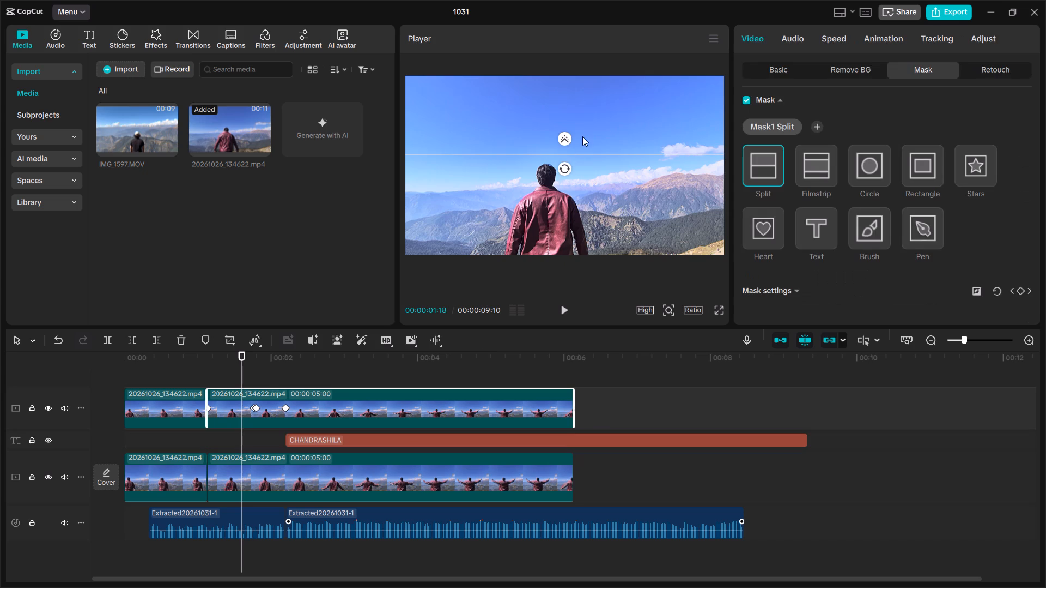
drag(591, 169, 587, 183)
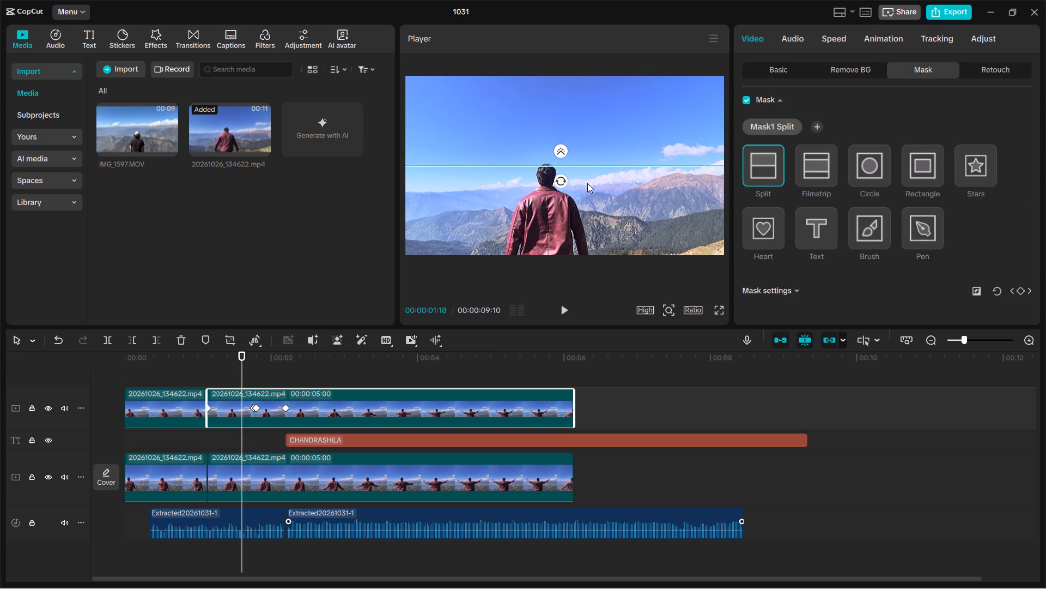
drag(587, 183, 583, 201)
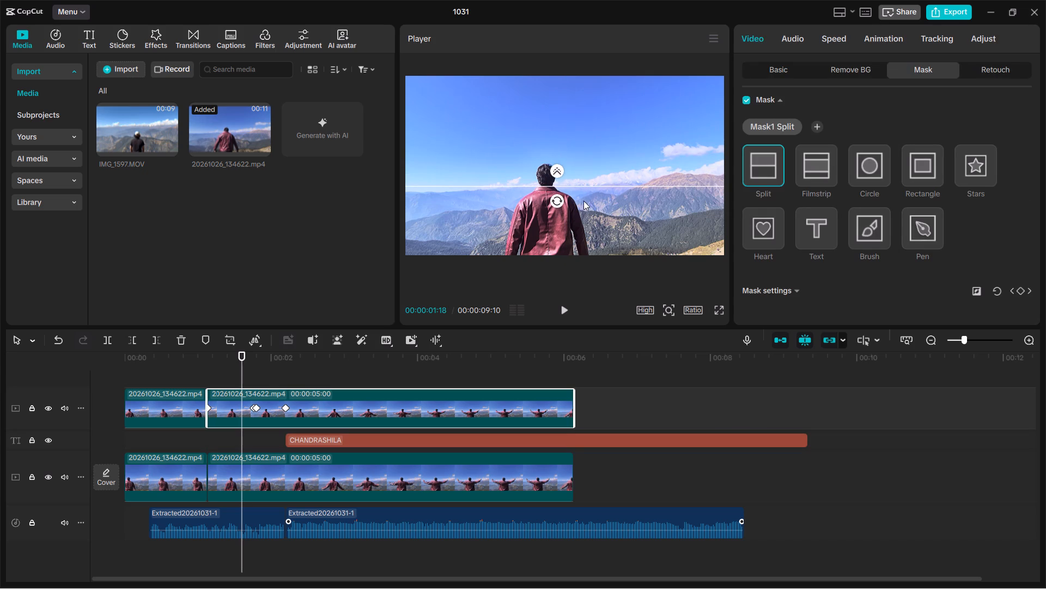
drag(583, 201, 577, 203)
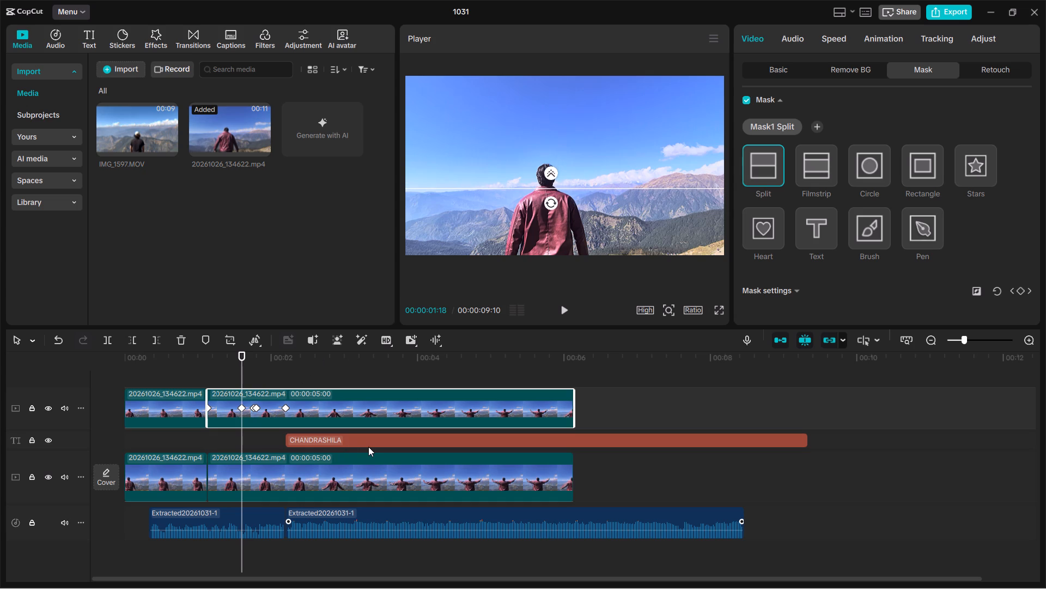
At 00:00:03:02, reposition the CHANDRASHILA title slightly higher and left of centre, overlapping the top of the man's head.
click(368, 447)
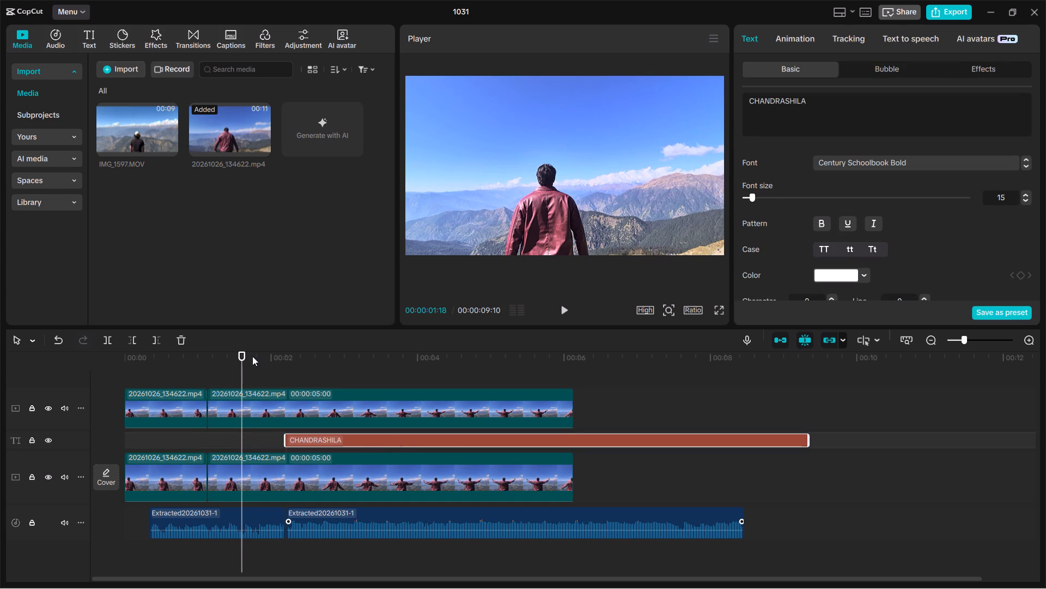
drag(243, 358, 349, 381)
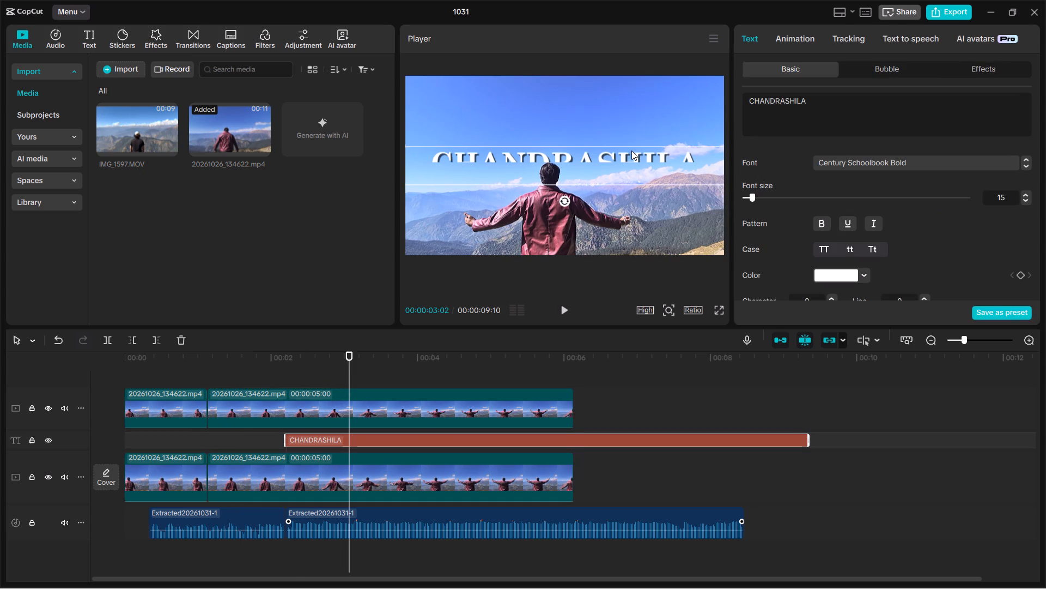
drag(628, 149, 628, 194)
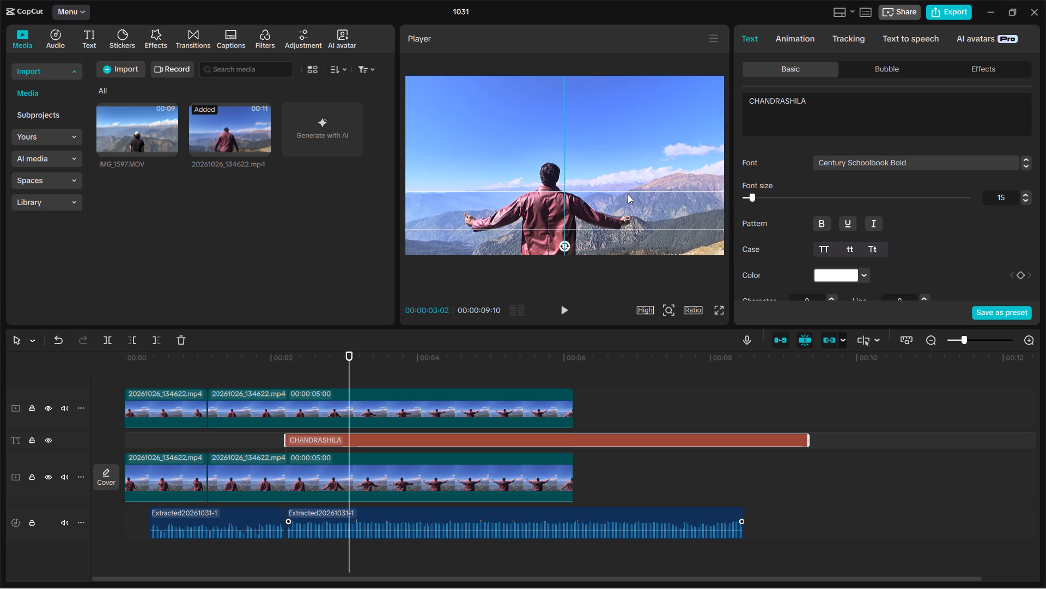
drag(628, 194, 620, 190)
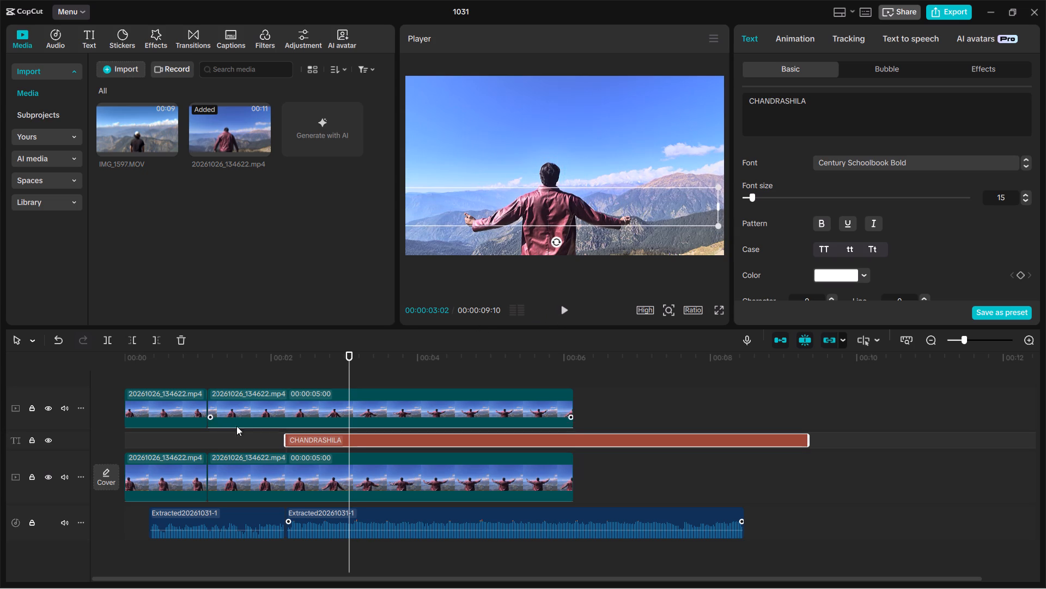
drag(544, 209, 546, 160)
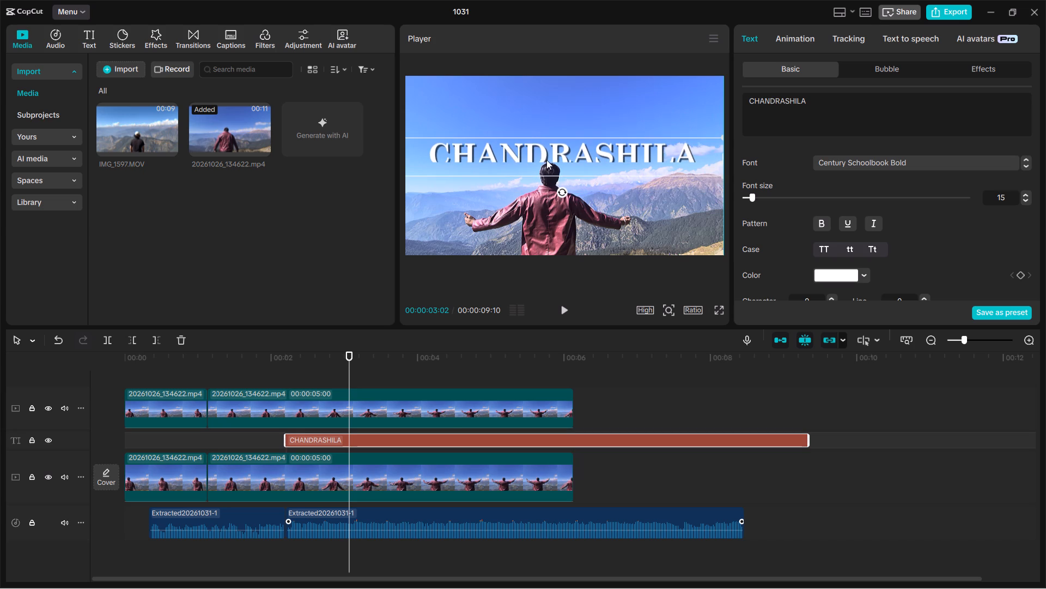
drag(546, 160, 544, 166)
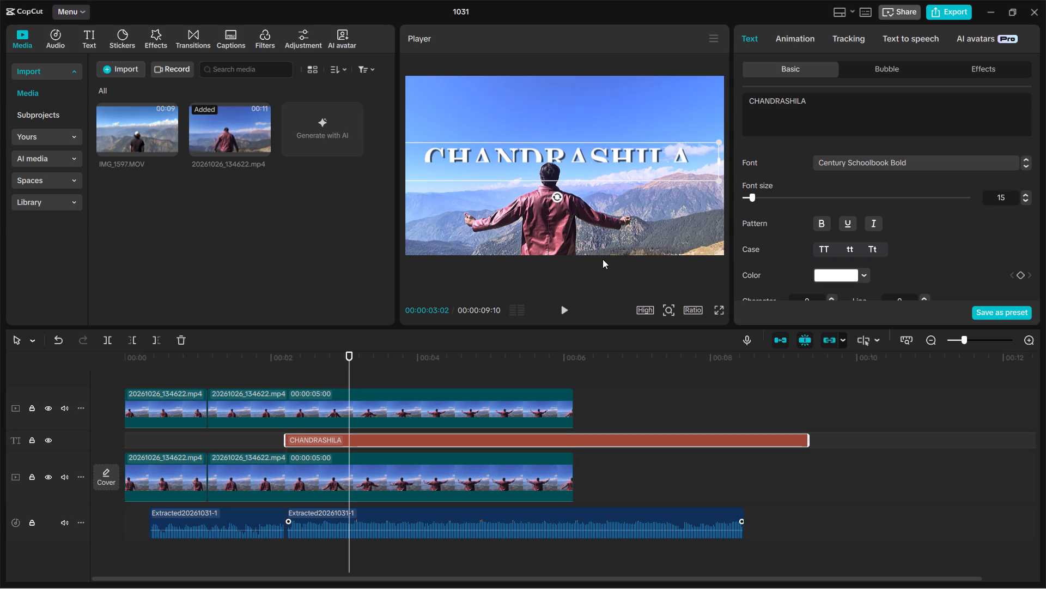
At 00:00:03:02, lower the upper second clip's split mask below the whole title, to about X -78, Y -137.
click(331, 413)
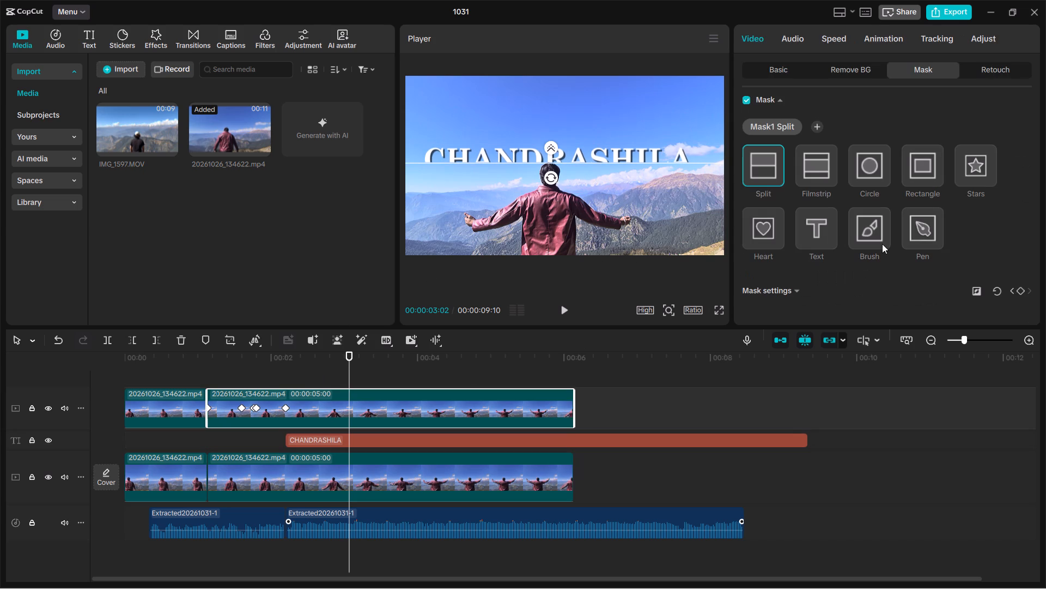
scroll(857, 220, down, 2)
click(804, 289)
scroll(804, 289, down, 3)
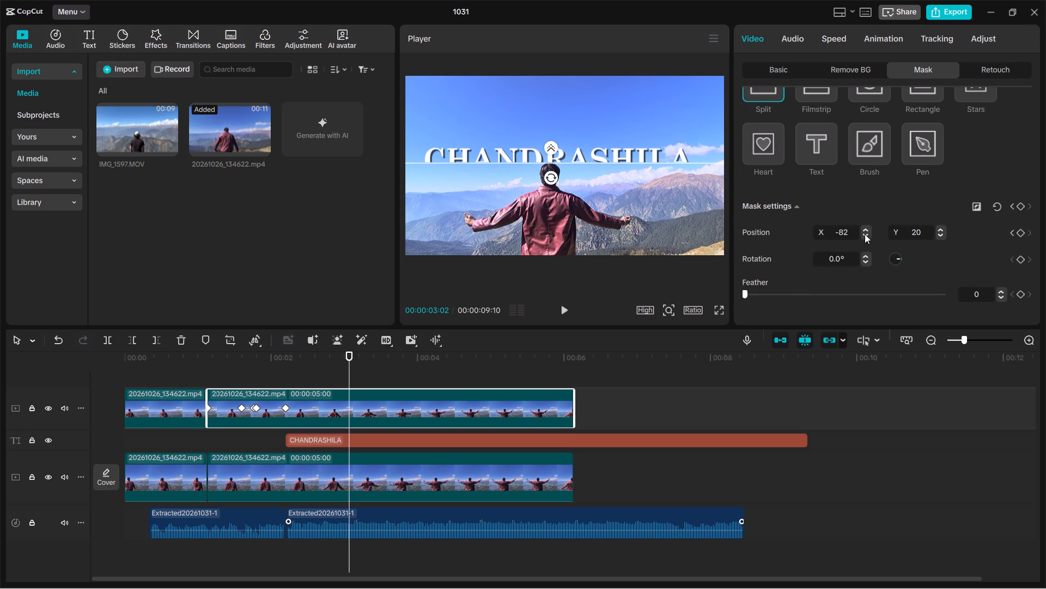
triple_click(942, 237)
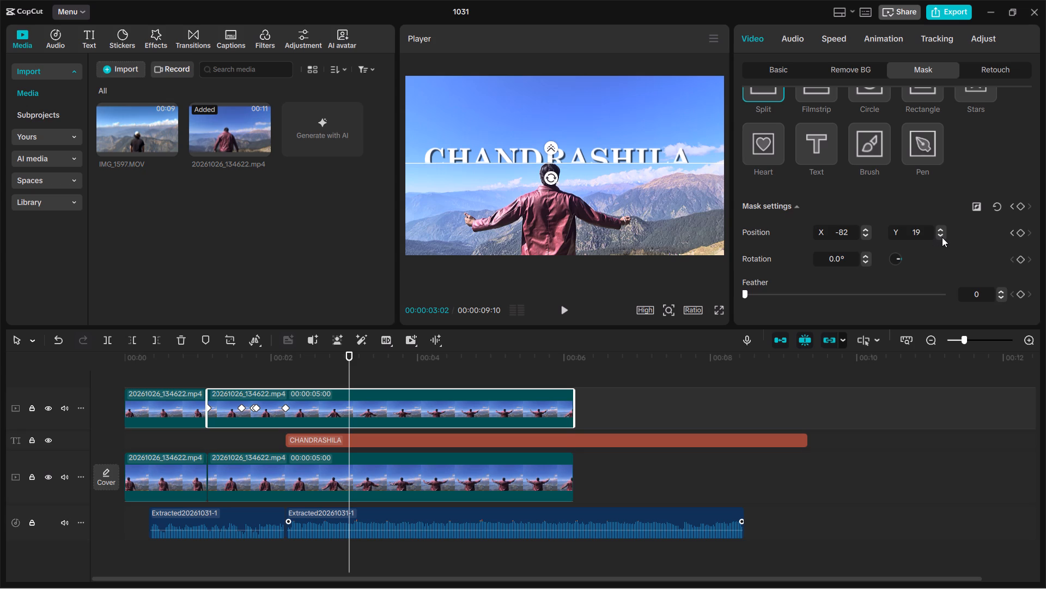
triple_click(942, 237)
triple_click(942, 237)
triple_click(942, 237)
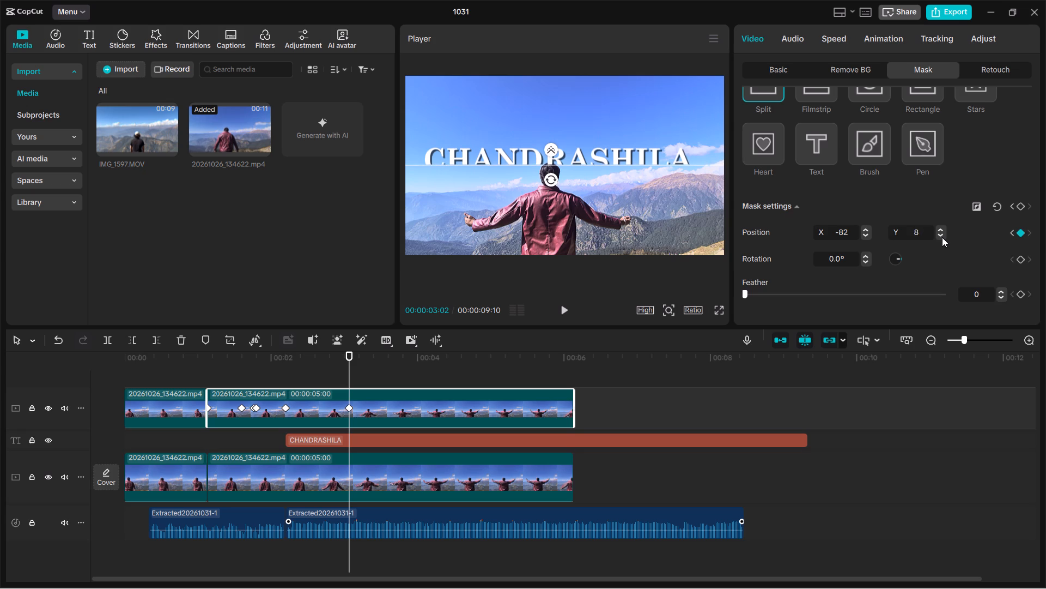
triple_click(942, 237)
triple_click(942, 237)
triple_click(942, 237)
click(942, 237)
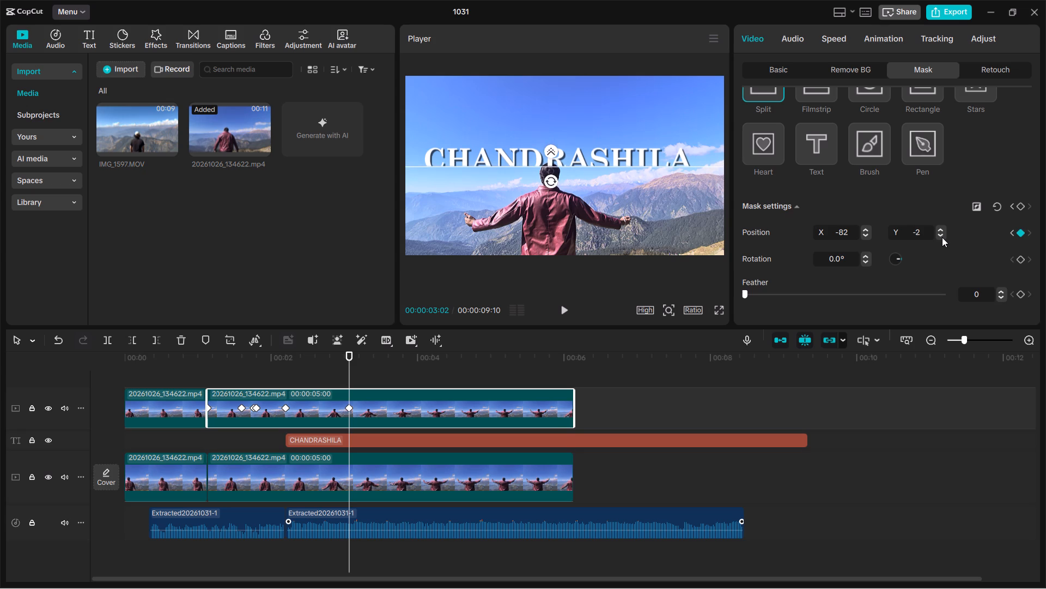
drag(942, 237, 558, 166)
drag(558, 166, 558, 177)
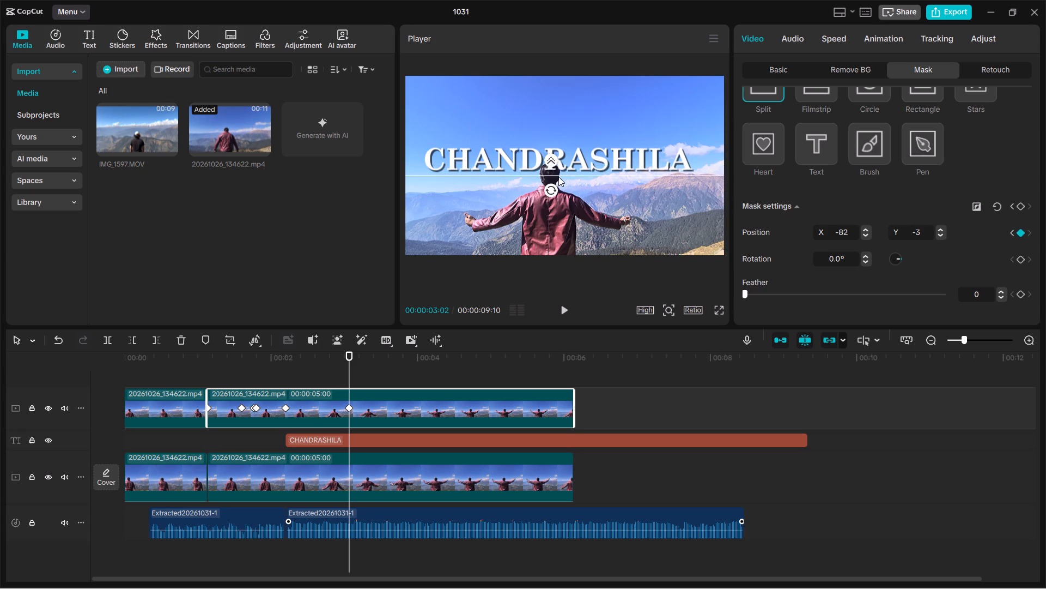
drag(558, 177, 559, 189)
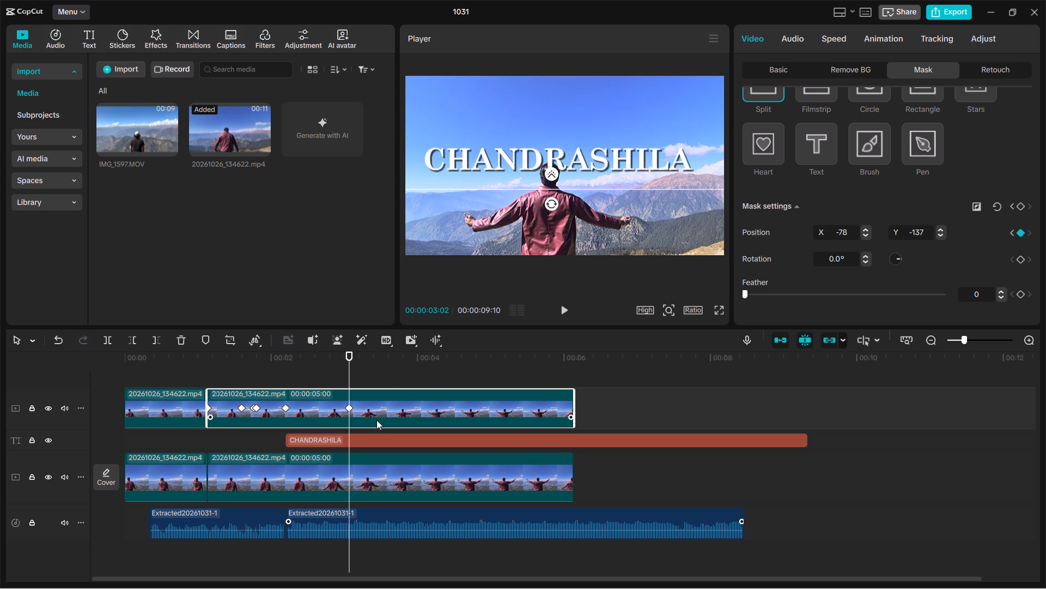
Play the edit from the start to about 00:00:03:10 to review the title reveal.
click(277, 484)
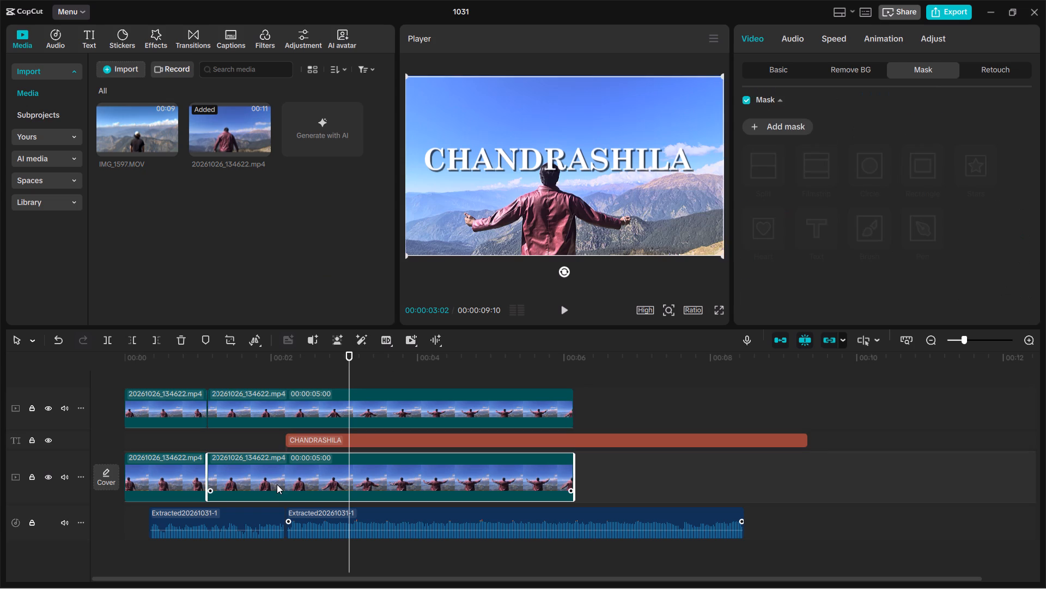
drag(350, 371, 200, 357)
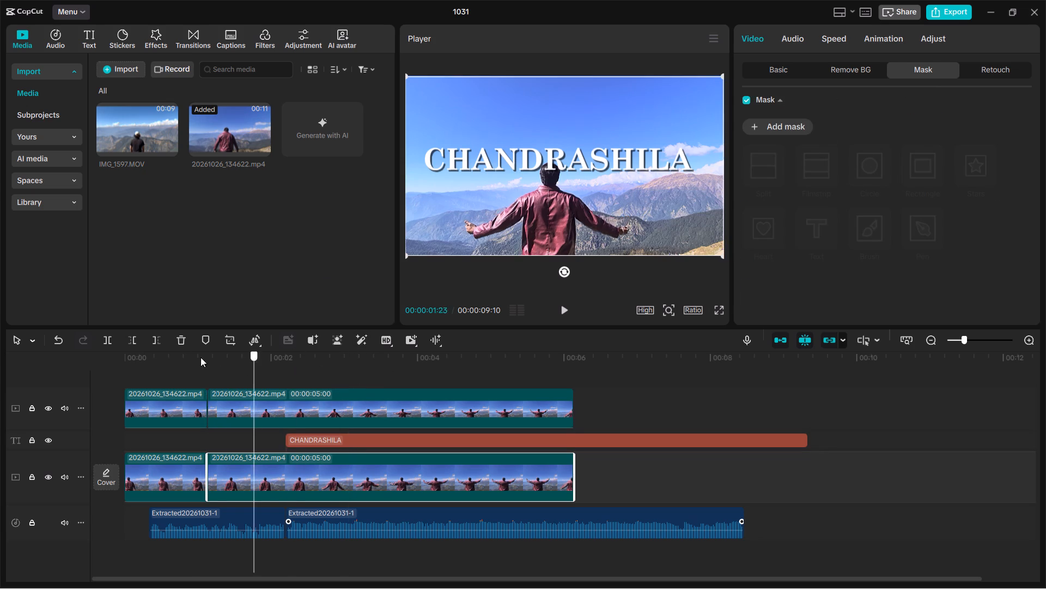
drag(200, 357, 89, 369)
click(559, 305)
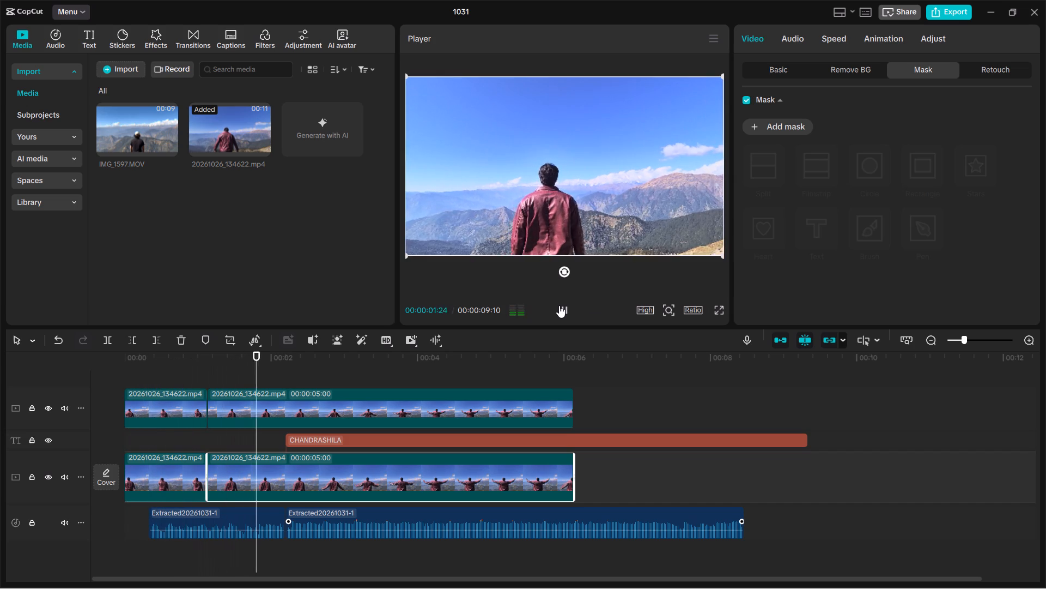
click(559, 305)
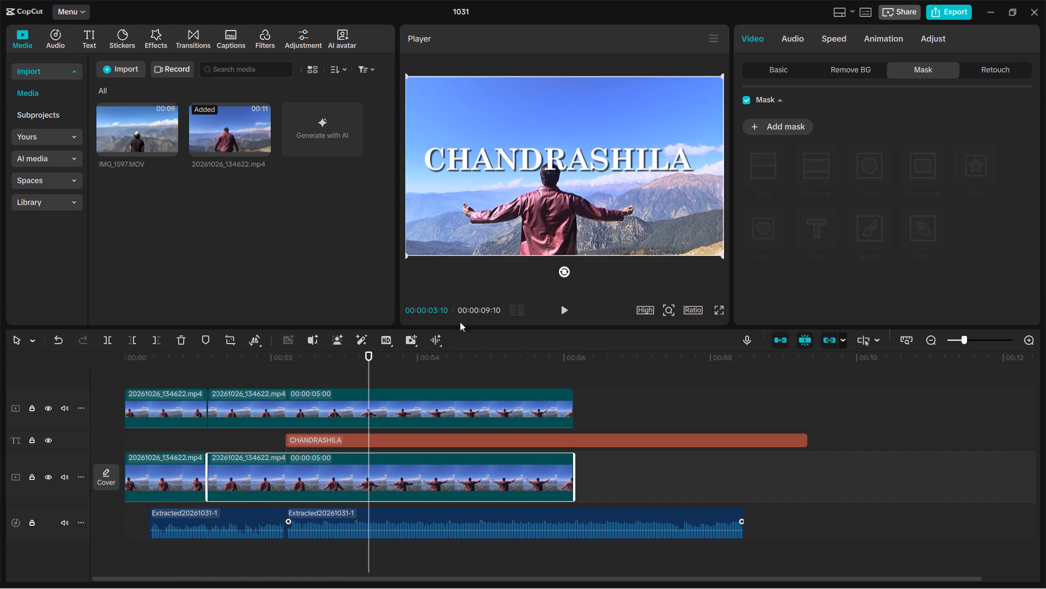
At 00:00:03:10, lower the CHANDRASHILA title to the man's shoulder level, slightly left of the frame's centre.
click(321, 434)
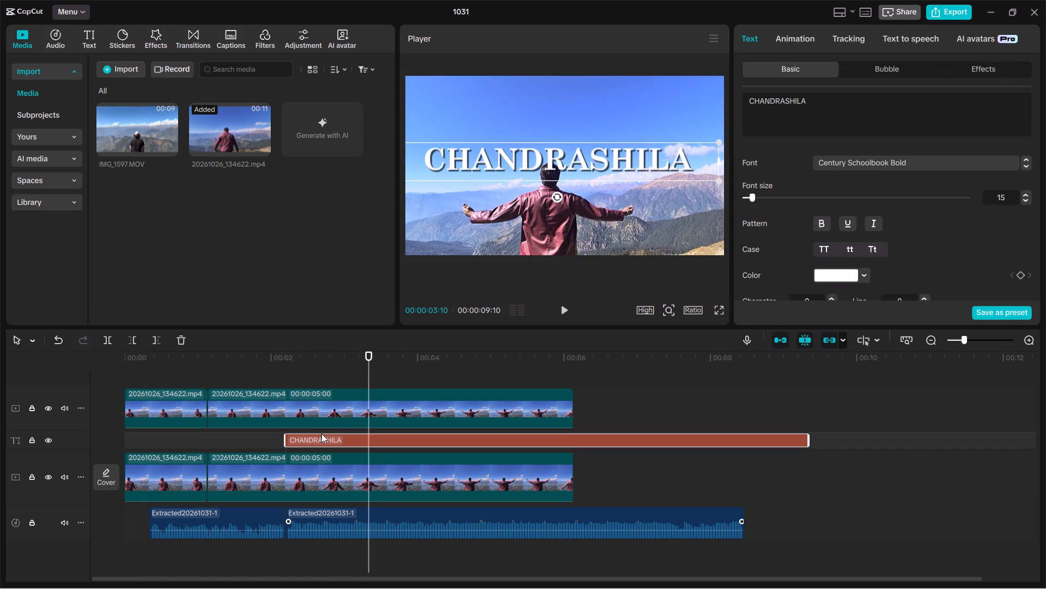
drag(569, 160, 571, 217)
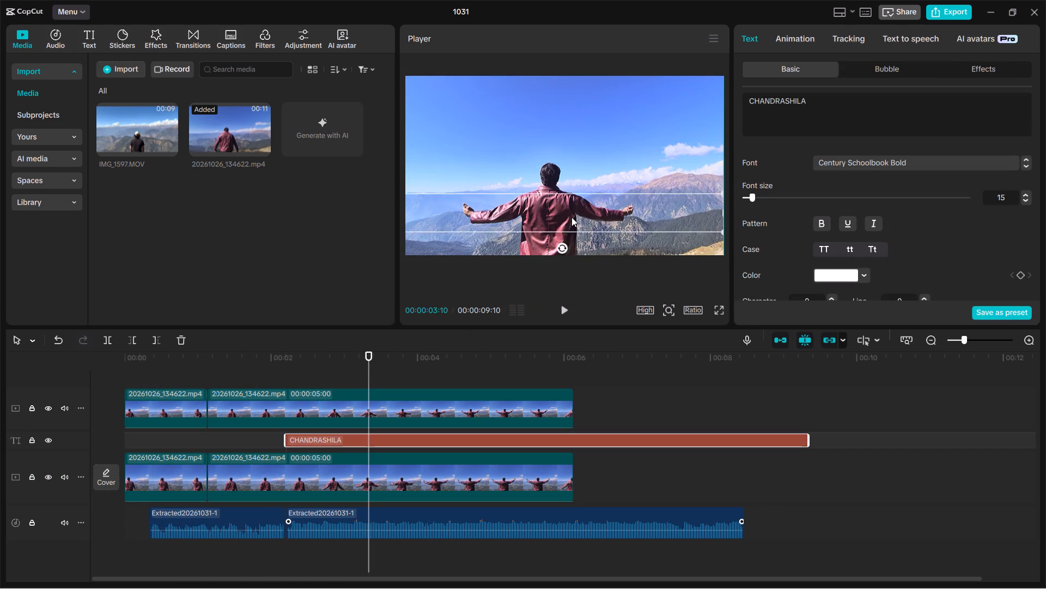
drag(571, 217, 564, 195)
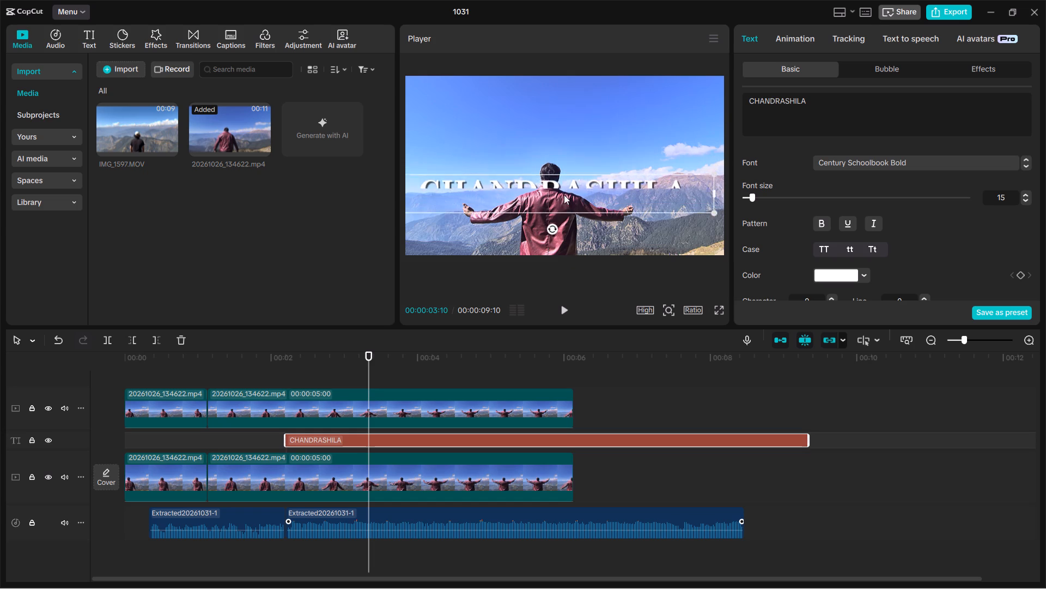
drag(564, 195, 562, 182)
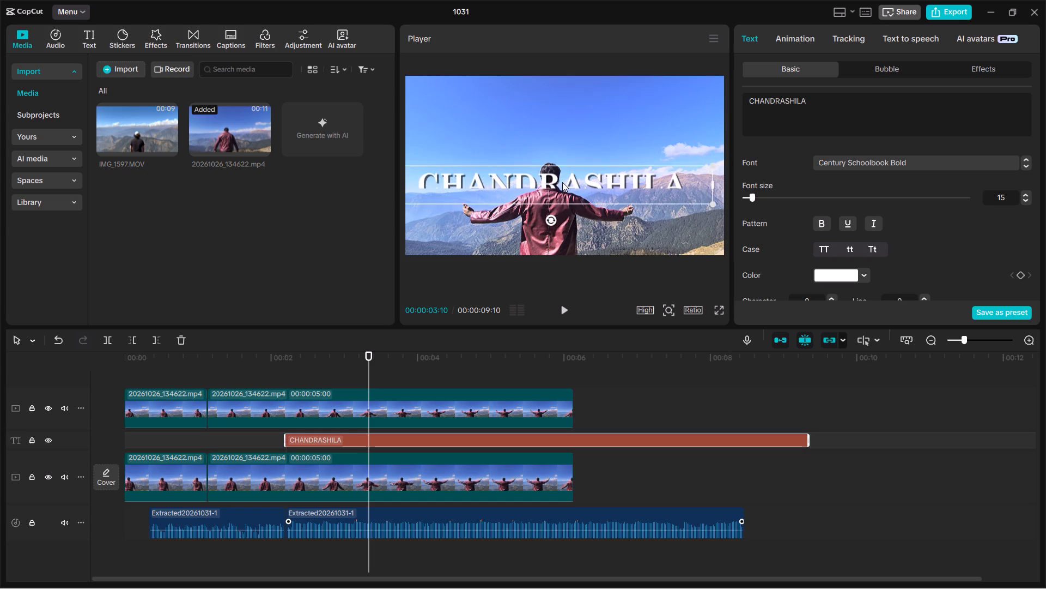
drag(562, 182, 560, 149)
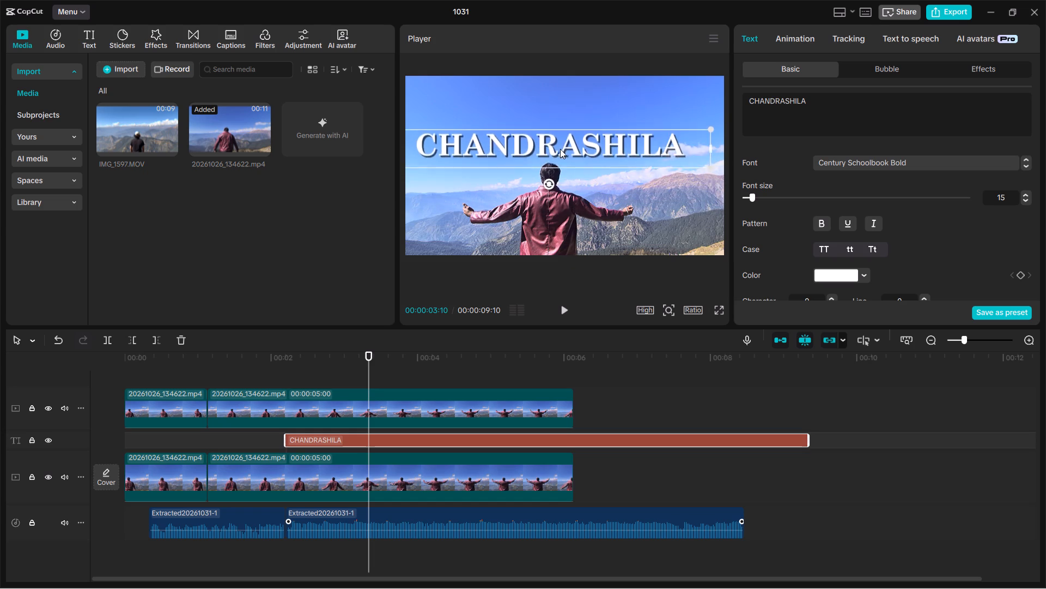
drag(560, 149, 561, 178)
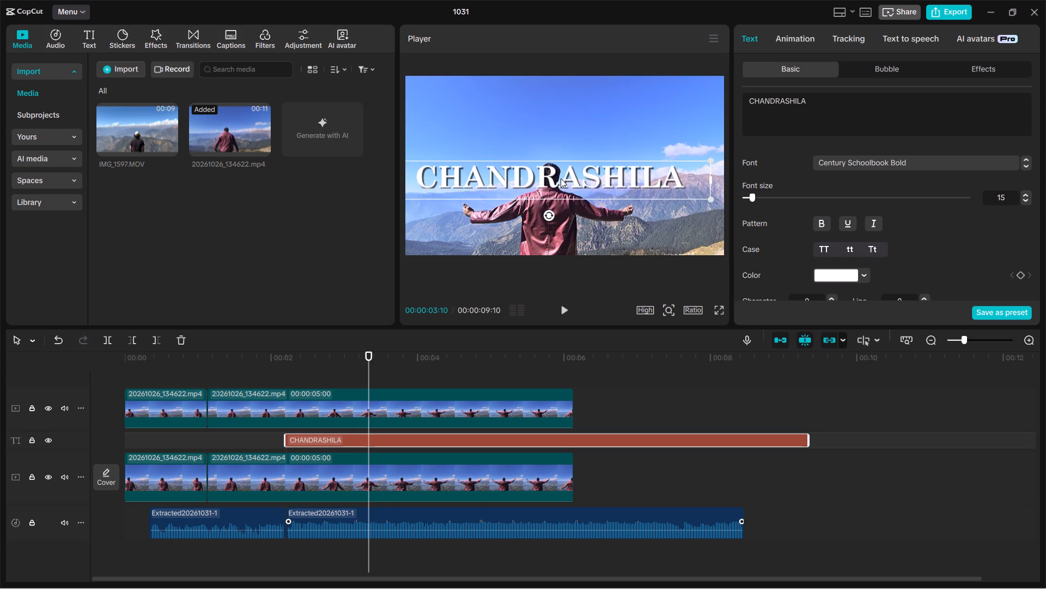
drag(561, 178, 561, 183)
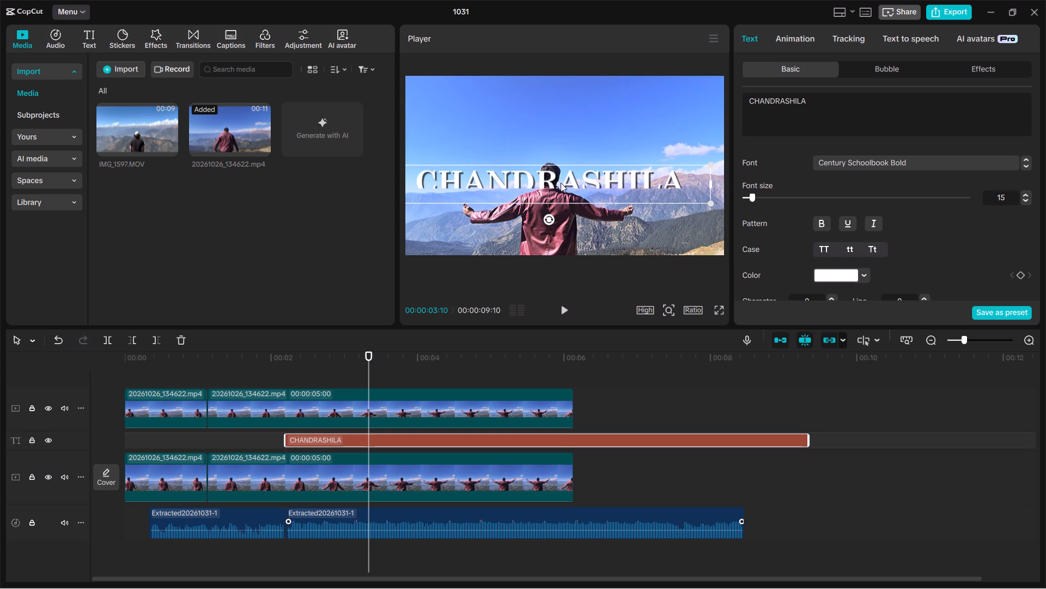
drag(561, 183, 563, 160)
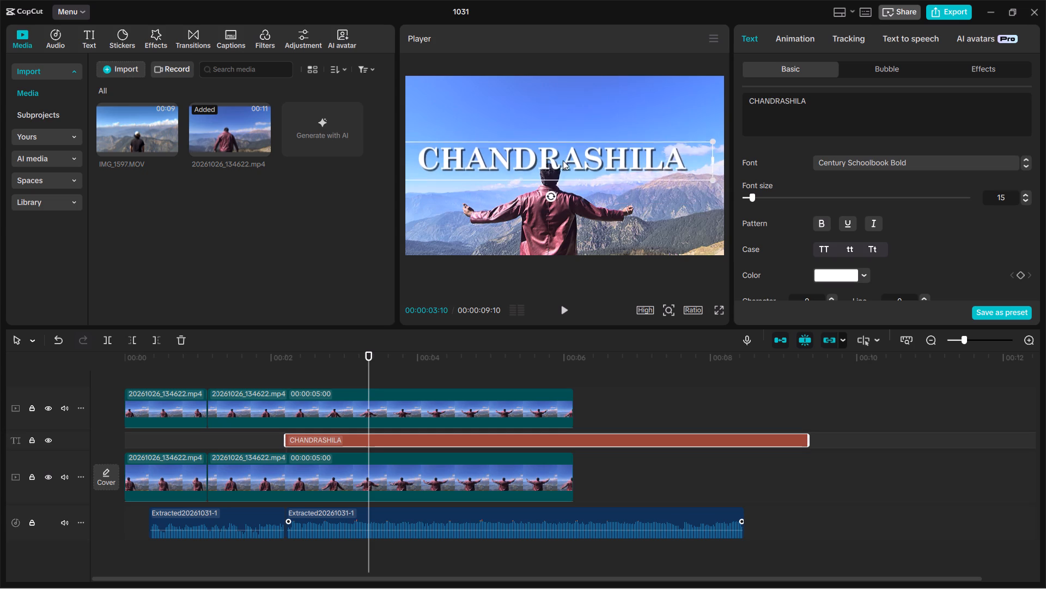
drag(563, 160, 560, 232)
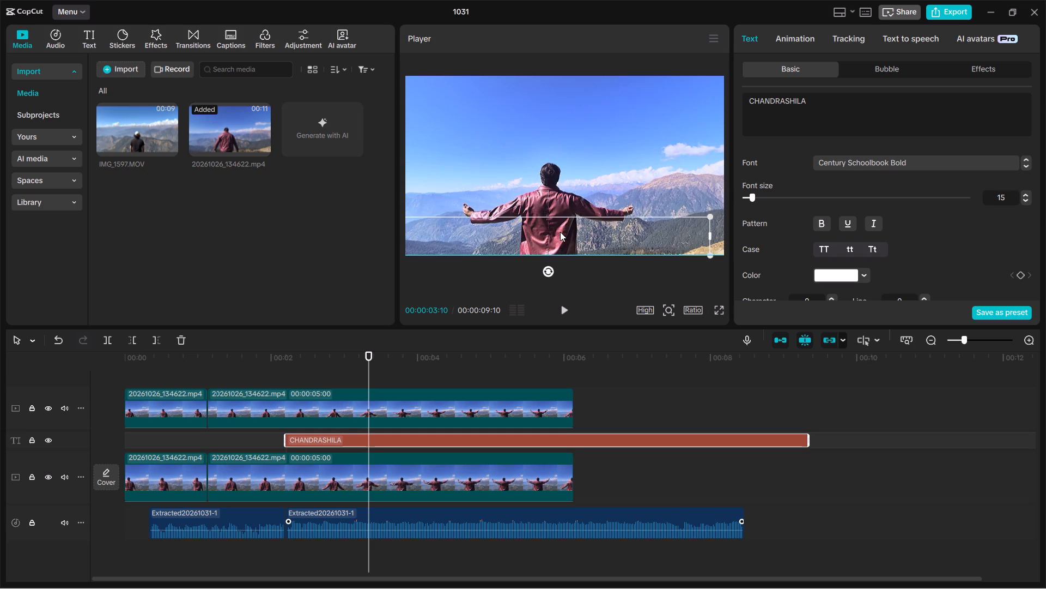
drag(560, 232, 566, 176)
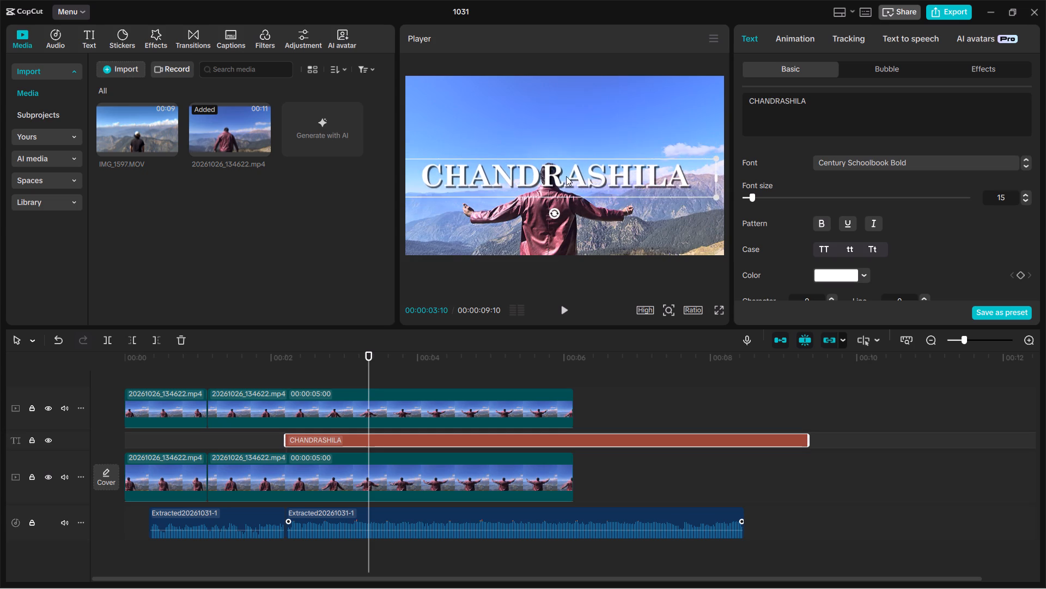
drag(566, 176, 564, 193)
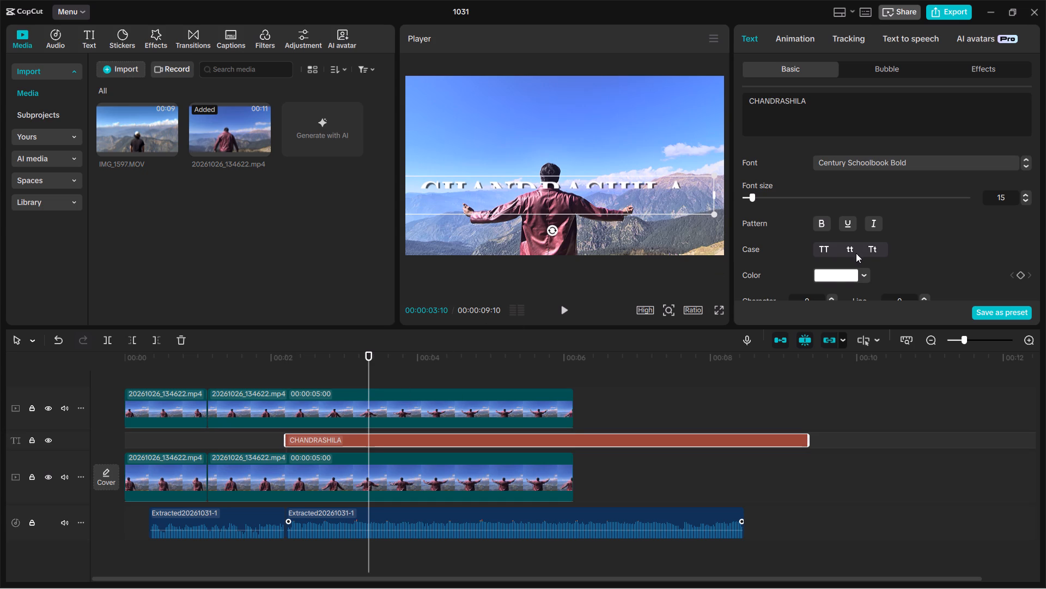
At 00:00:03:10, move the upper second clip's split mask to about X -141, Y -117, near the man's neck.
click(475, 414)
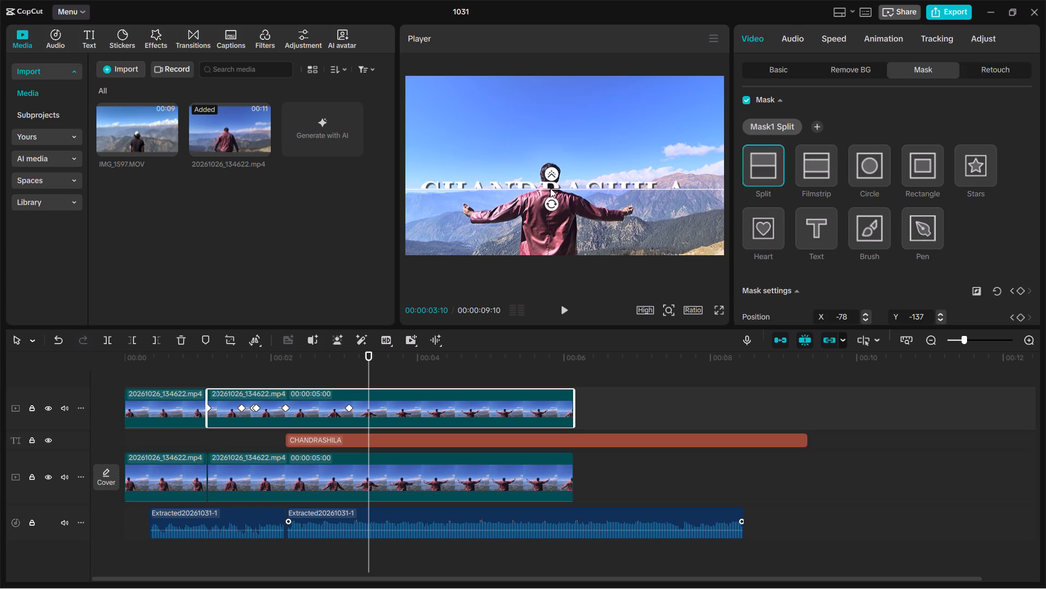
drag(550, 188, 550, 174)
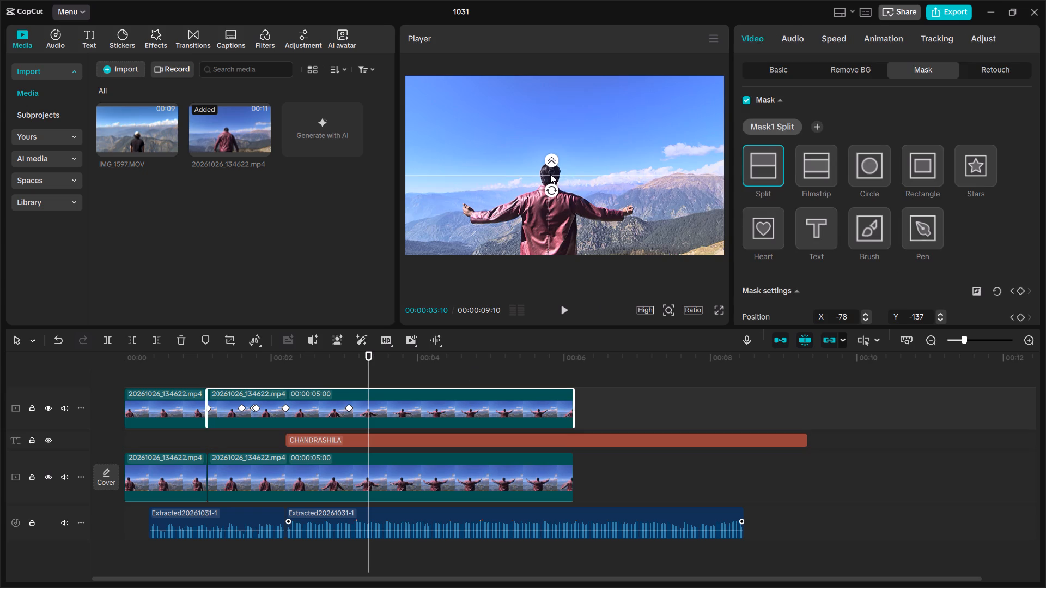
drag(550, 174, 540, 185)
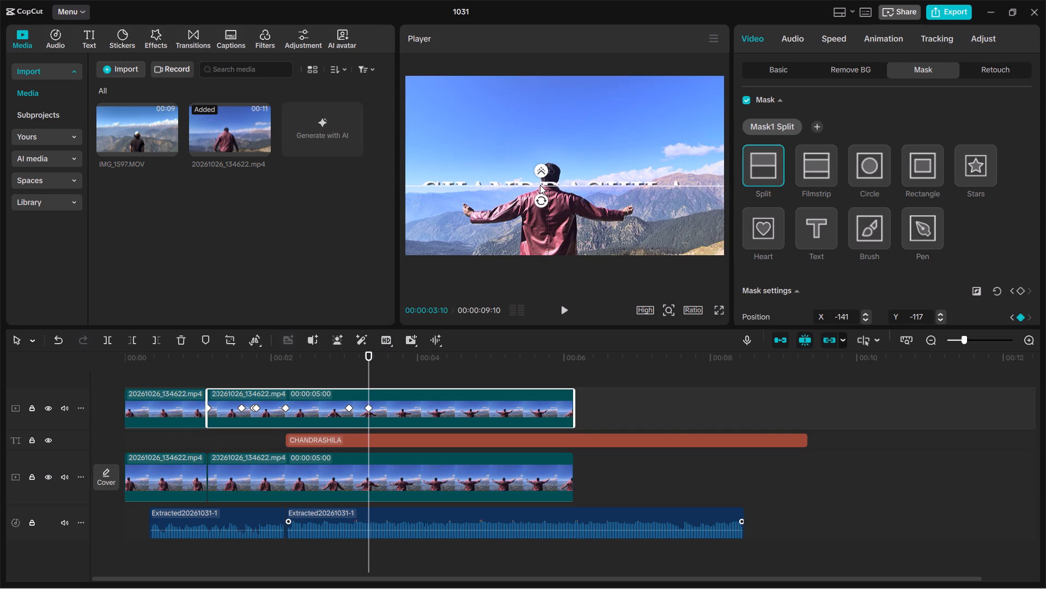
Nudge the CHANDRASHILA title slightly left and down at the man's shoulder level.
click(346, 443)
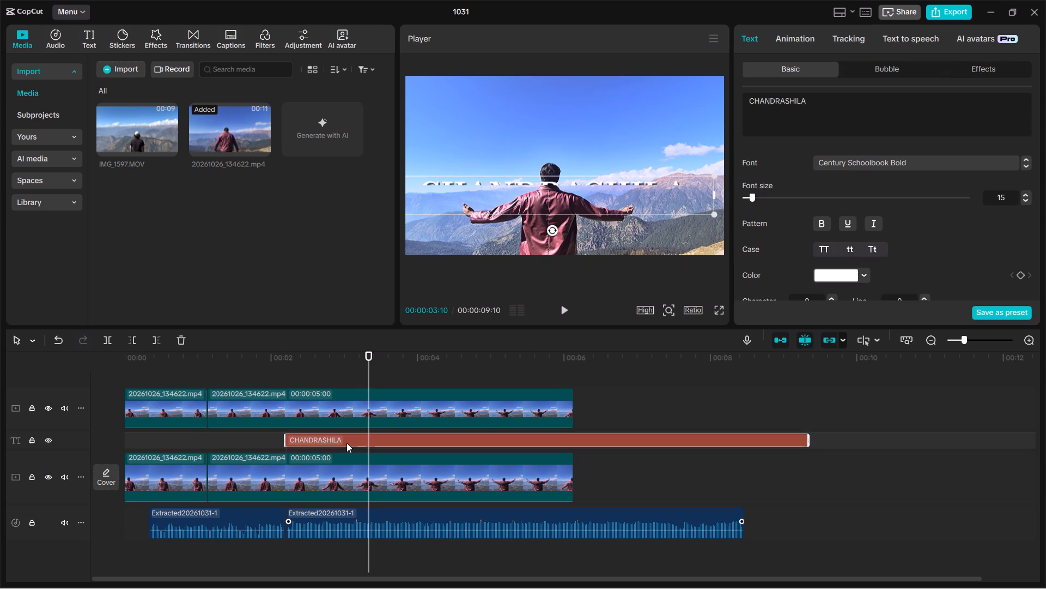
click(571, 189)
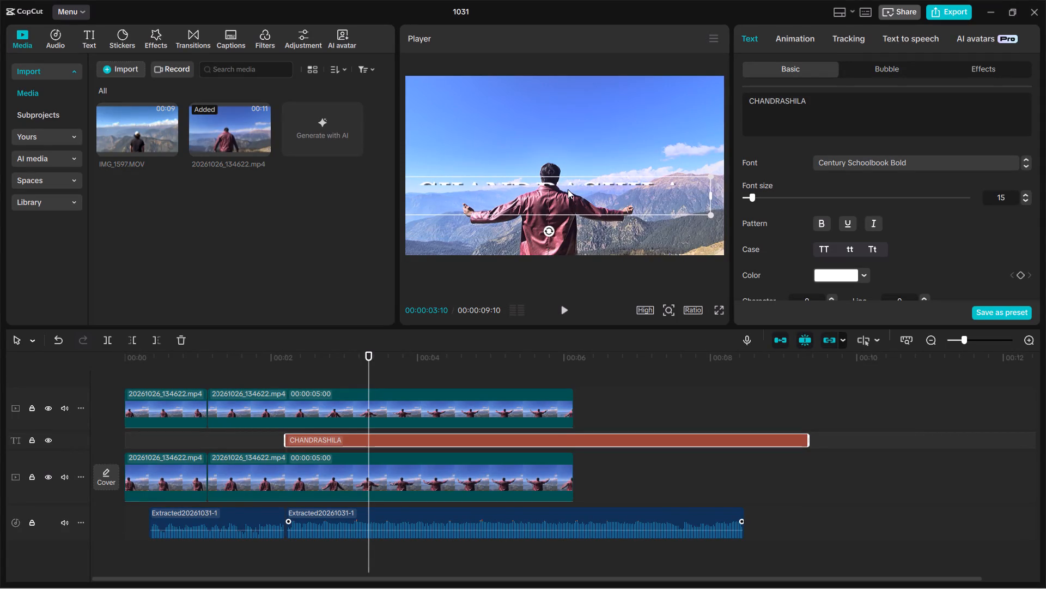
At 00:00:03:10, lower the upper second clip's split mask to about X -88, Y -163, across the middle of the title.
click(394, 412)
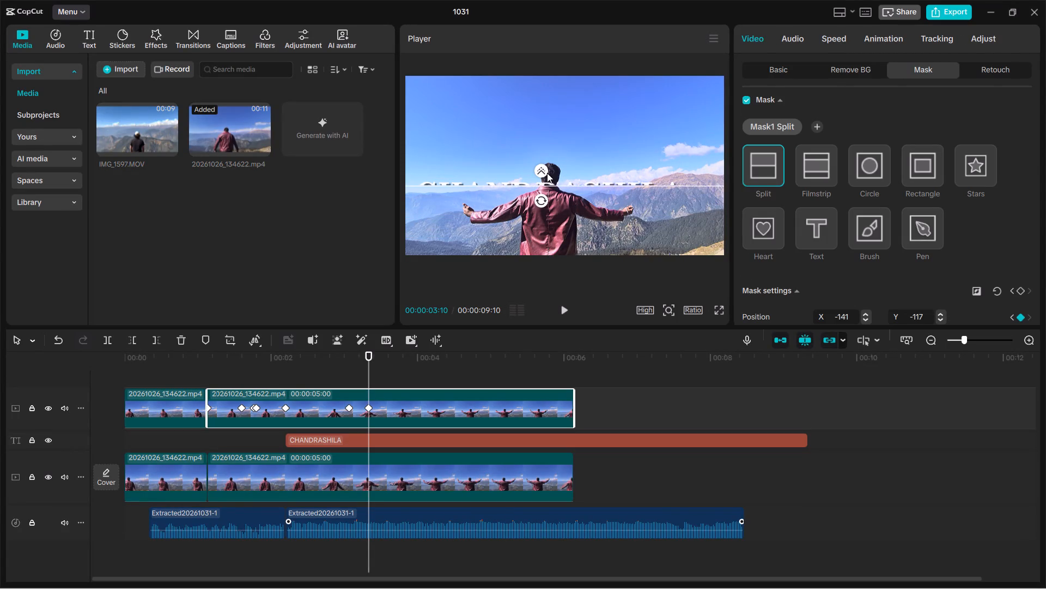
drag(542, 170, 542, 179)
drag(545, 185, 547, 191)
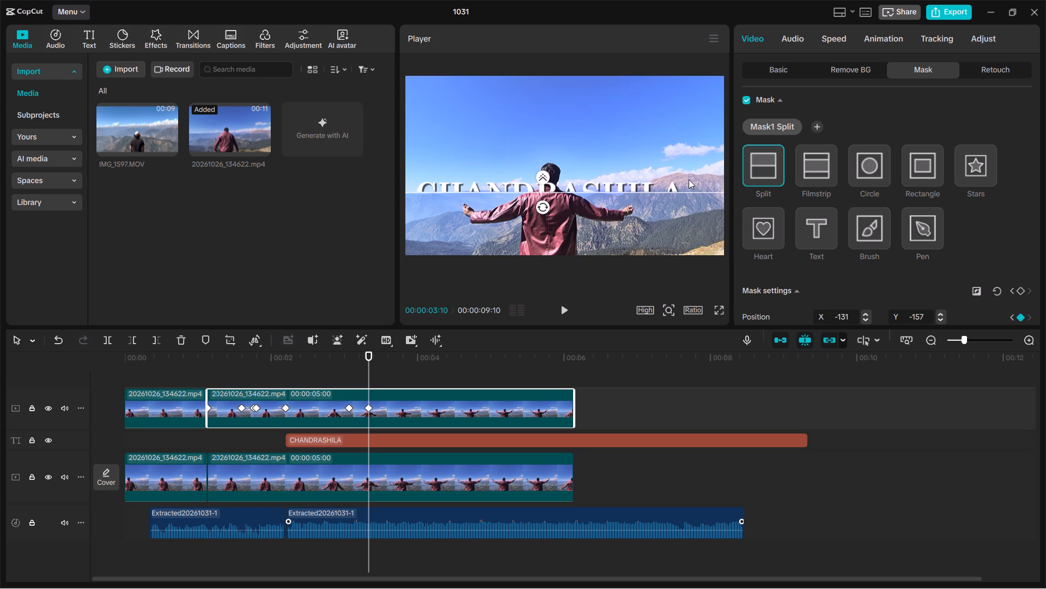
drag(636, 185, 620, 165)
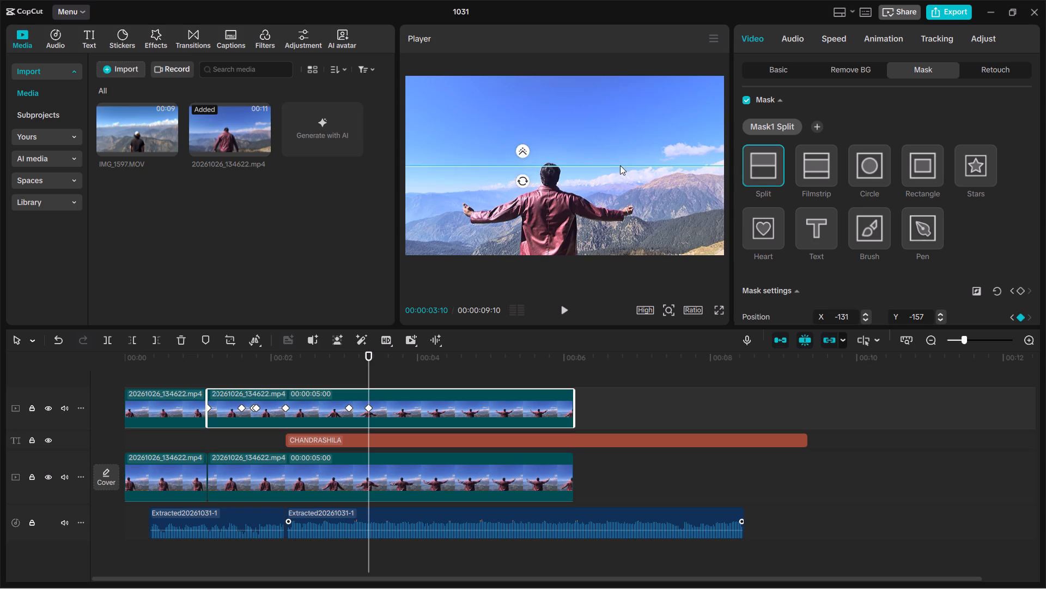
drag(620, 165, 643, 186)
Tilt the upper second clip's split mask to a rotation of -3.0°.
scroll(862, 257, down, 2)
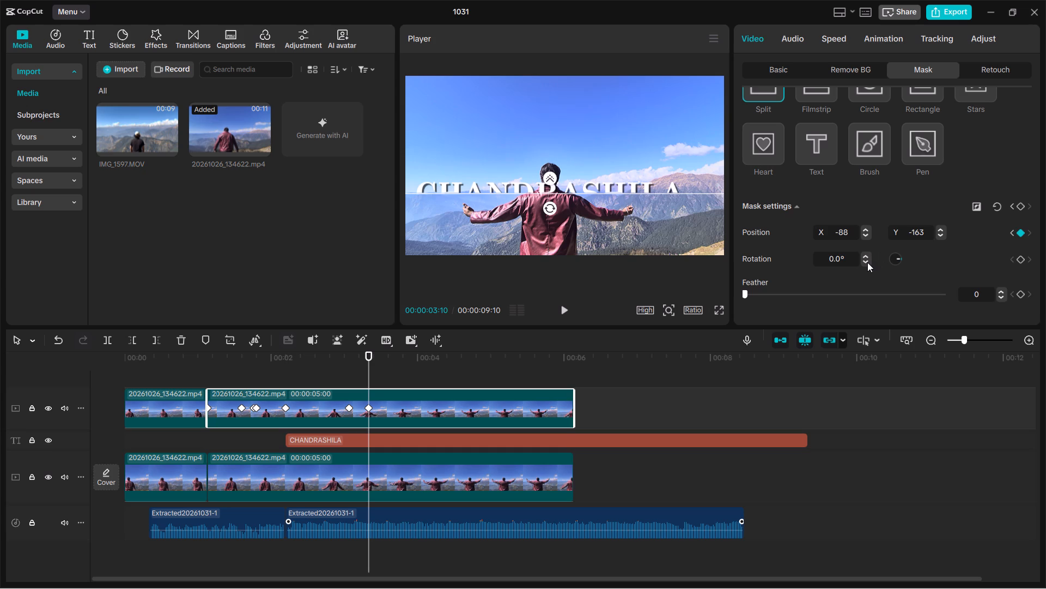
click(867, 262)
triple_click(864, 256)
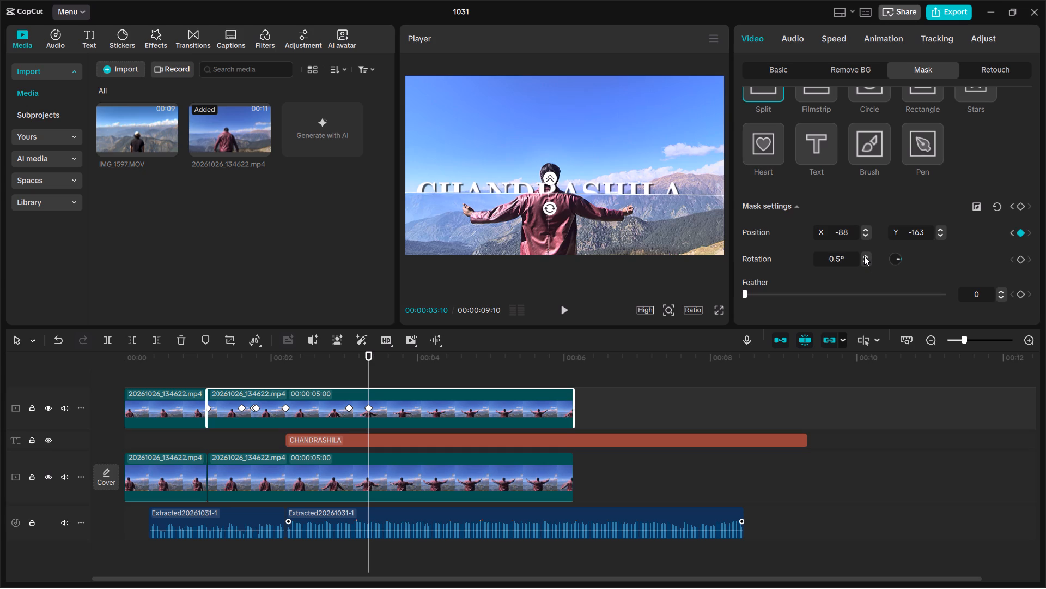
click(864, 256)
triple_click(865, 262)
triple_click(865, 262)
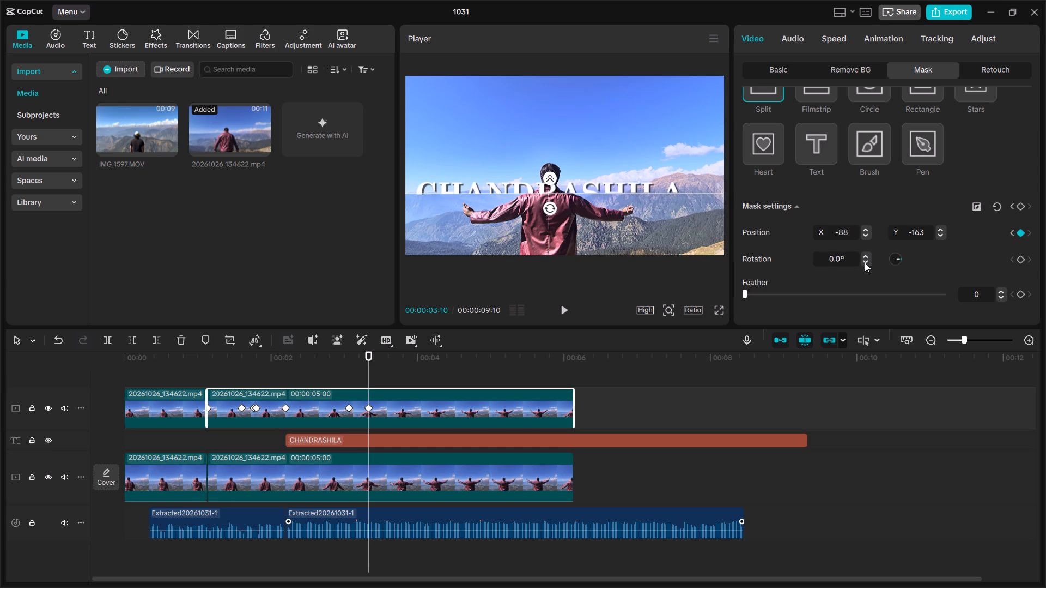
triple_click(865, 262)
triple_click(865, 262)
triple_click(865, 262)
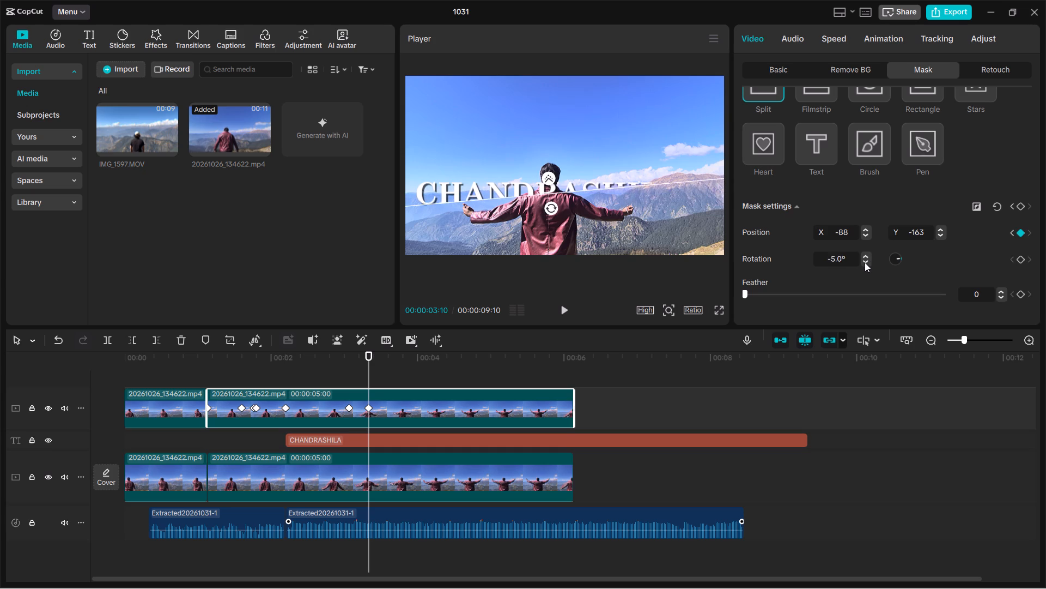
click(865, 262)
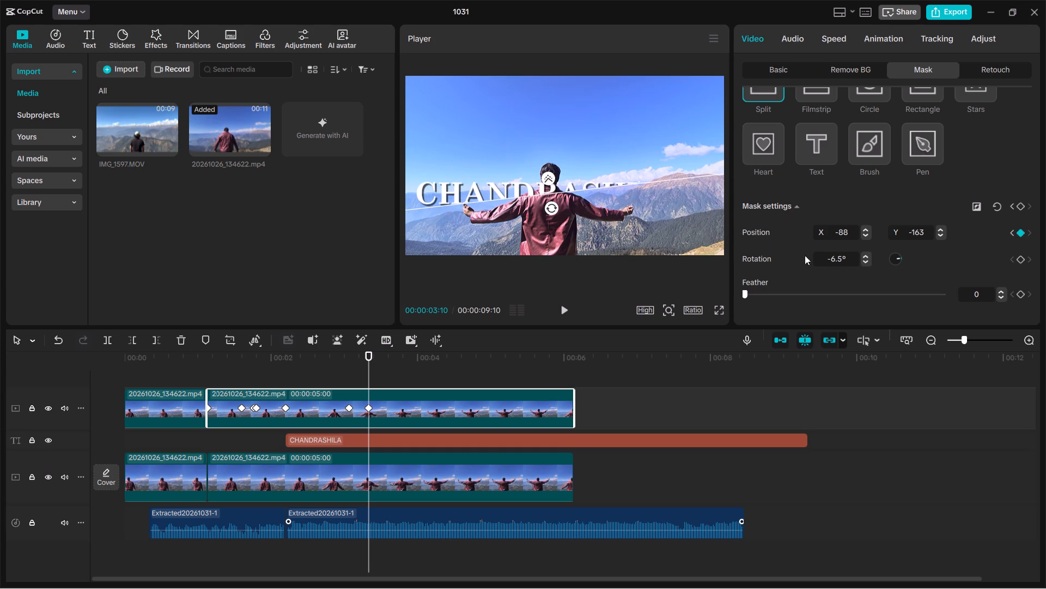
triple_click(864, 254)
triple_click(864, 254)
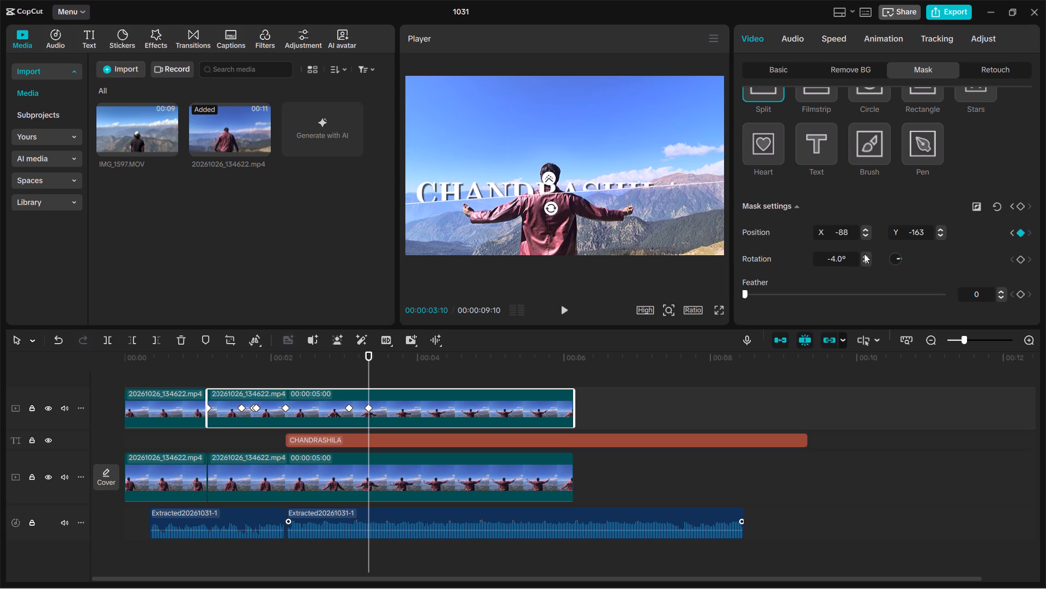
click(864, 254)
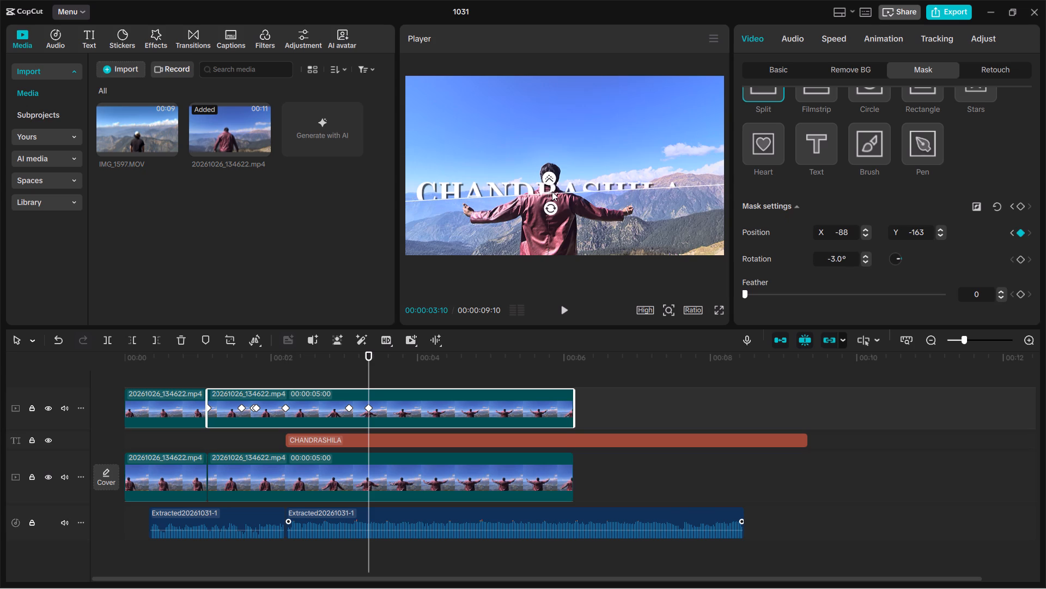
At 00:00:03:10, raise the tilted split mask on the upper second clip to about X -59, Y -104.
drag(552, 191, 555, 183)
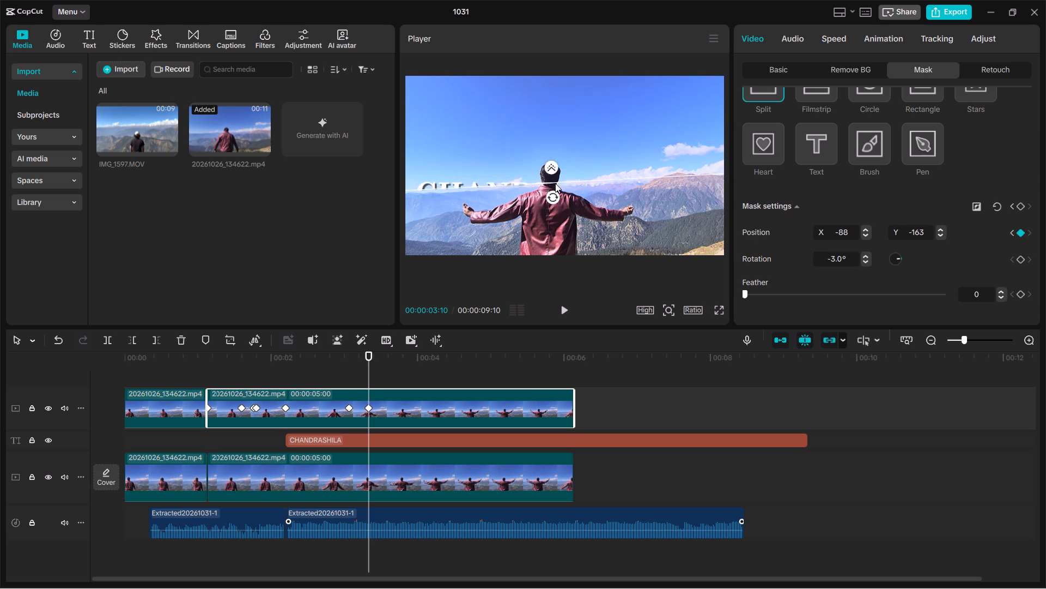
drag(555, 183, 557, 182)
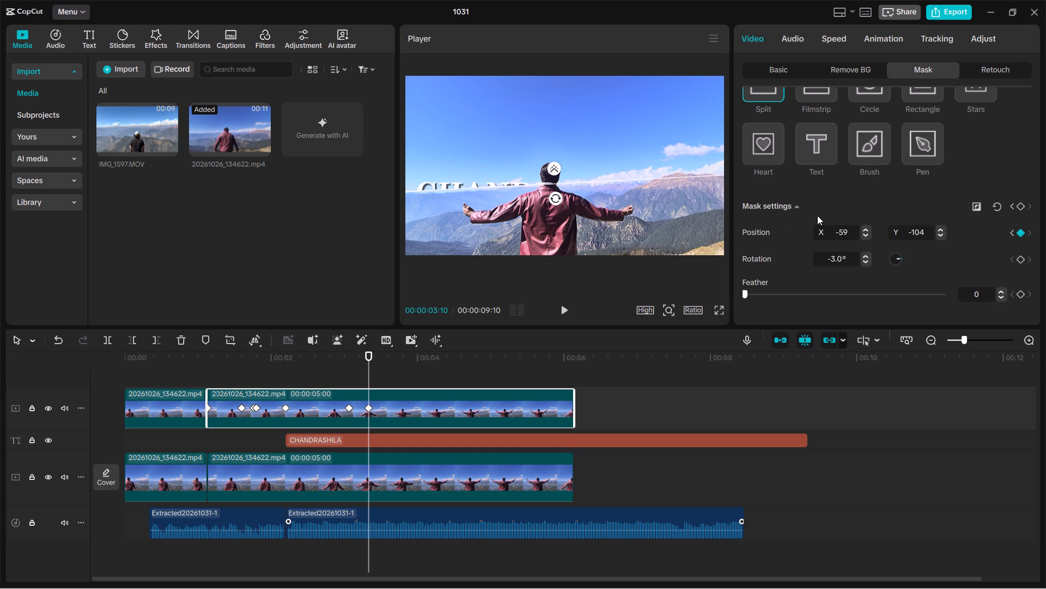
Set the upper second clip's split mask rotation to -4.0°.
click(863, 255)
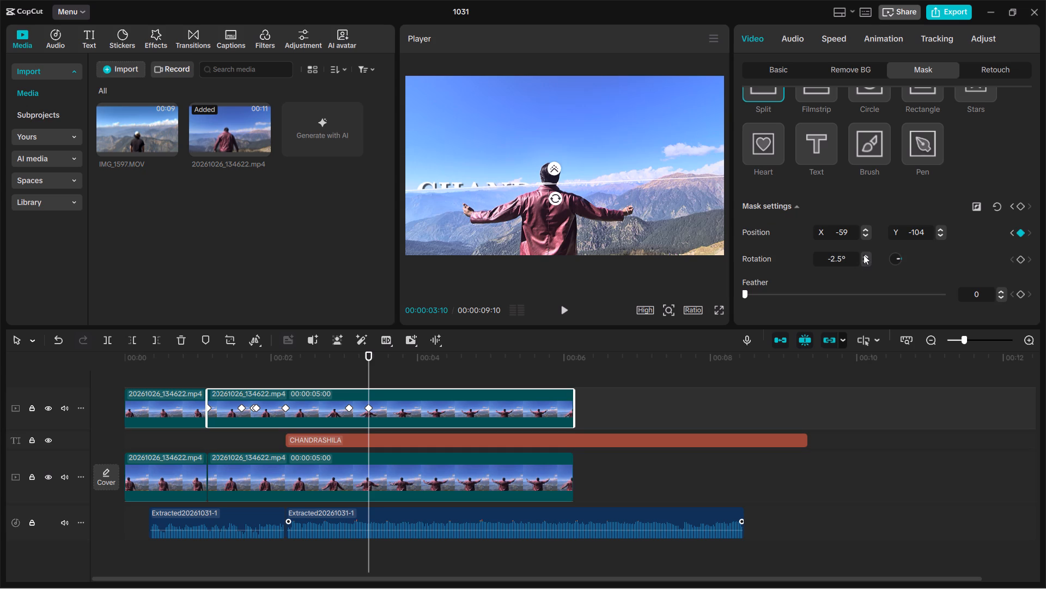
click(867, 261)
click(867, 261)
click(867, 261)
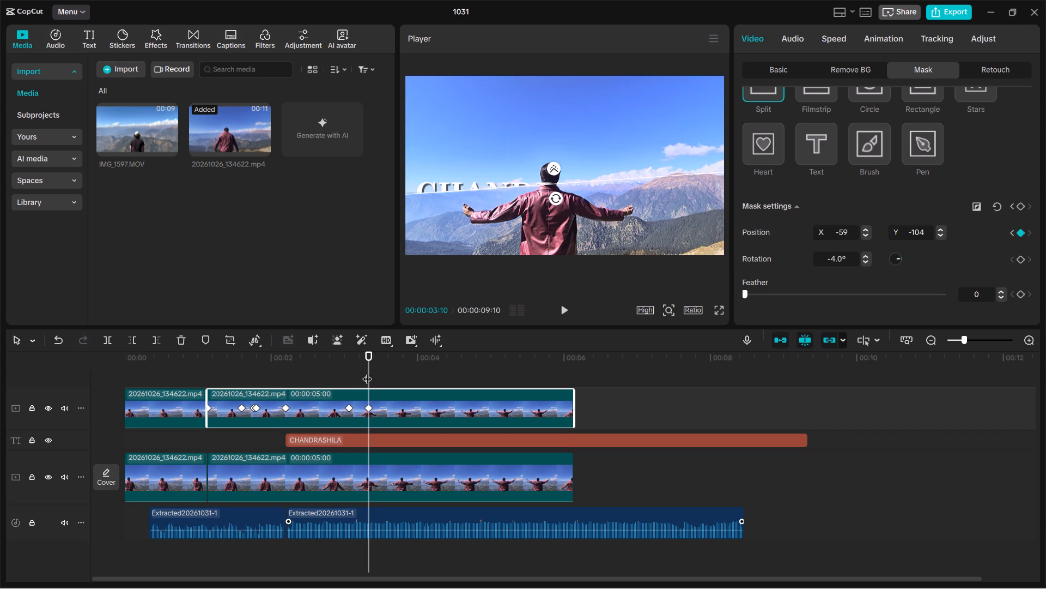
Play back the title reveal from 00:00:01:09 to review the tilted mask animation.
drag(367, 372, 221, 380)
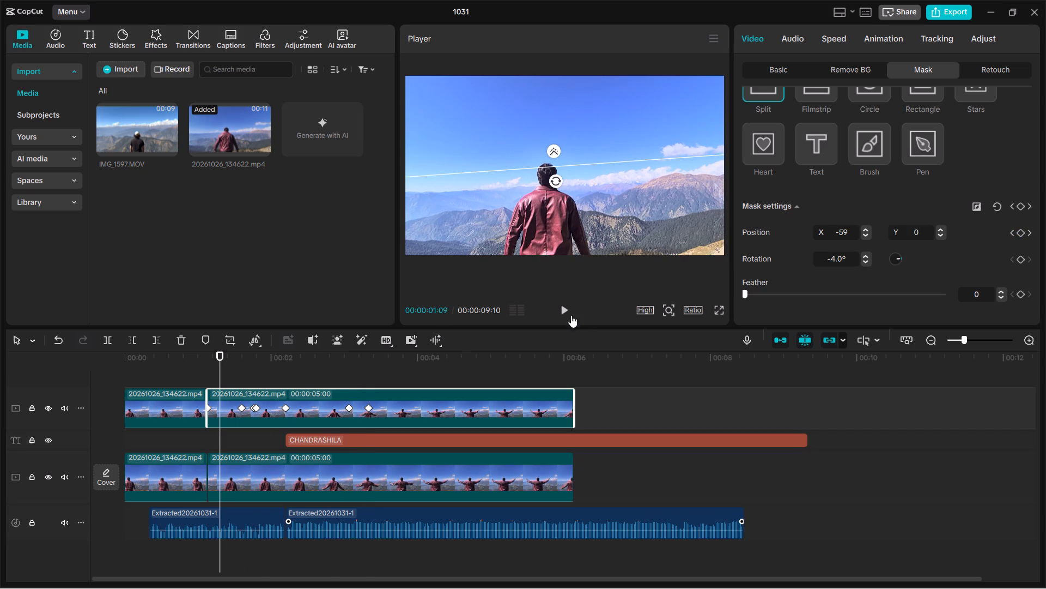
click(556, 308)
click(556, 308)
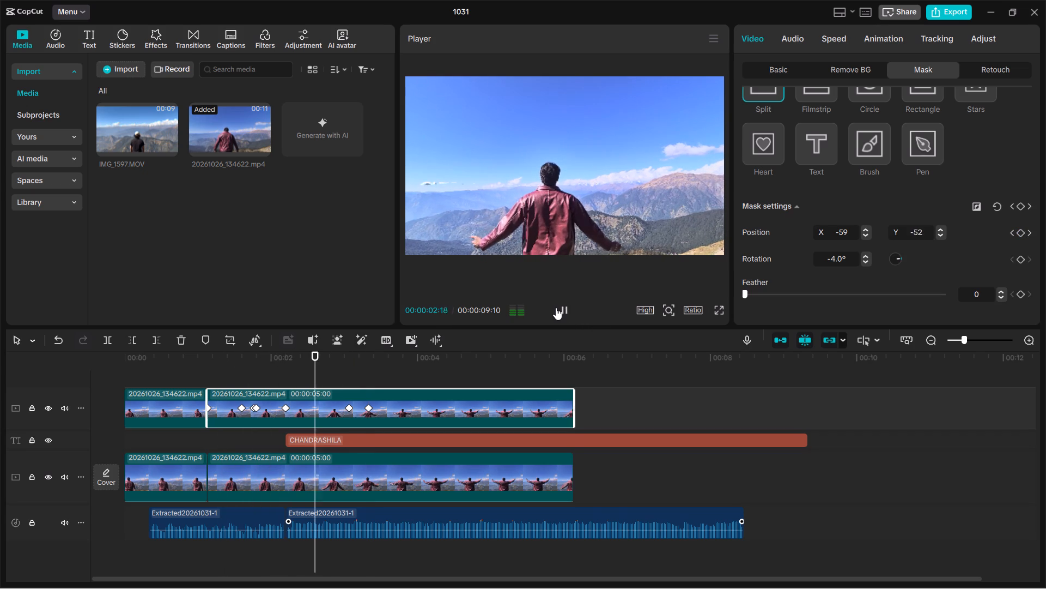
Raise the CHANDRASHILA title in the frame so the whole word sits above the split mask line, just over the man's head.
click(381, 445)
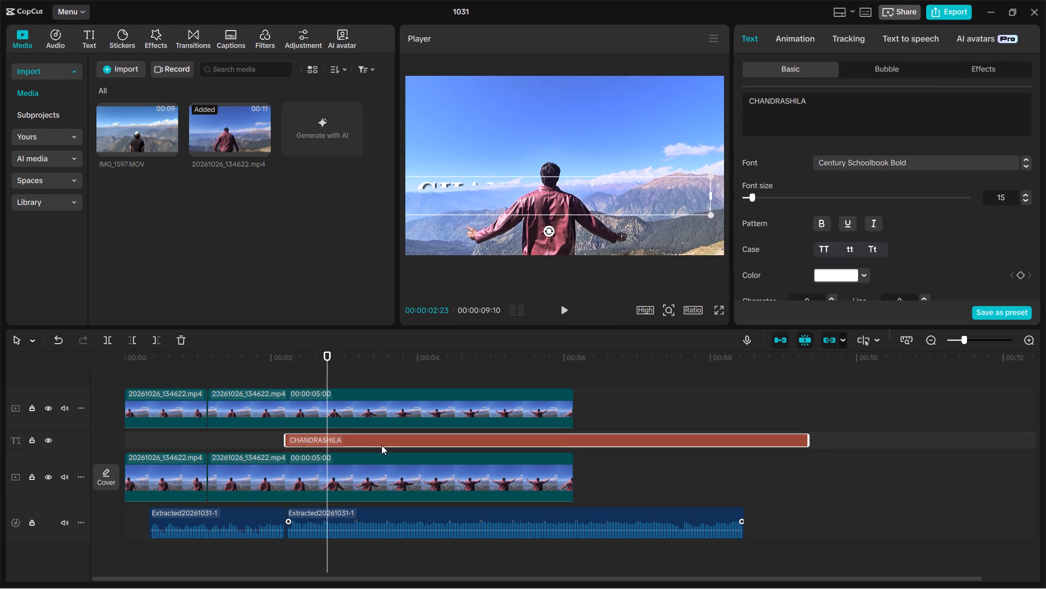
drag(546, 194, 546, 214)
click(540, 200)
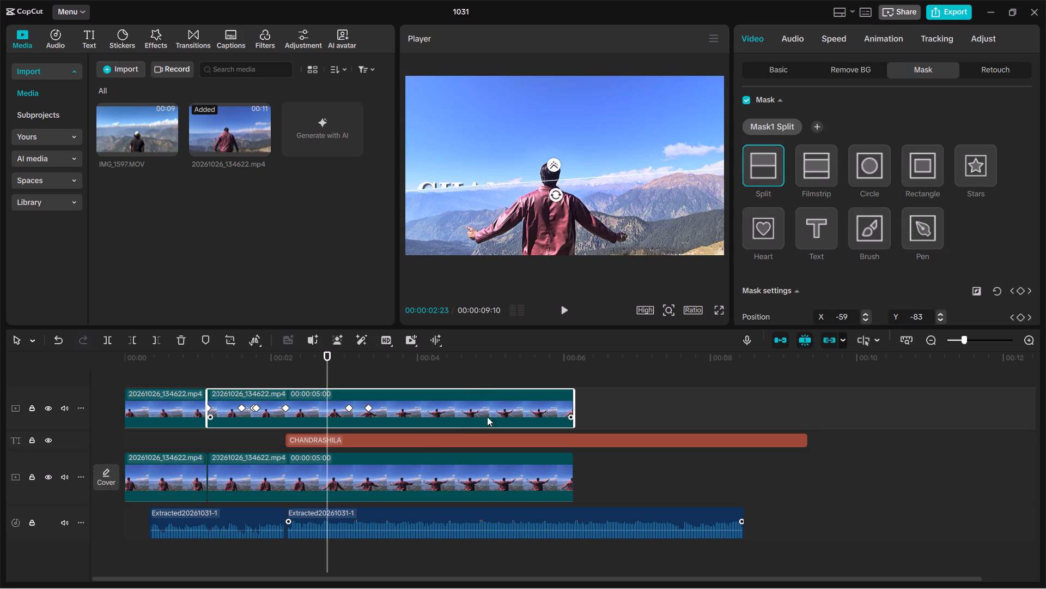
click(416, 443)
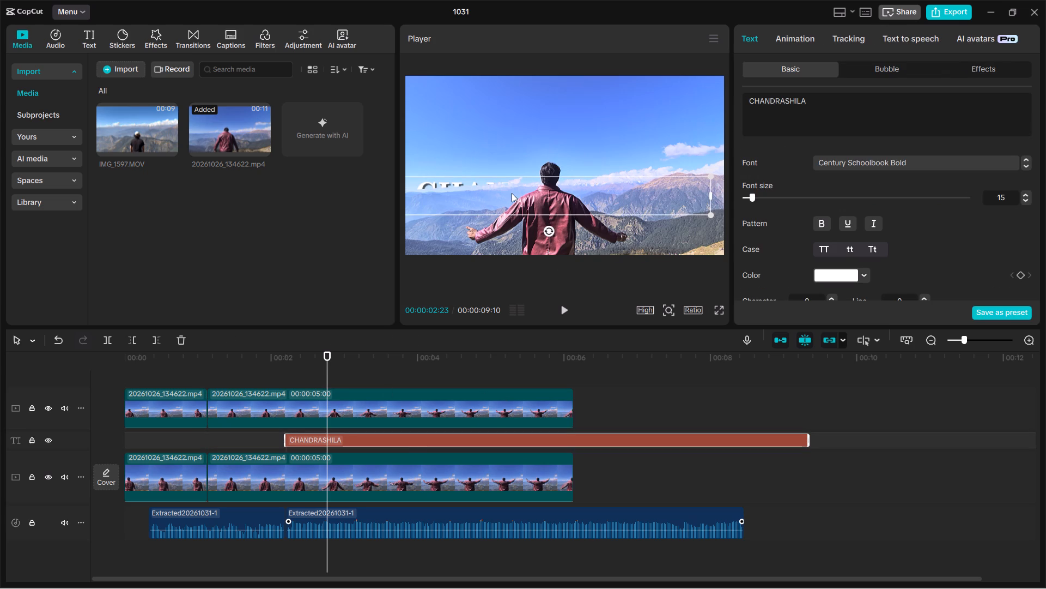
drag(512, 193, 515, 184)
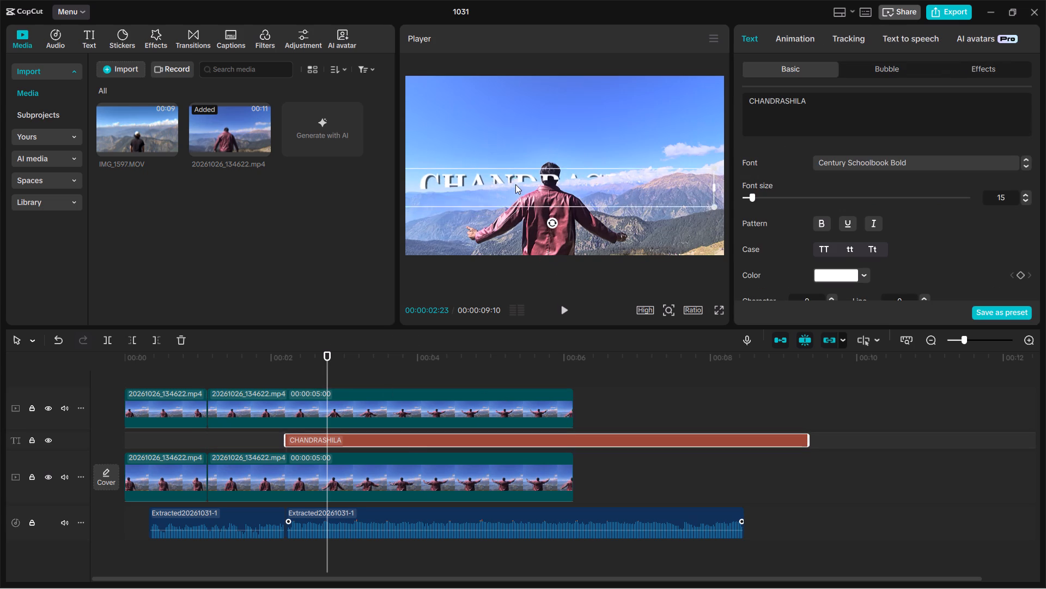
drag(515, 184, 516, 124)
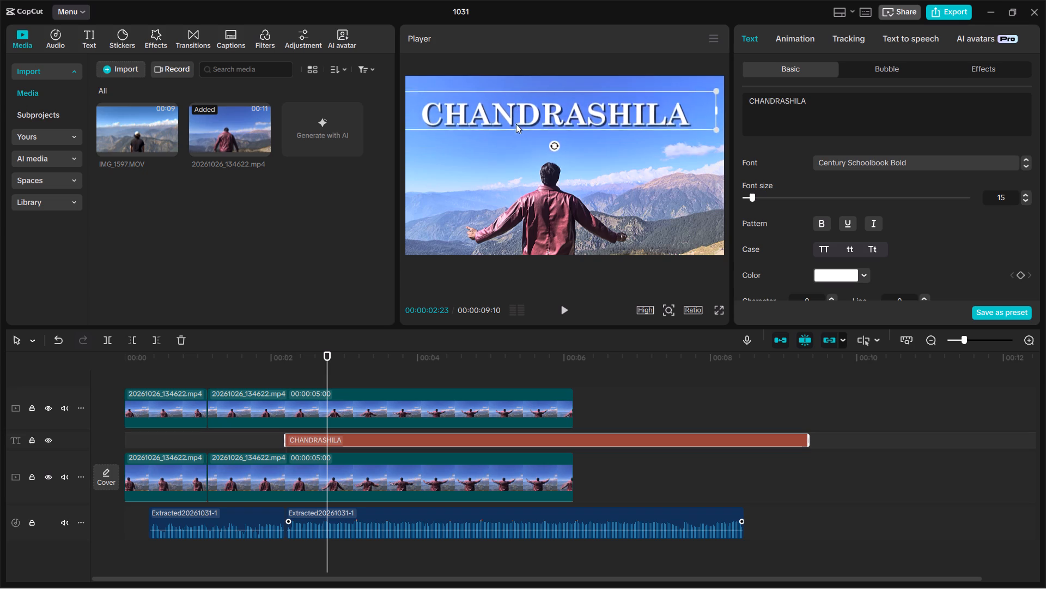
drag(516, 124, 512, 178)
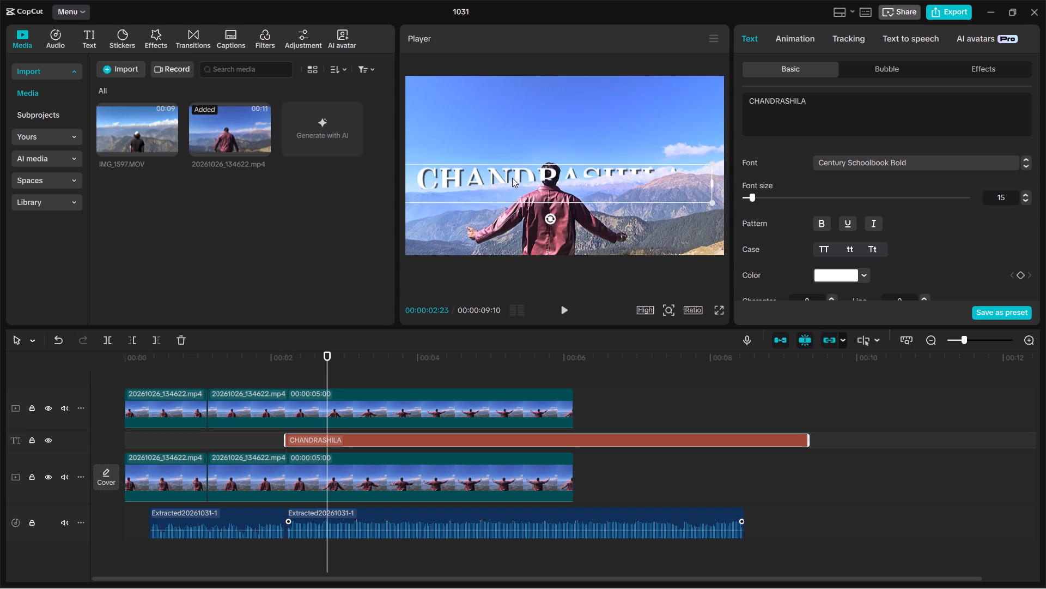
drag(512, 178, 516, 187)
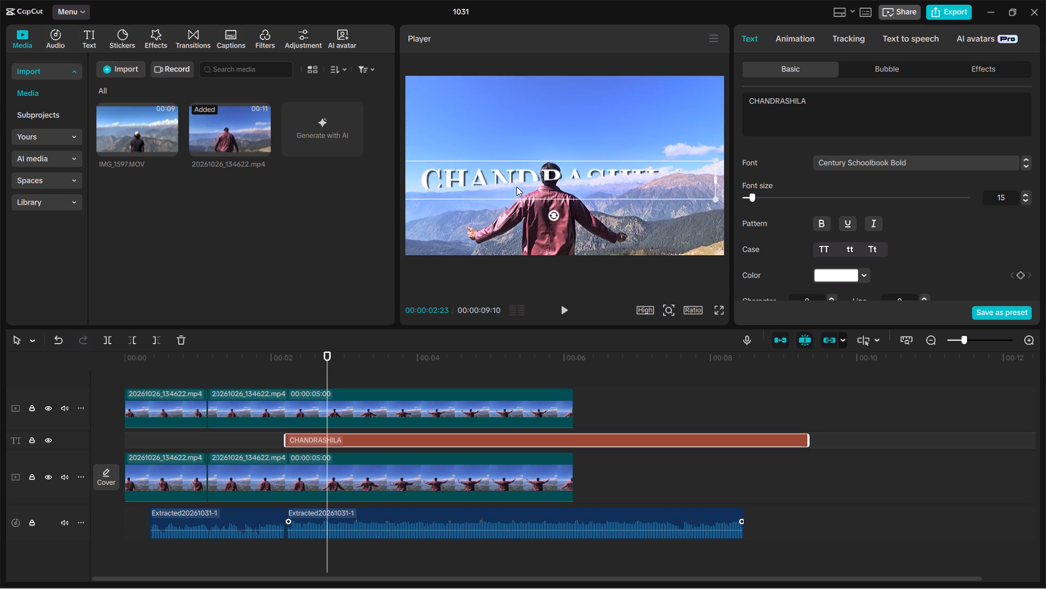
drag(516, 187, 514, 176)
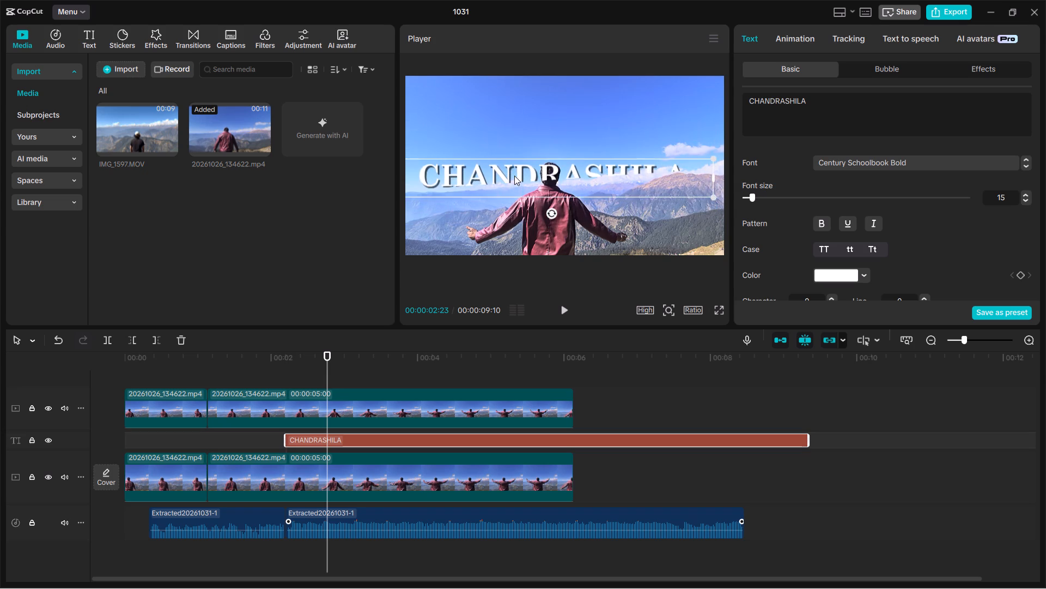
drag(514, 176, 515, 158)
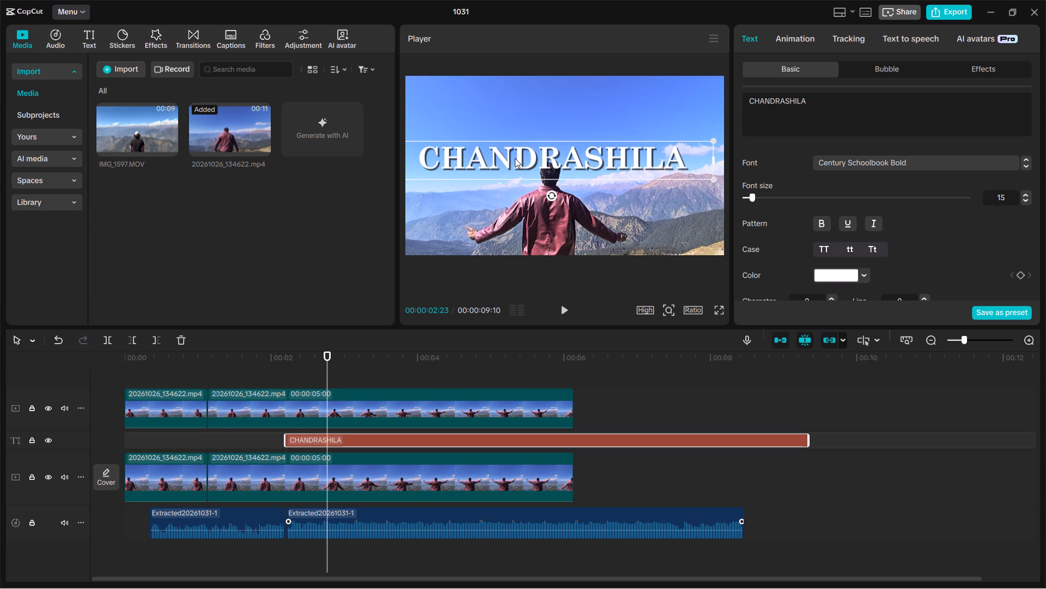
Compare the mask settings of the upper and lower second clips, checking the title reveal at 00:00:03:05 and 00:00:02:06.
click(544, 224)
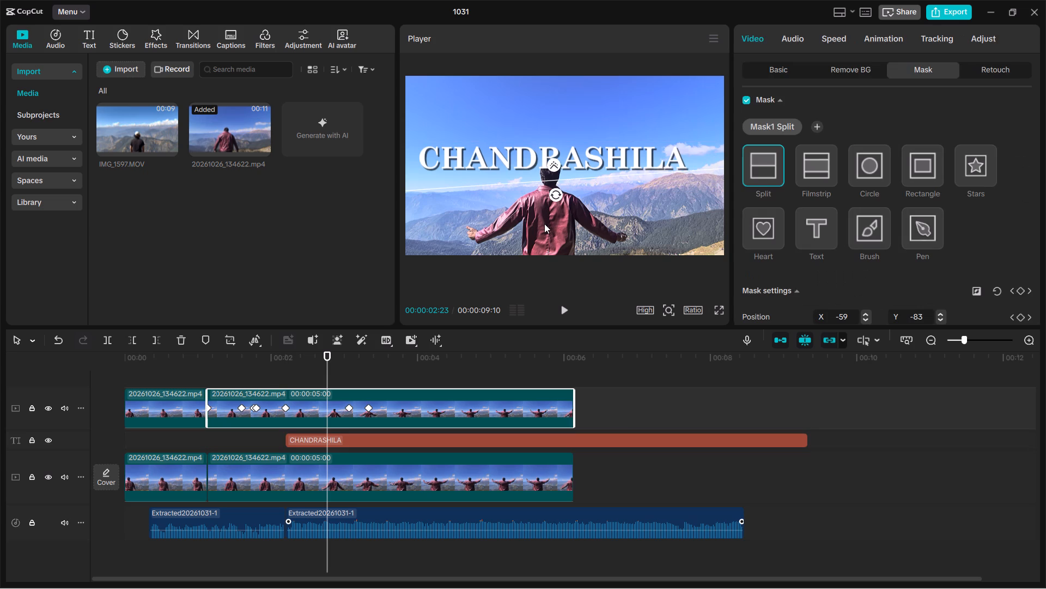
click(508, 155)
click(307, 474)
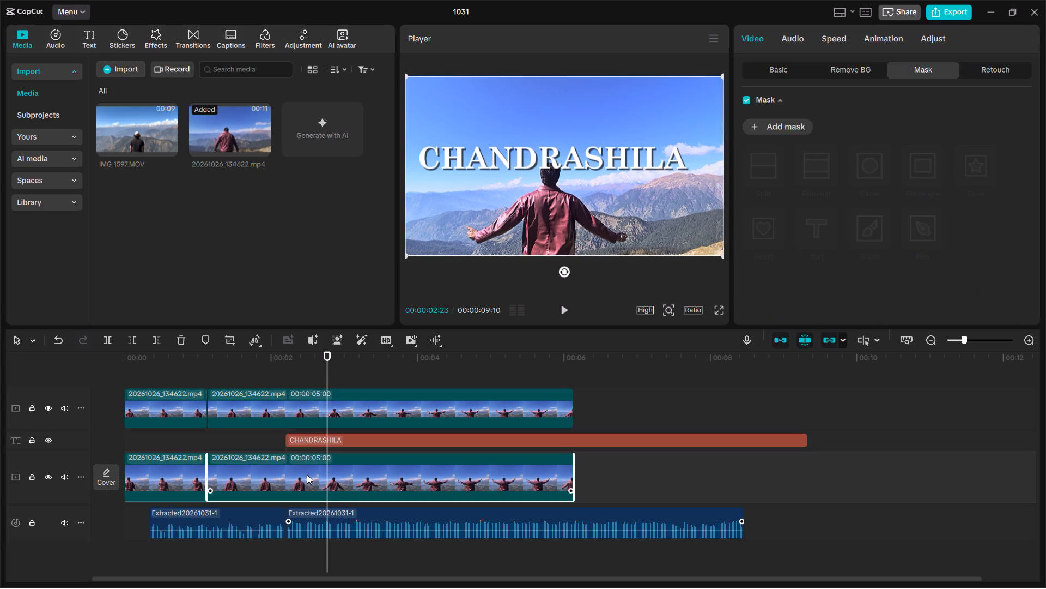
click(307, 474)
scroll(858, 125, up, 2)
click(380, 399)
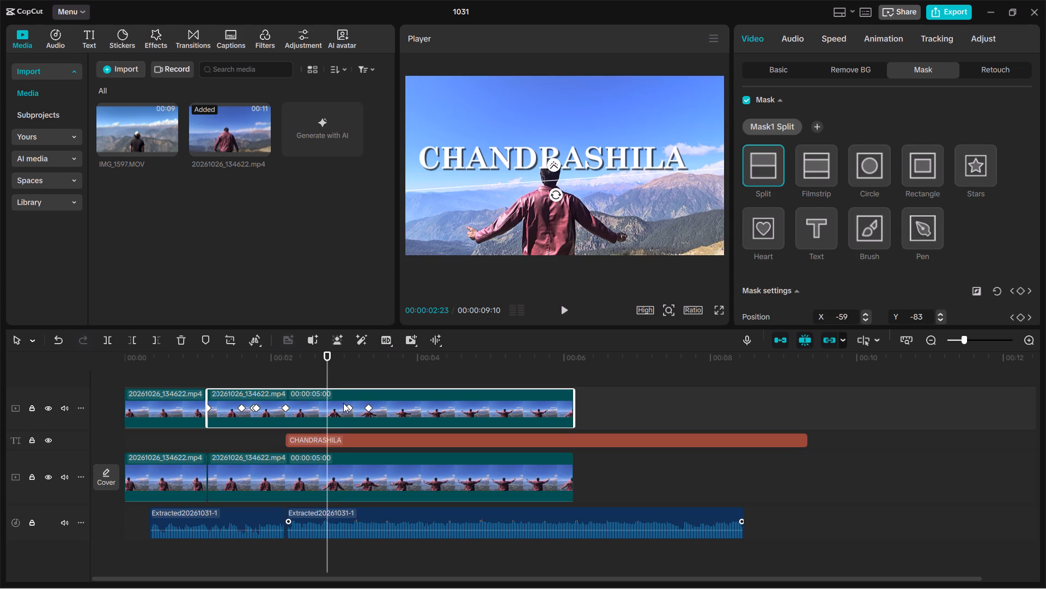
drag(331, 362, 350, 386)
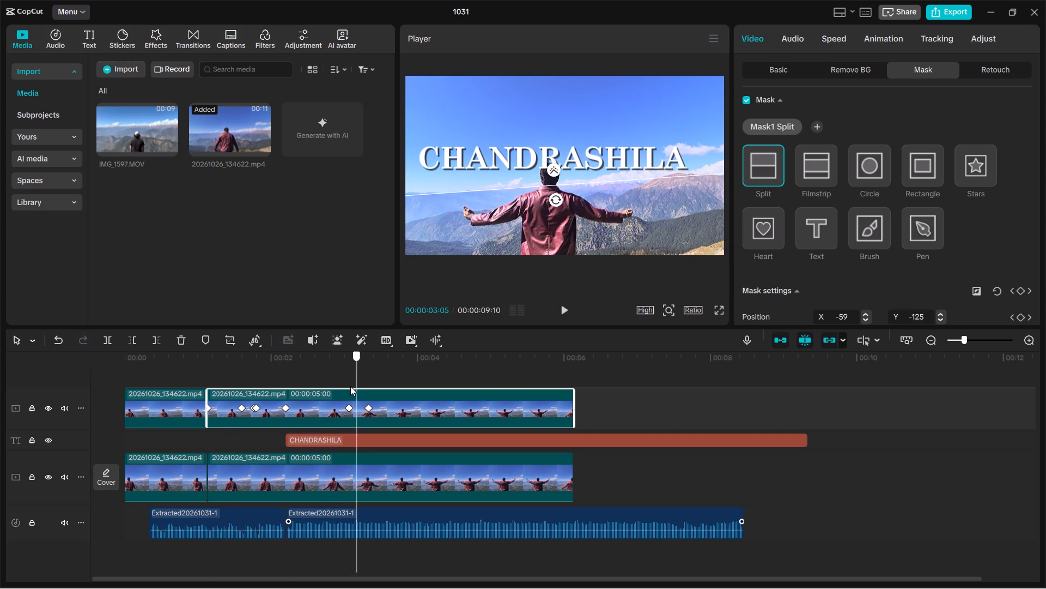
drag(350, 386, 288, 373)
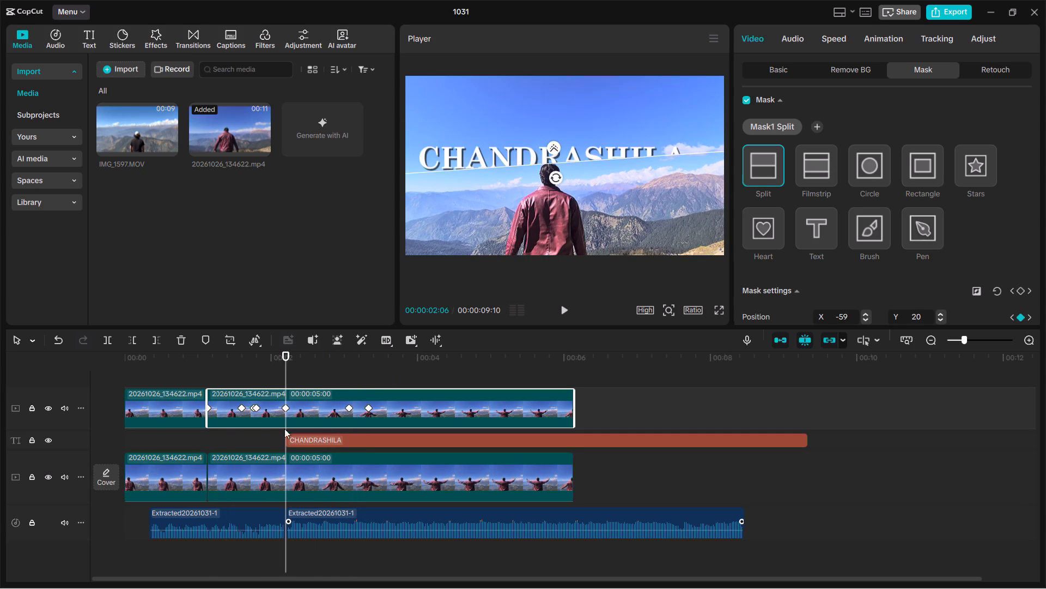
click(287, 469)
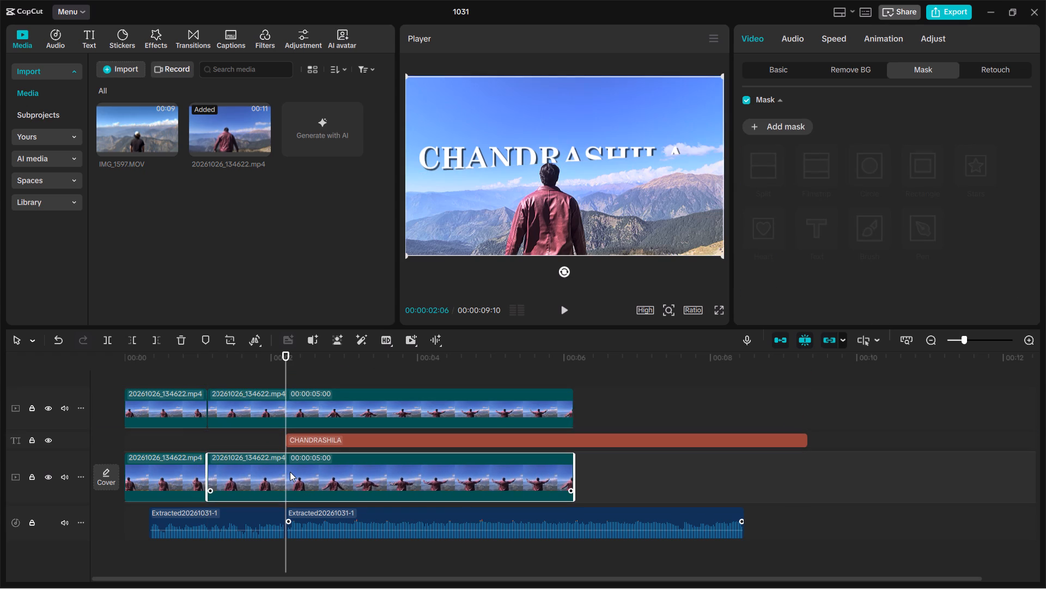
click(257, 405)
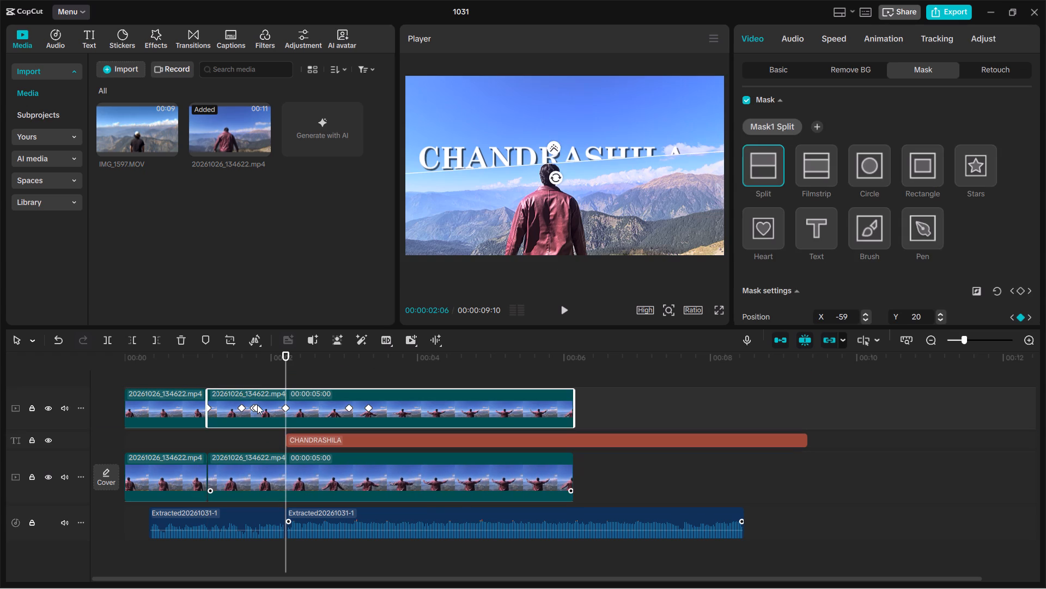
click(268, 472)
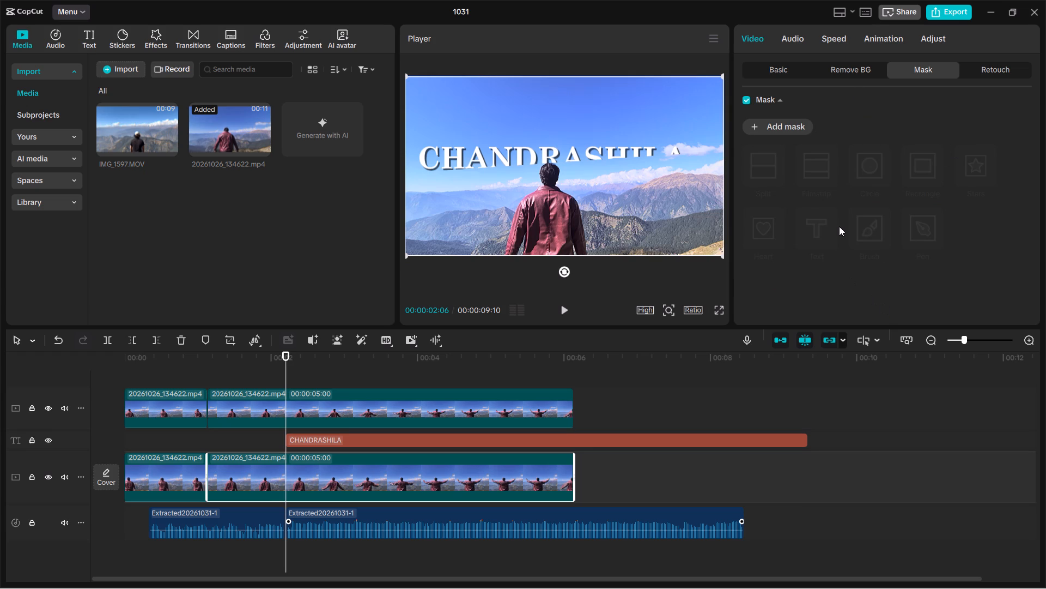
scroll(839, 226, down, 4)
scroll(839, 226, up, 4)
At 00:00:02:06, lower the upper second clip's split mask to about X -59, Y -104, beneath the title.
click(267, 416)
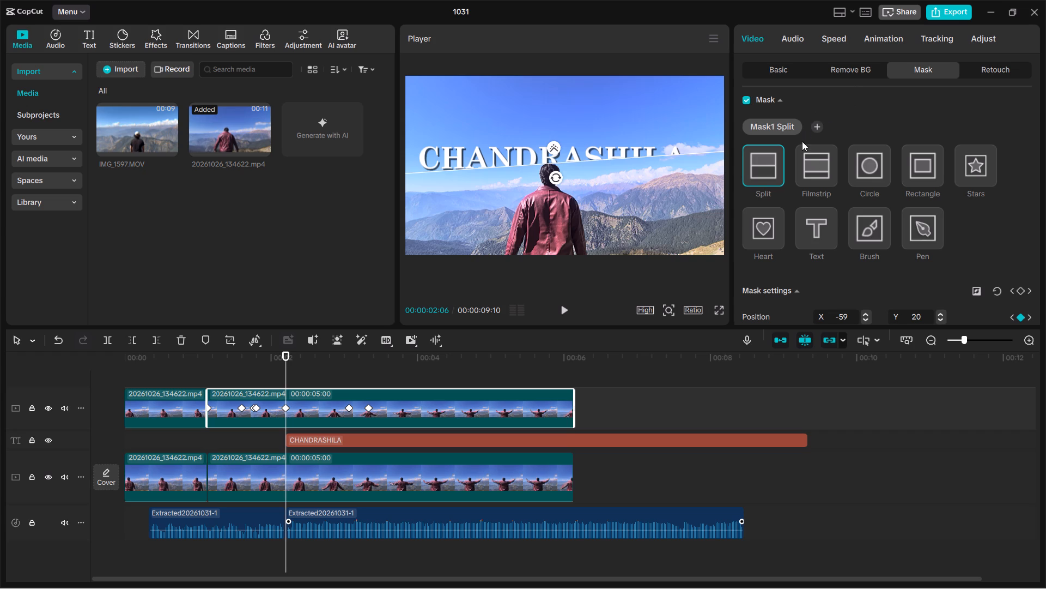
scroll(849, 263, down, 1)
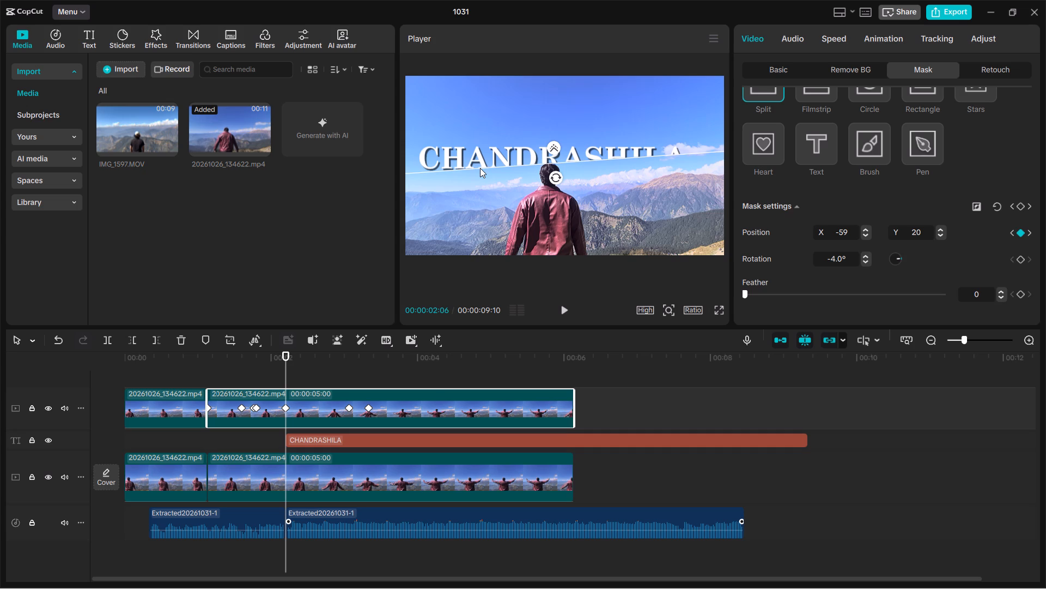
drag(468, 155, 467, 182)
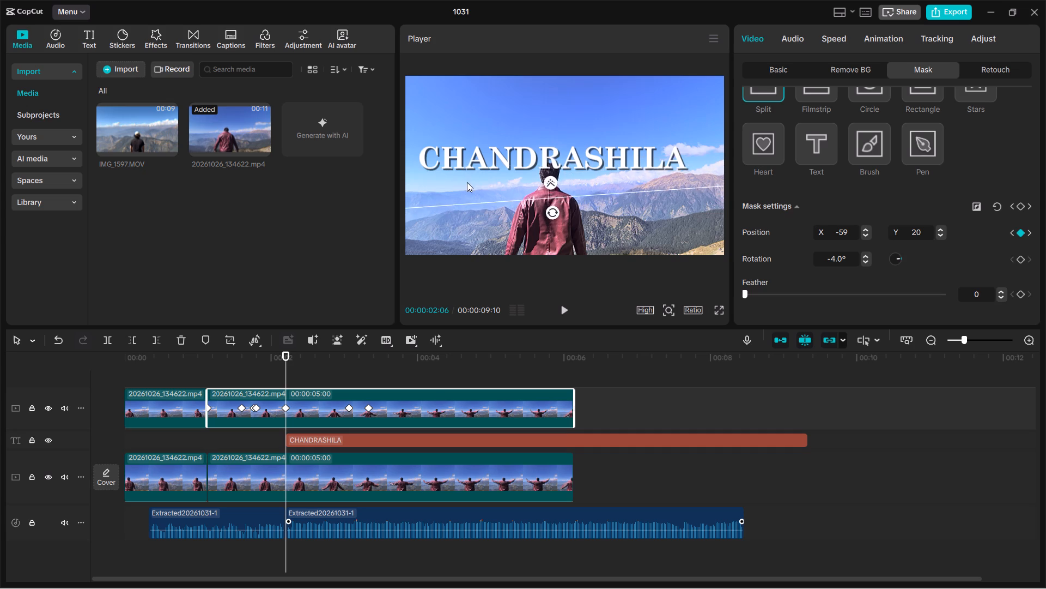
drag(467, 182, 467, 177)
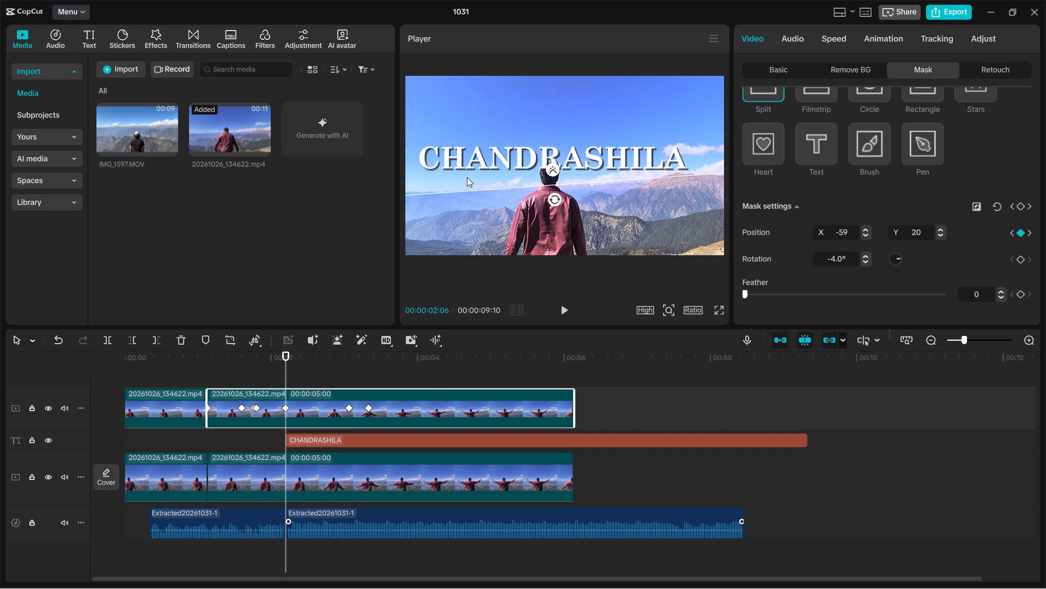
drag(467, 177, 468, 176)
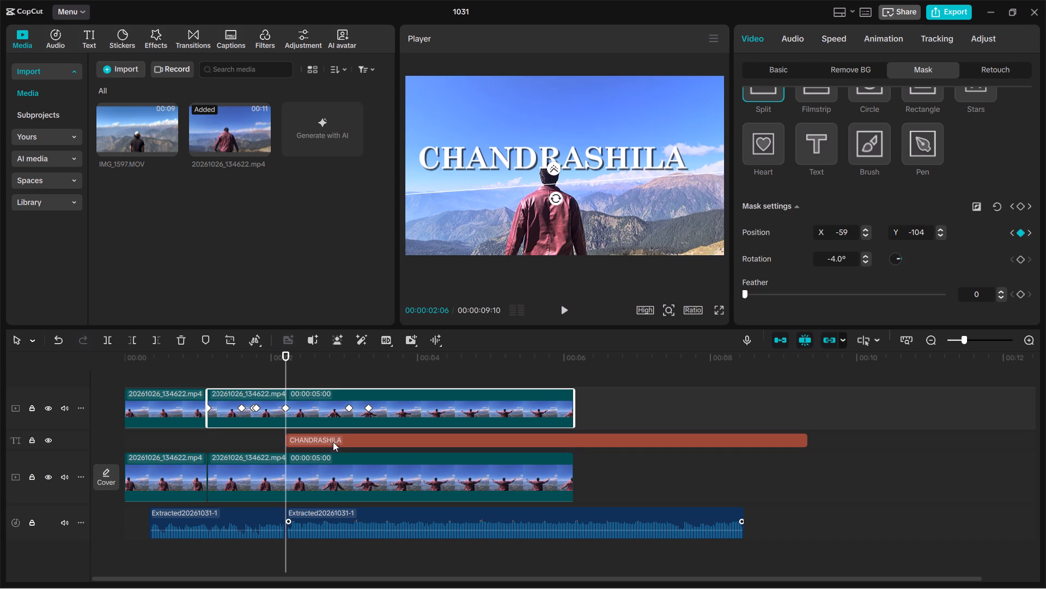
At 00:00:02:06, lower the CHANDRASHILA title to X 0, Y -476, fully below the split mask line and hidden behind the mountains.
click(332, 441)
drag(519, 164, 519, 165)
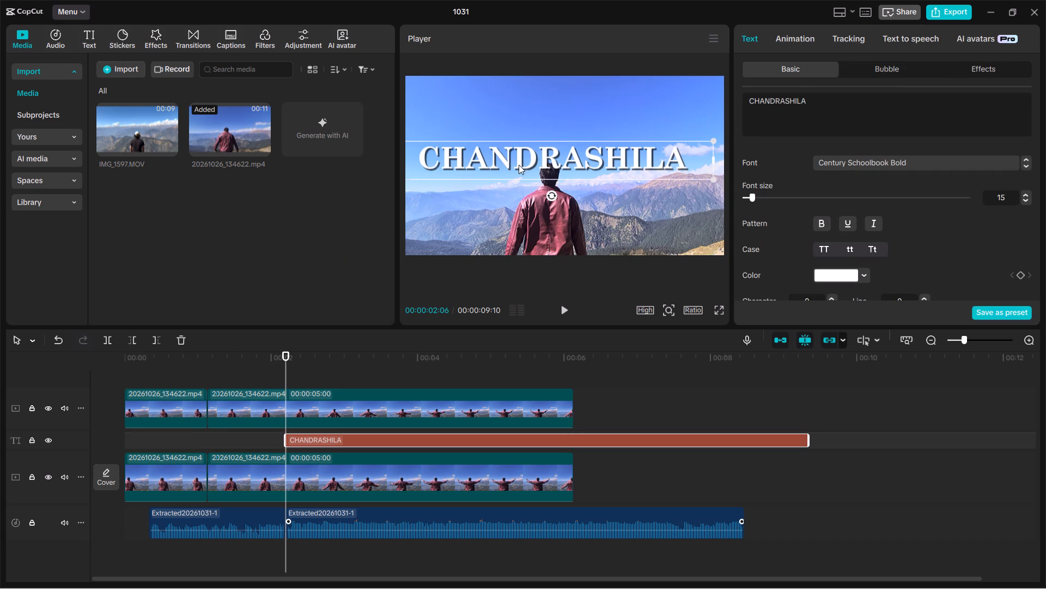
drag(519, 165, 518, 185)
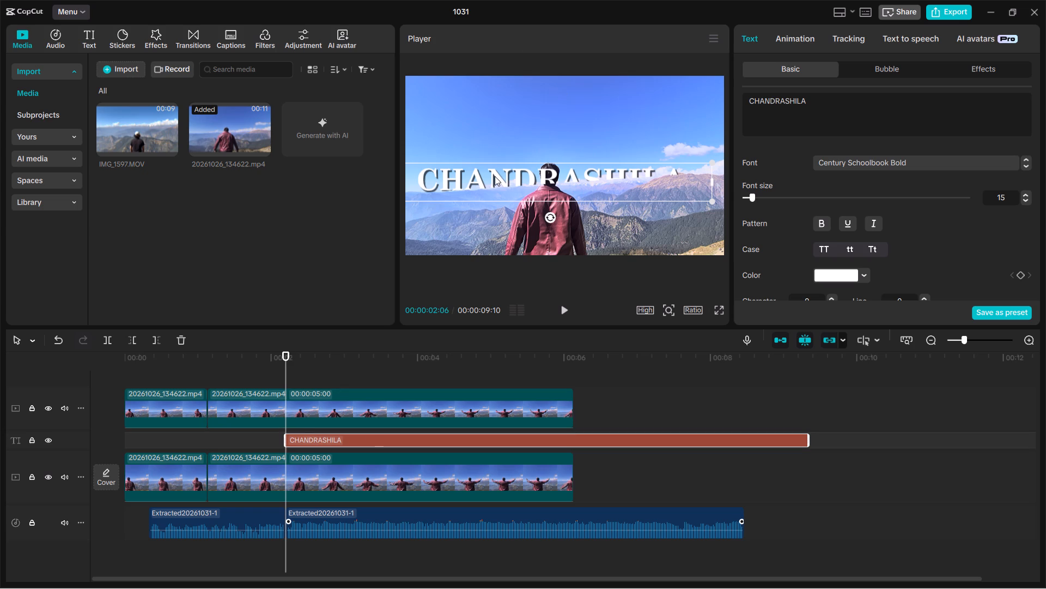
drag(495, 176, 496, 208)
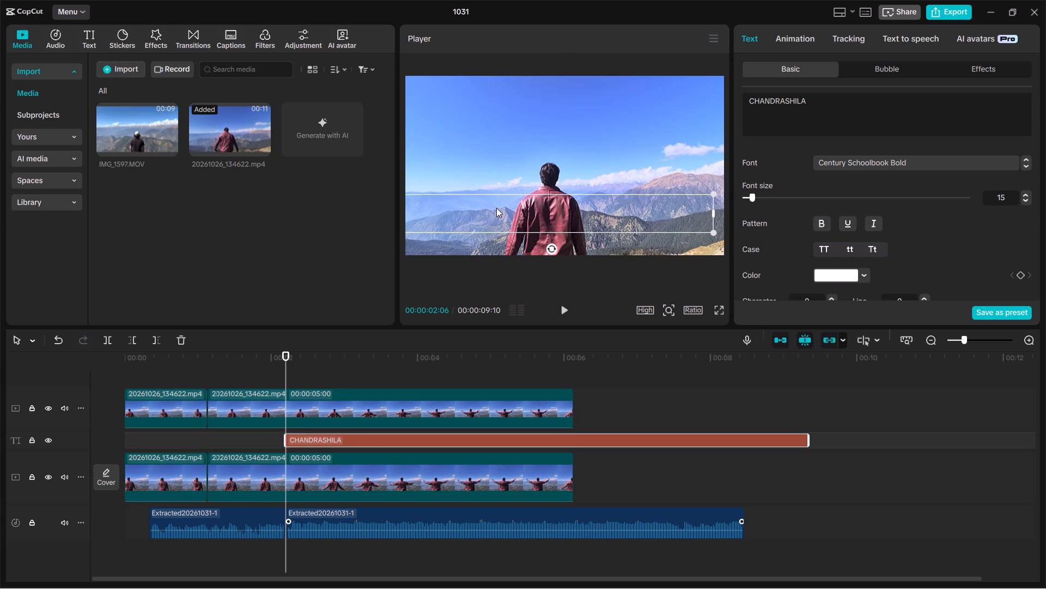
drag(496, 208, 503, 172)
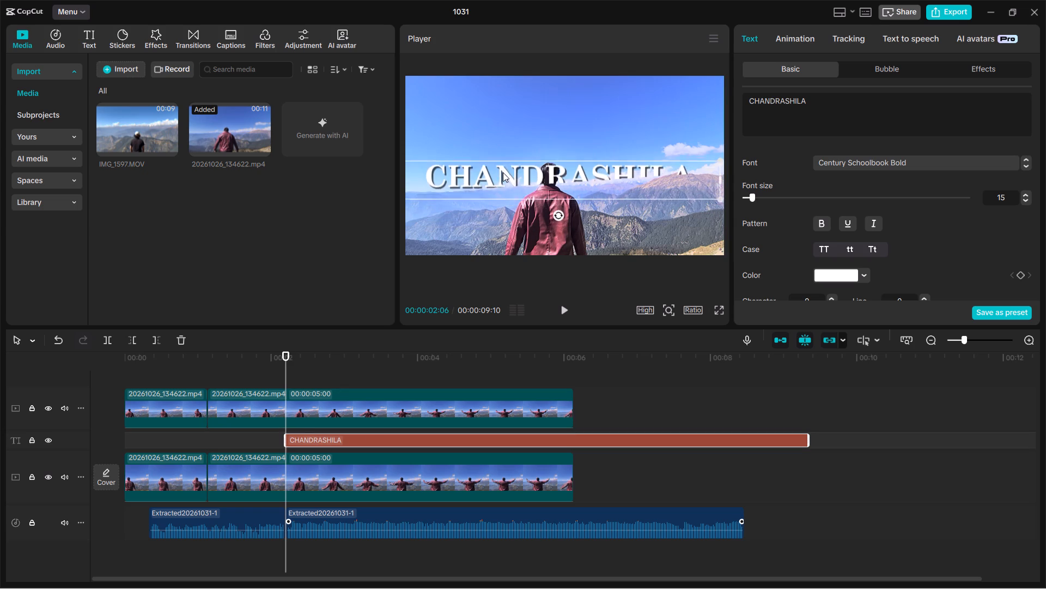
drag(503, 172, 506, 185)
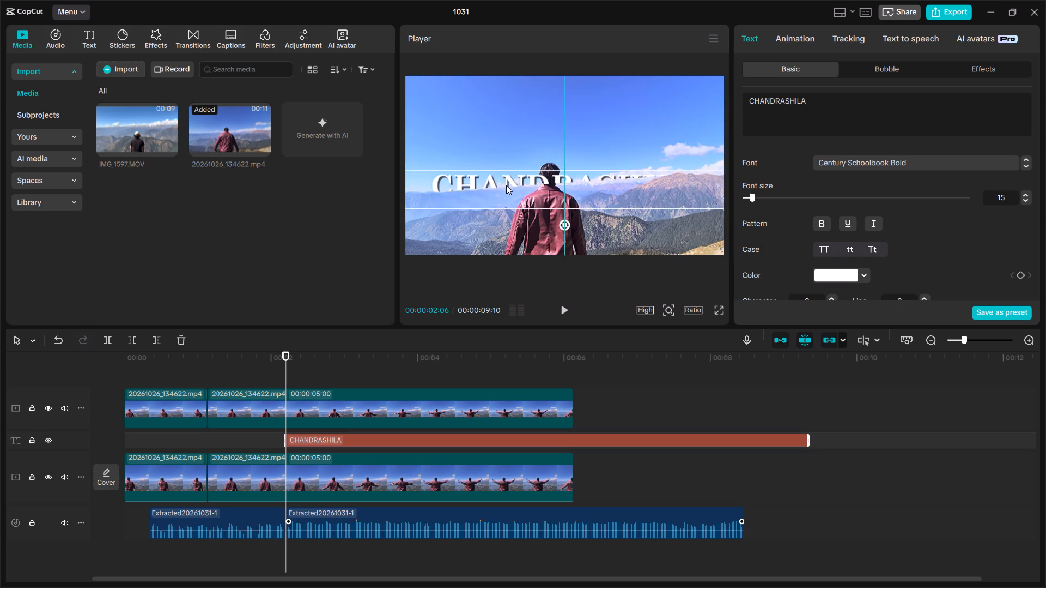
drag(506, 185, 504, 161)
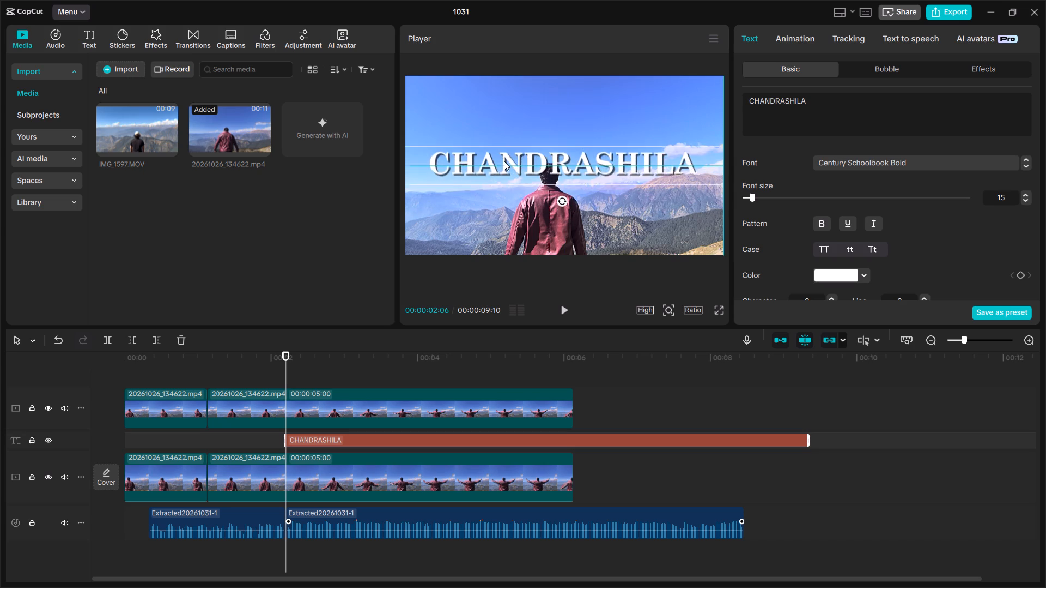
drag(504, 161, 502, 193)
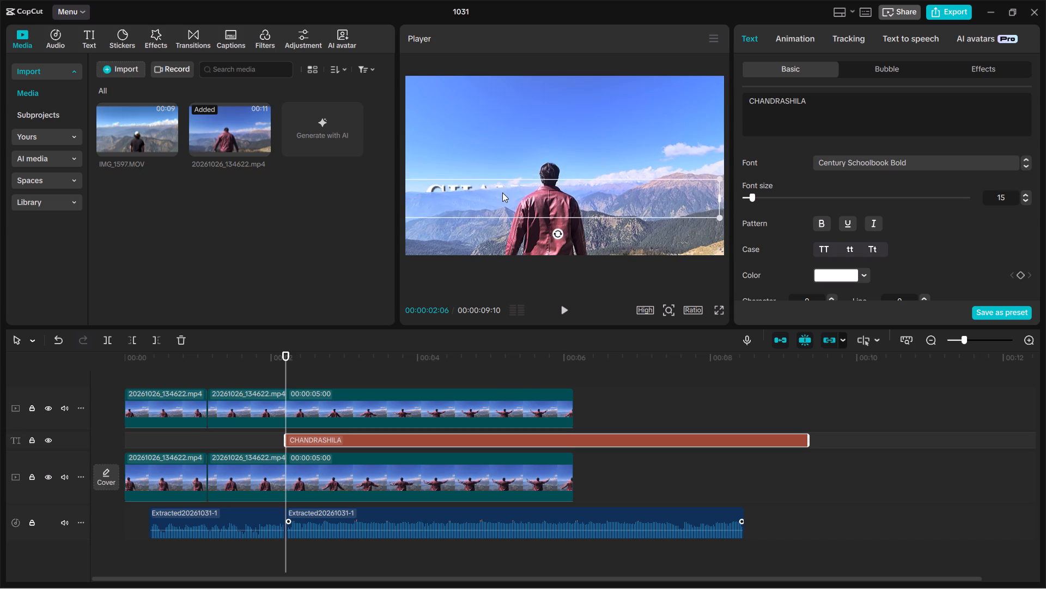
drag(502, 193, 506, 165)
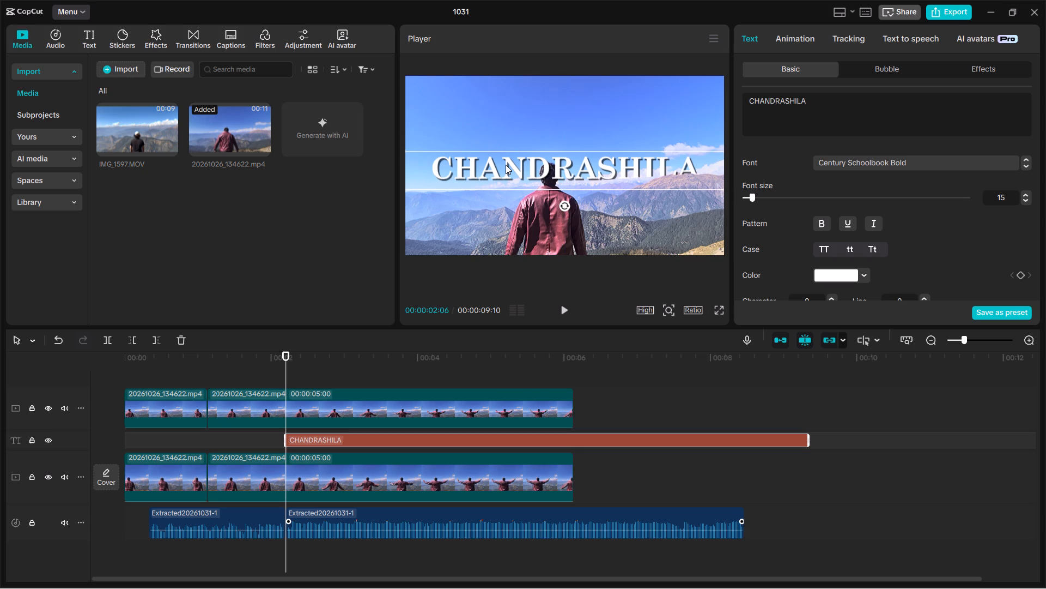
drag(506, 165, 507, 191)
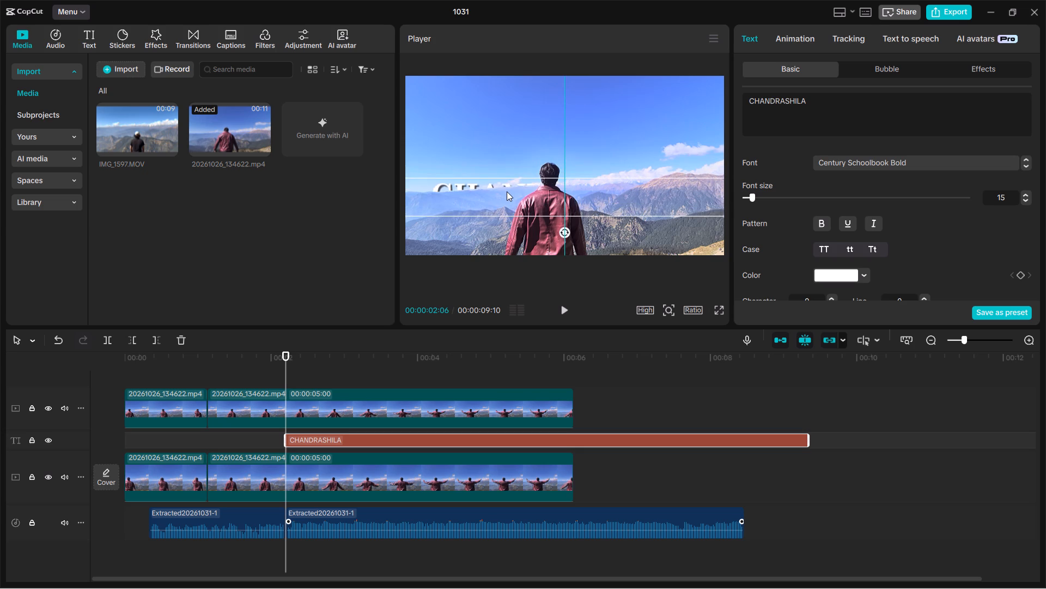
drag(507, 191, 507, 200)
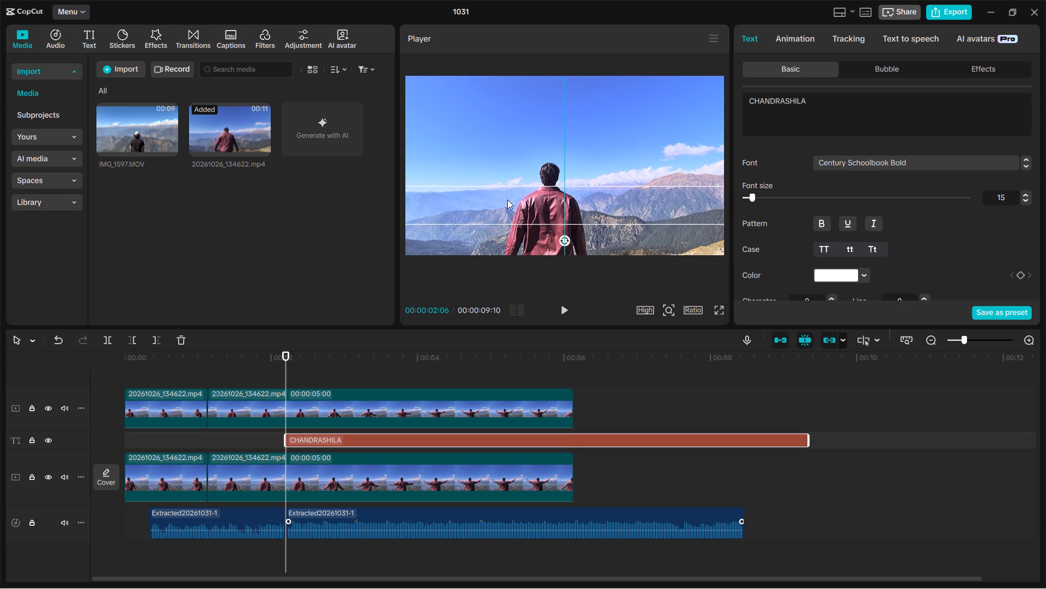
drag(507, 200, 507, 201)
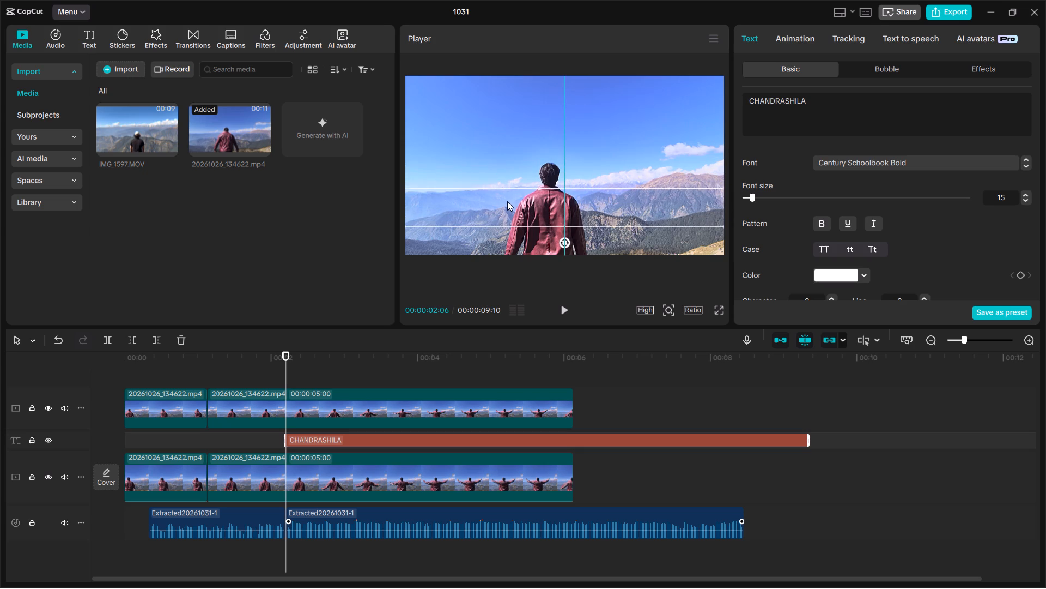
drag(507, 201, 507, 200)
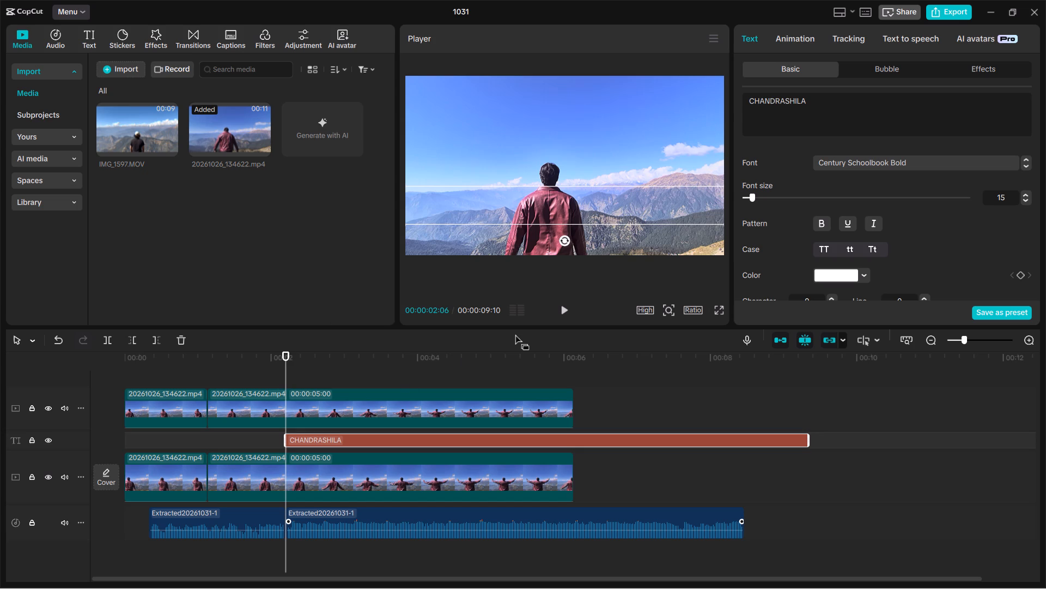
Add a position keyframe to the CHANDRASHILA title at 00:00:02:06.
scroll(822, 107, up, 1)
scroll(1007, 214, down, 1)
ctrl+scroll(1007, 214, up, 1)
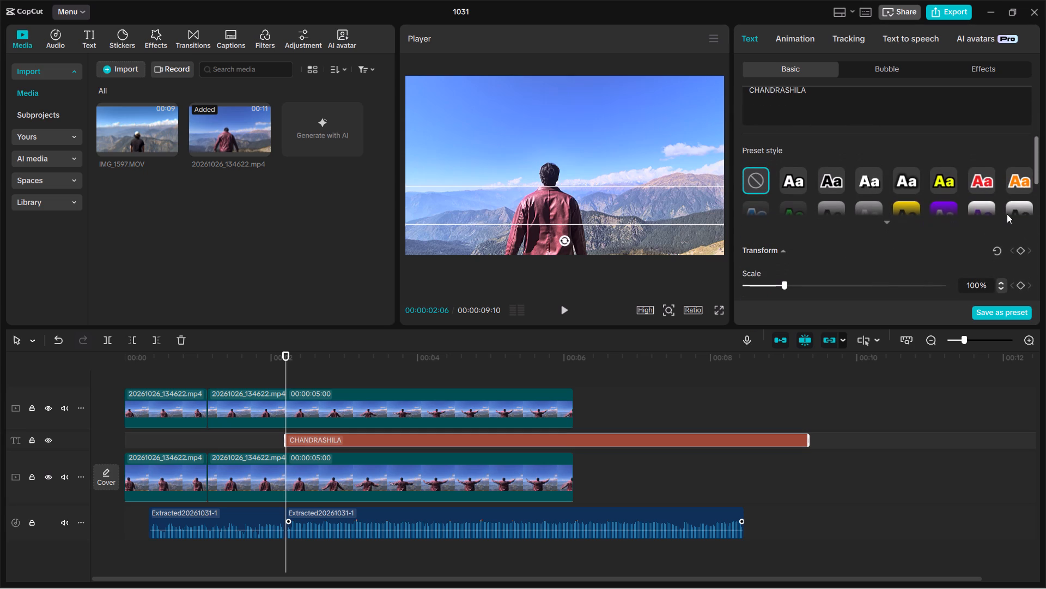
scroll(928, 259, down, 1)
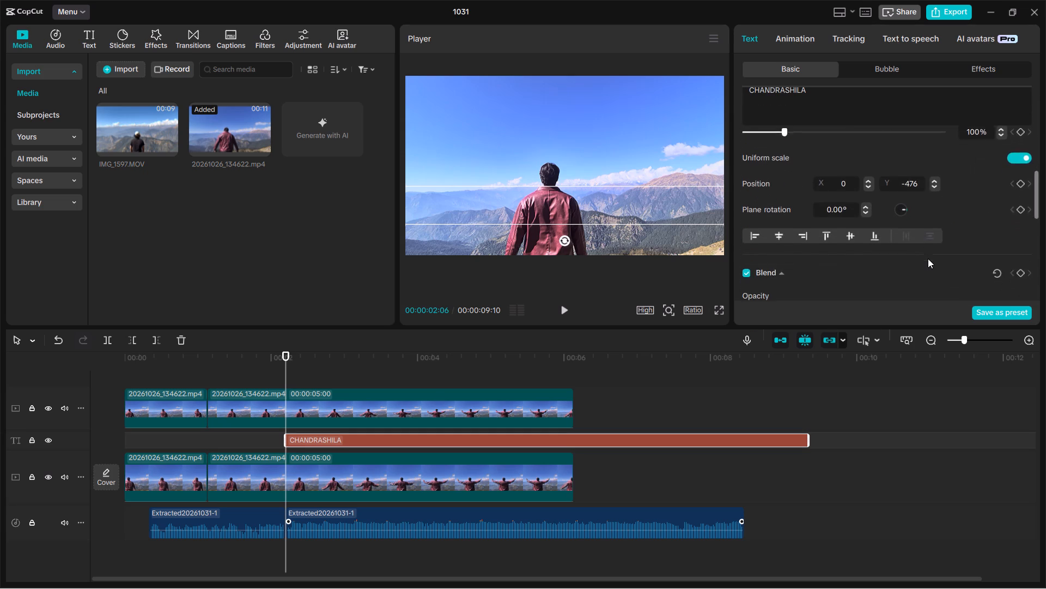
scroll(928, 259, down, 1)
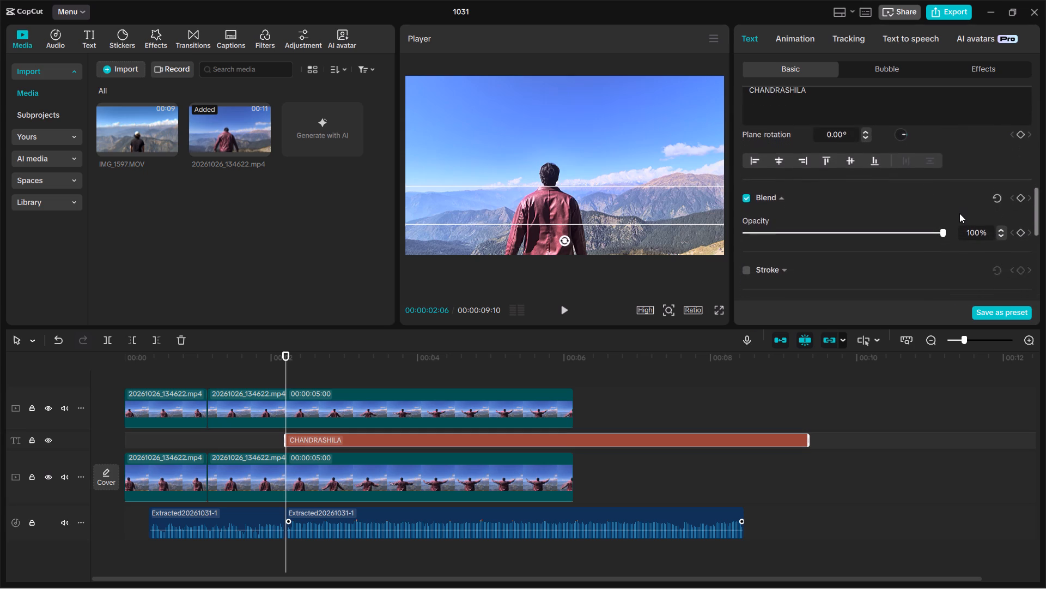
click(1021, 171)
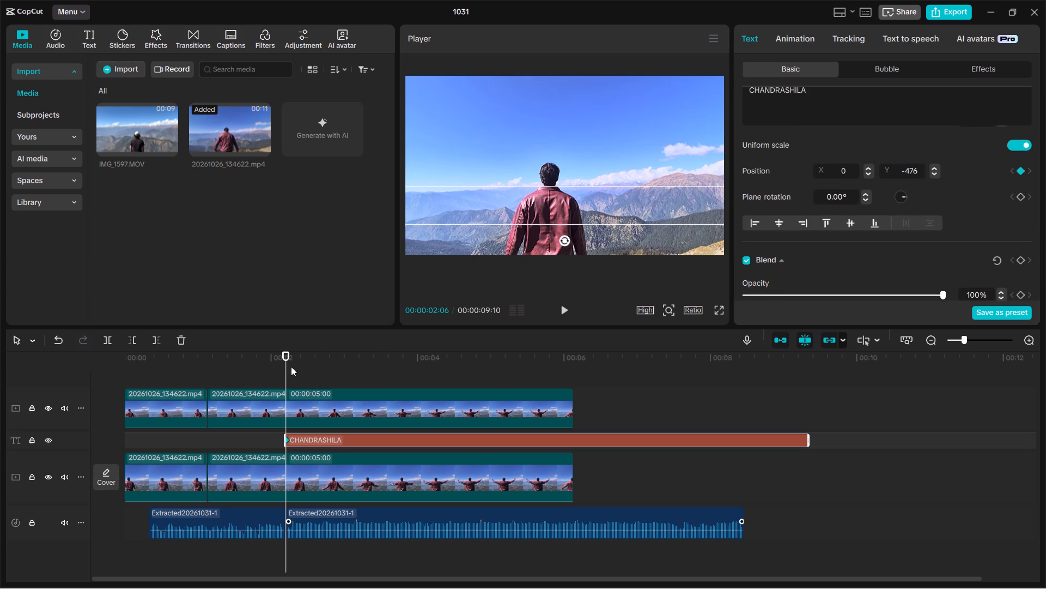
Scrub between 00:00:02:04 and 00:00:05:17 to examine where the lowered title shows through the mask as the arms spread.
drag(284, 365, 416, 362)
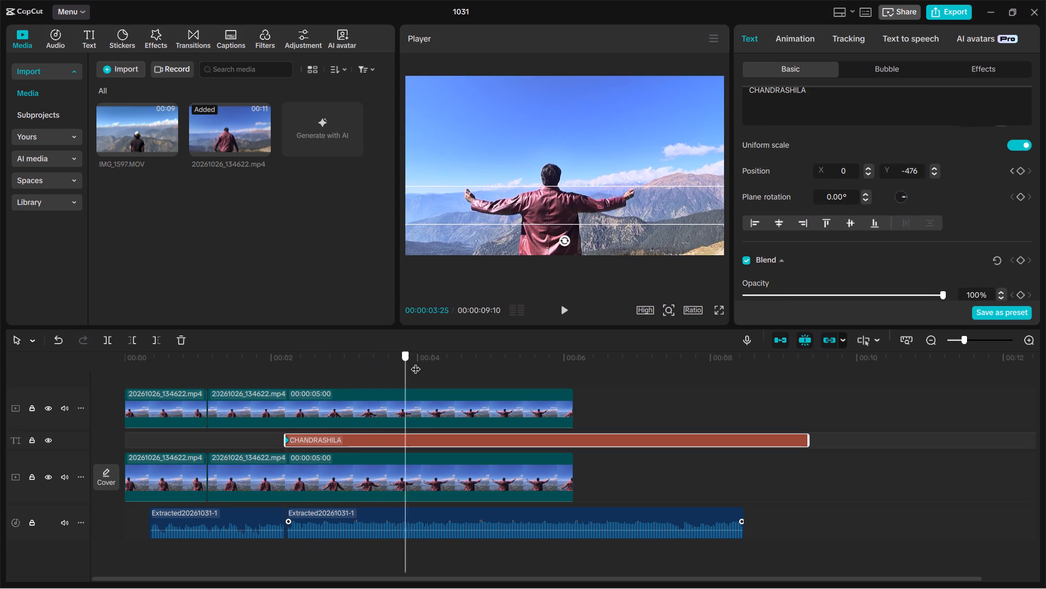
drag(416, 362, 499, 375)
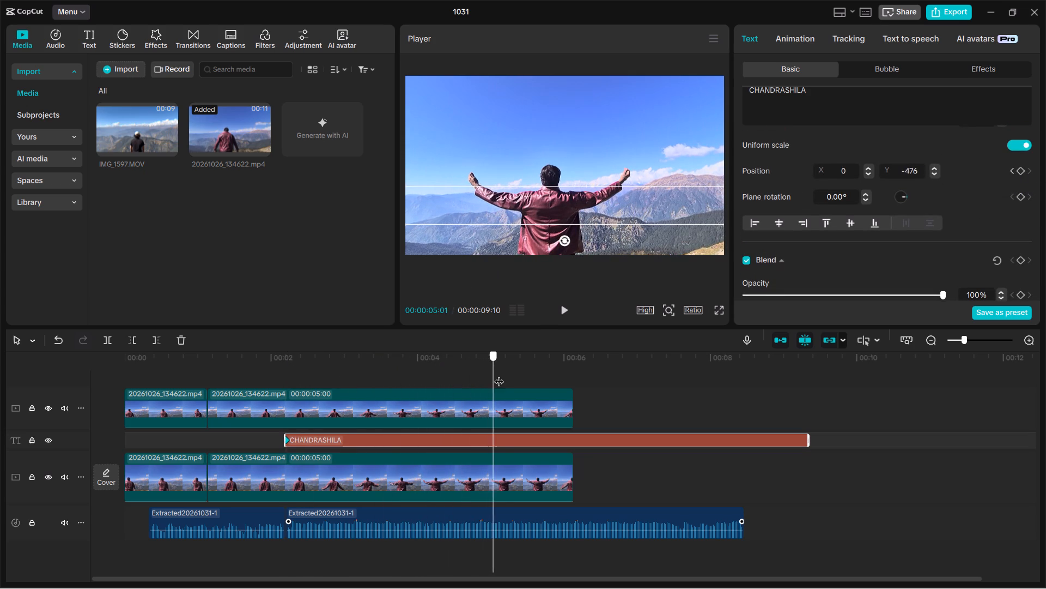
drag(499, 375, 523, 374)
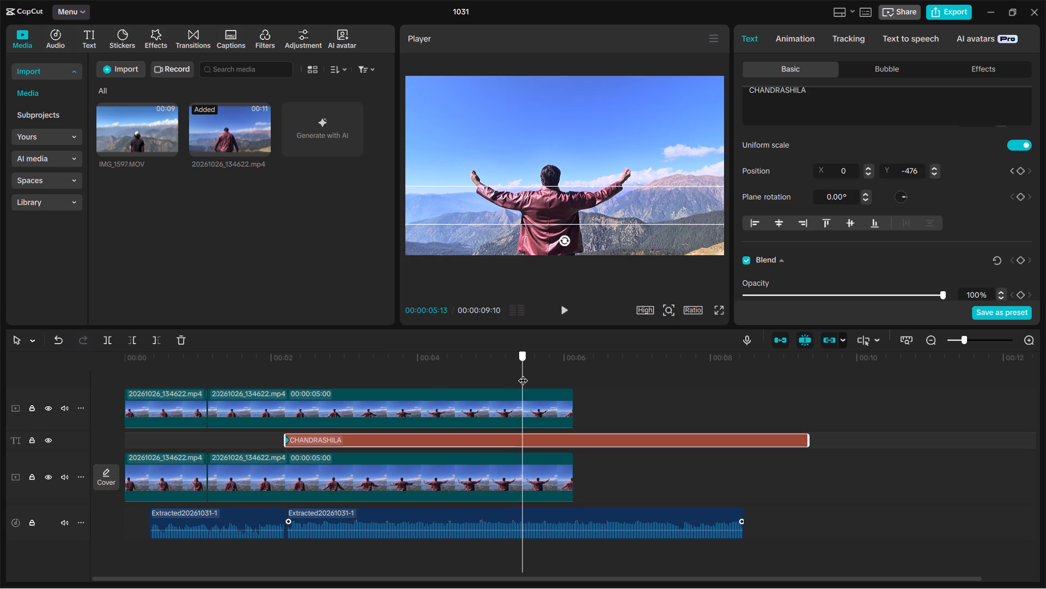
drag(523, 374, 532, 373)
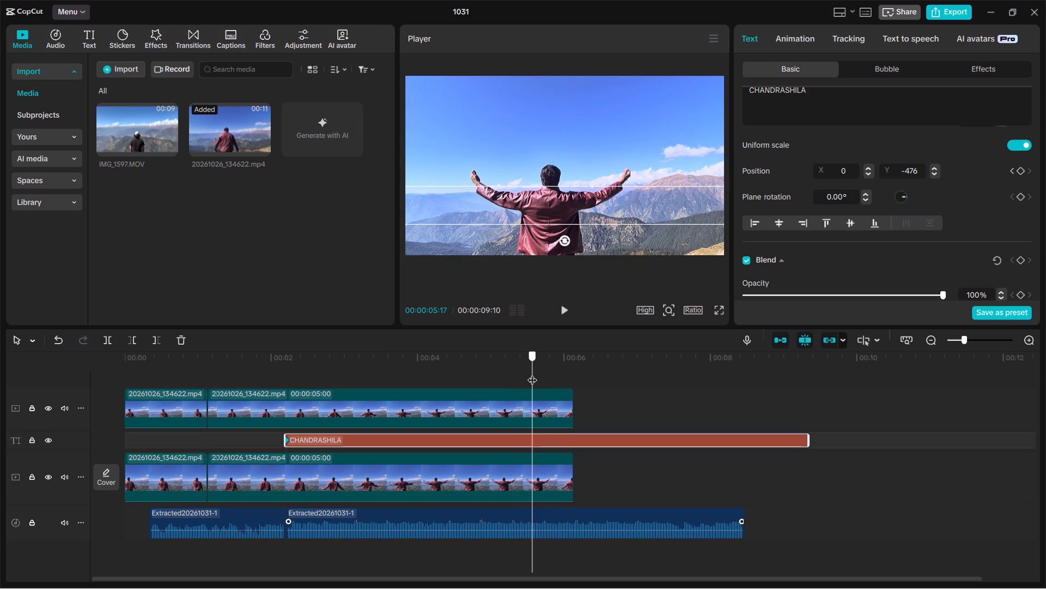
drag(532, 373, 352, 368)
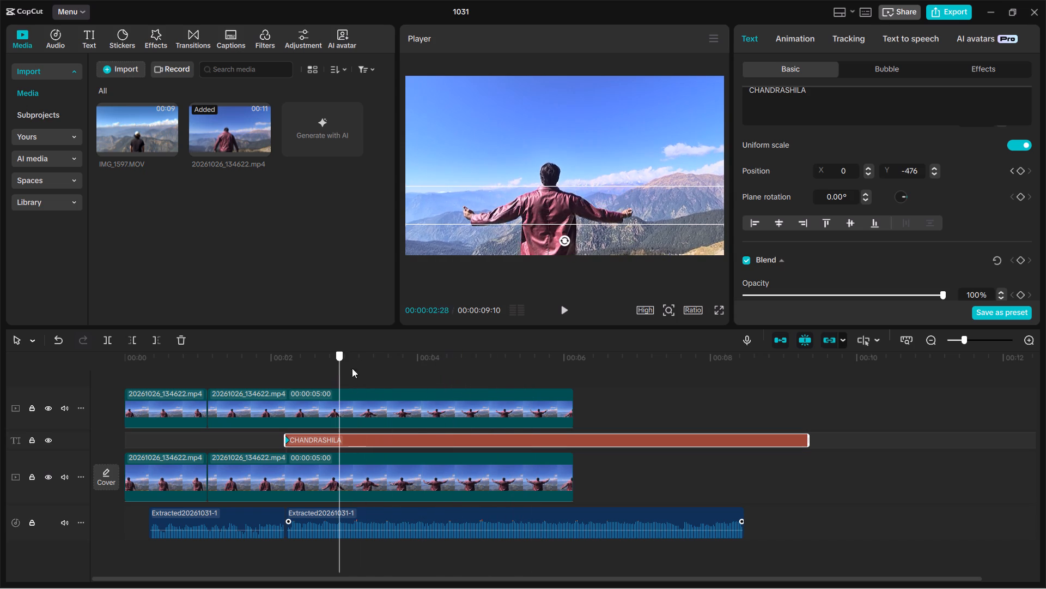
drag(352, 368, 299, 379)
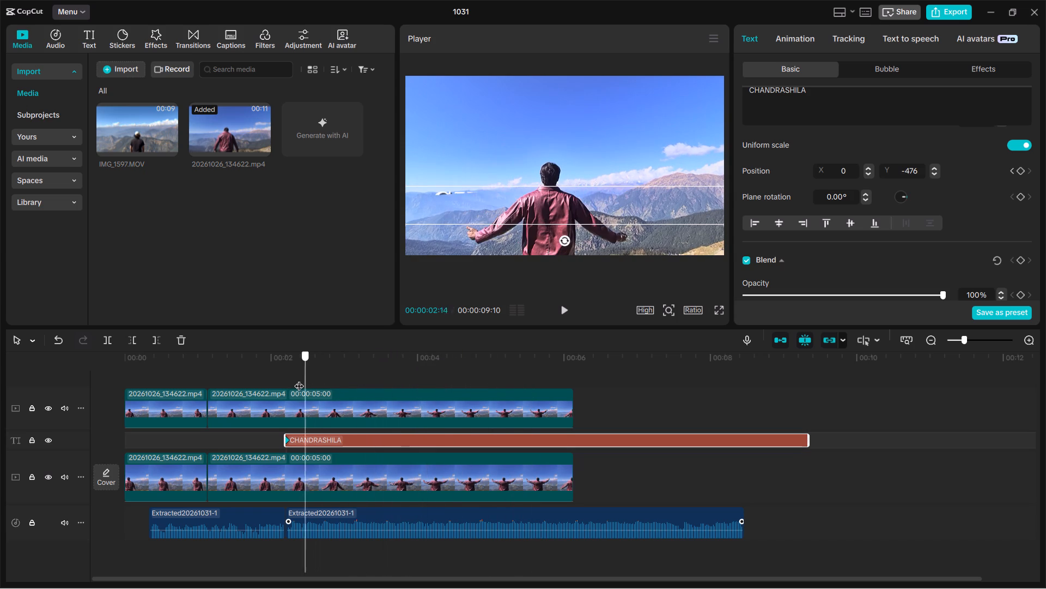
drag(299, 379, 291, 375)
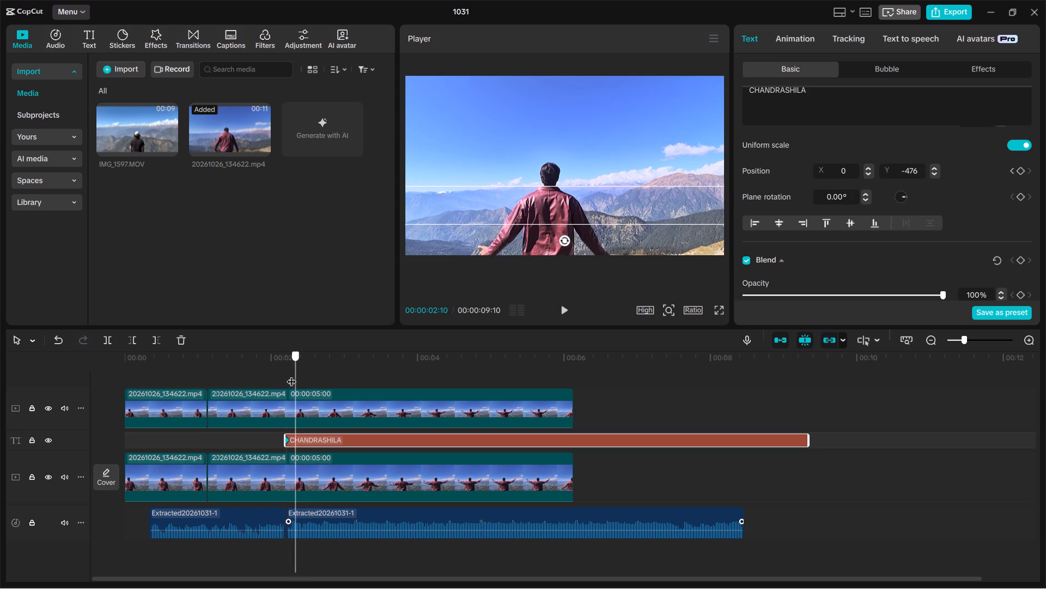
drag(291, 375, 331, 376)
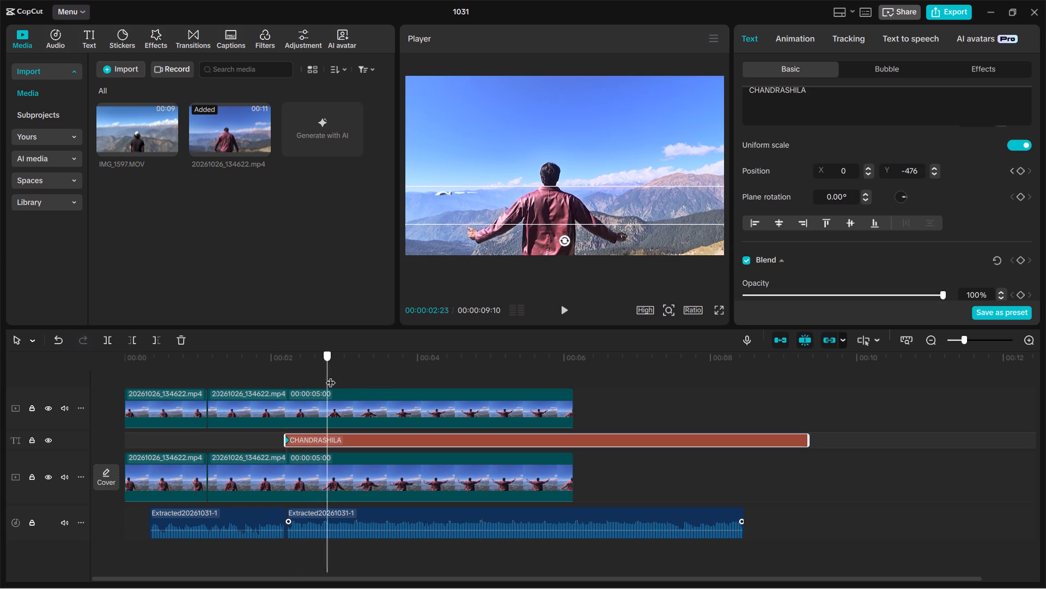
drag(331, 376, 270, 383)
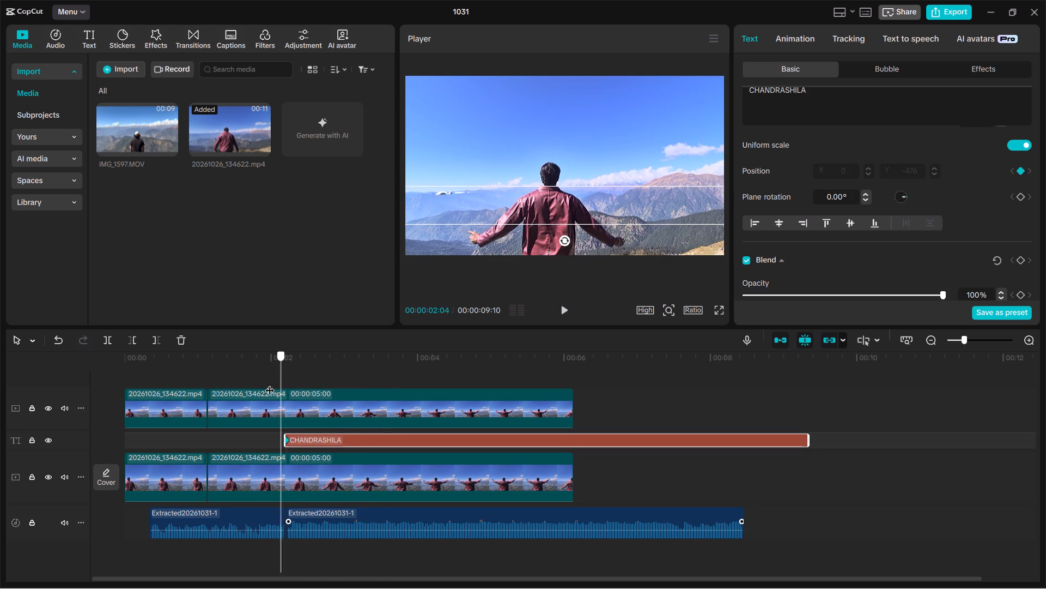
drag(270, 383, 281, 381)
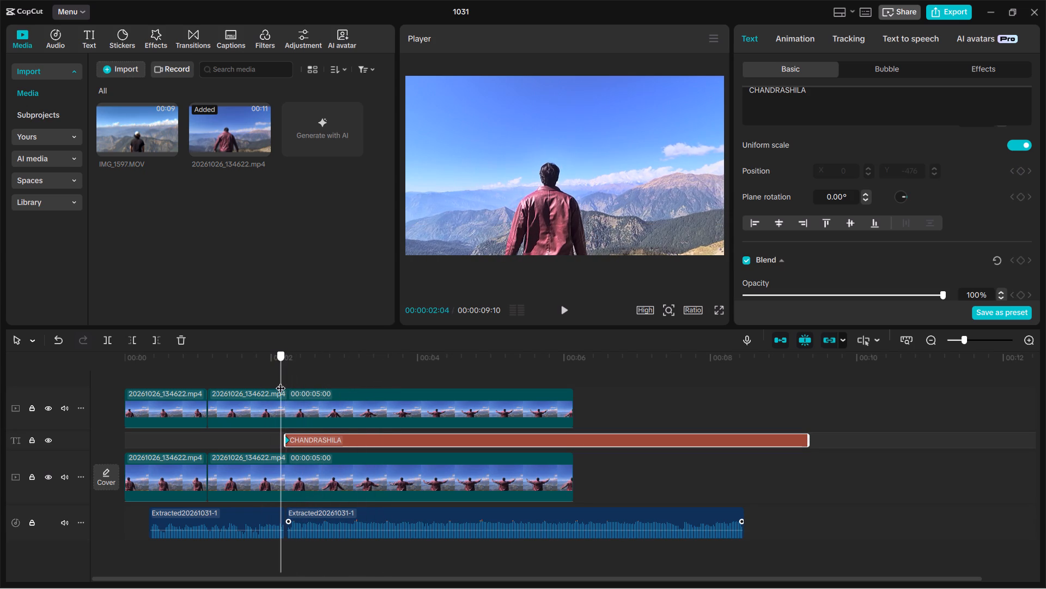
drag(281, 381, 291, 380)
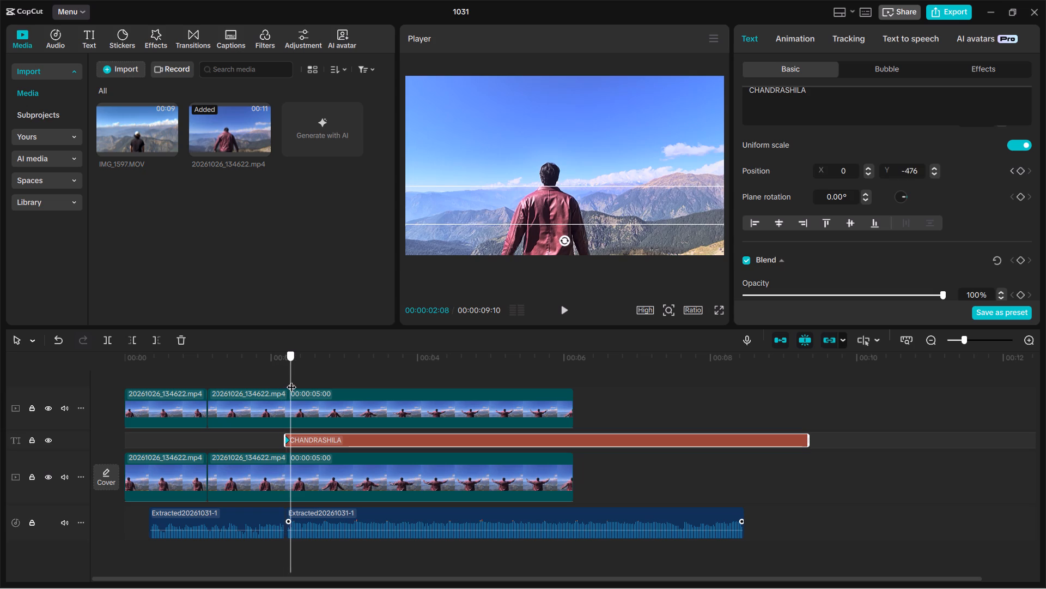
drag(291, 380, 292, 380)
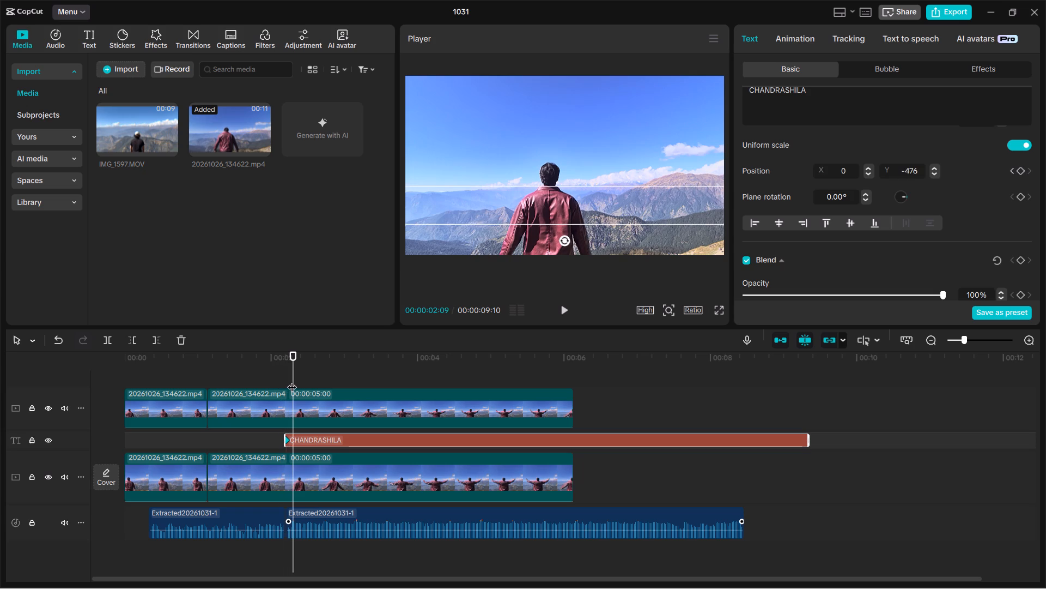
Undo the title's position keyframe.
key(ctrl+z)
On the upper track's second 20261026_134622.mp4 clip, delete the split mask position keyframes at 00:00:03:02, 00:00:03:10 and 00:00:02:06.
drag(293, 370, 273, 370)
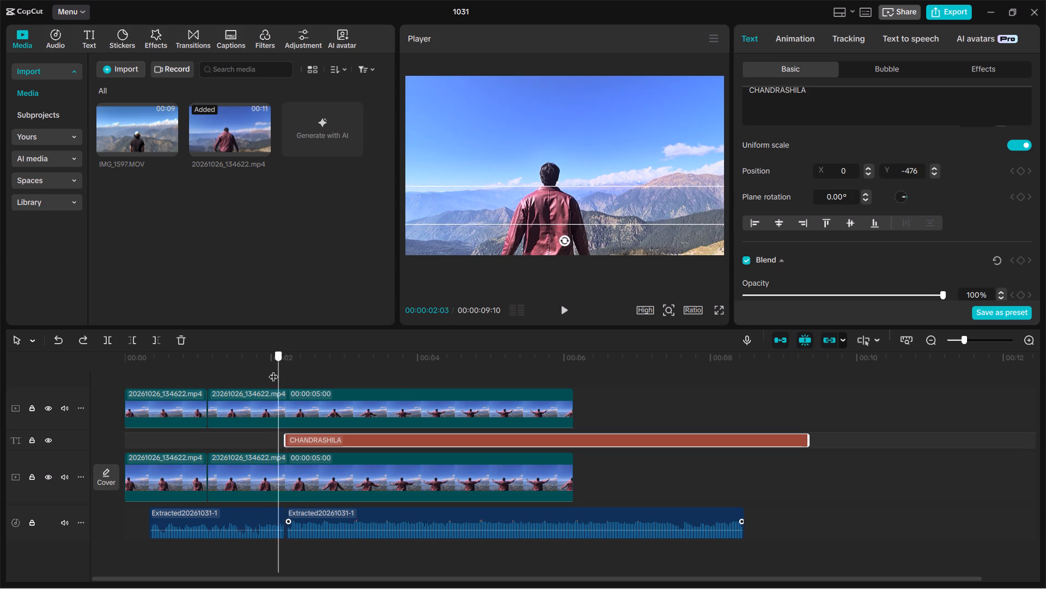
drag(273, 370, 358, 380)
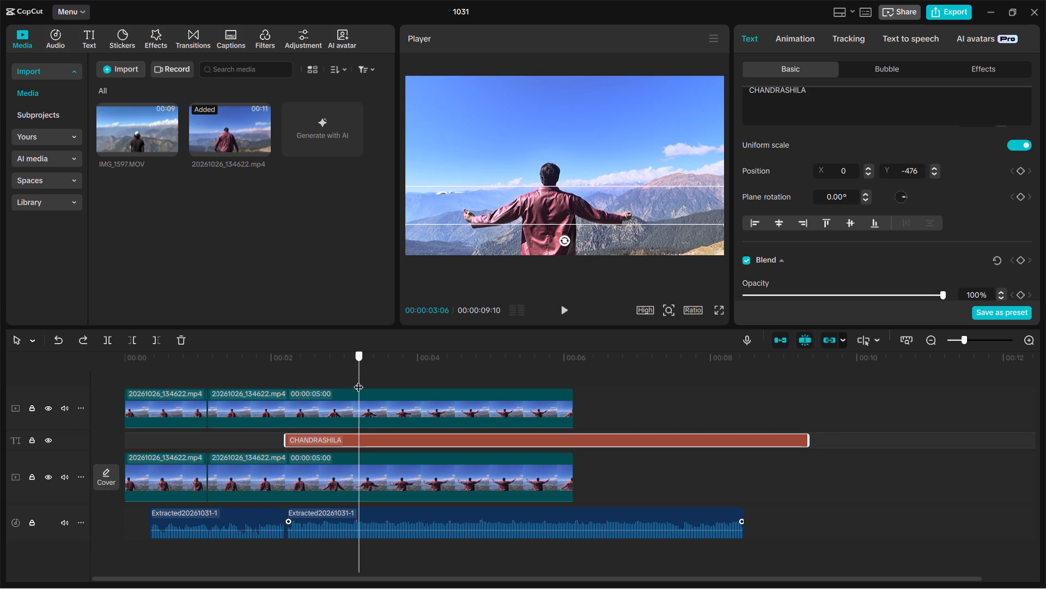
drag(358, 380, 355, 380)
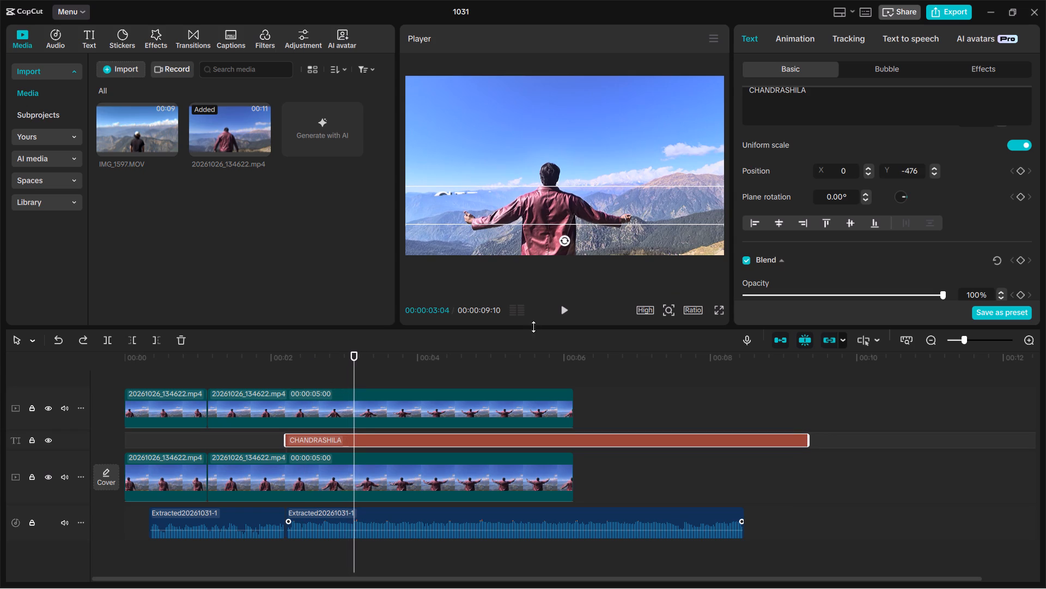
click(468, 401)
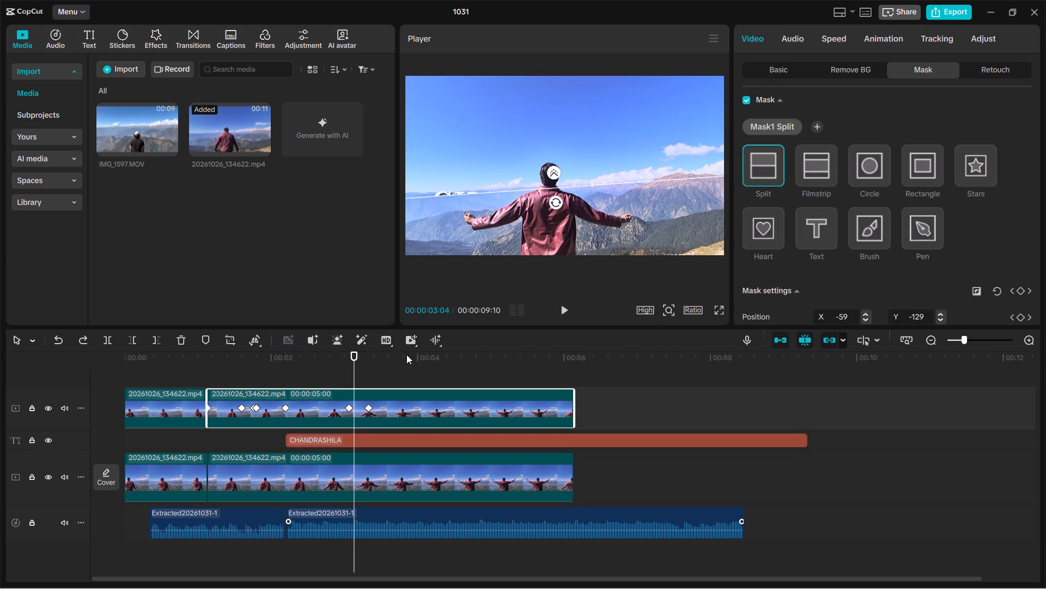
click(346, 405)
click(346, 405)
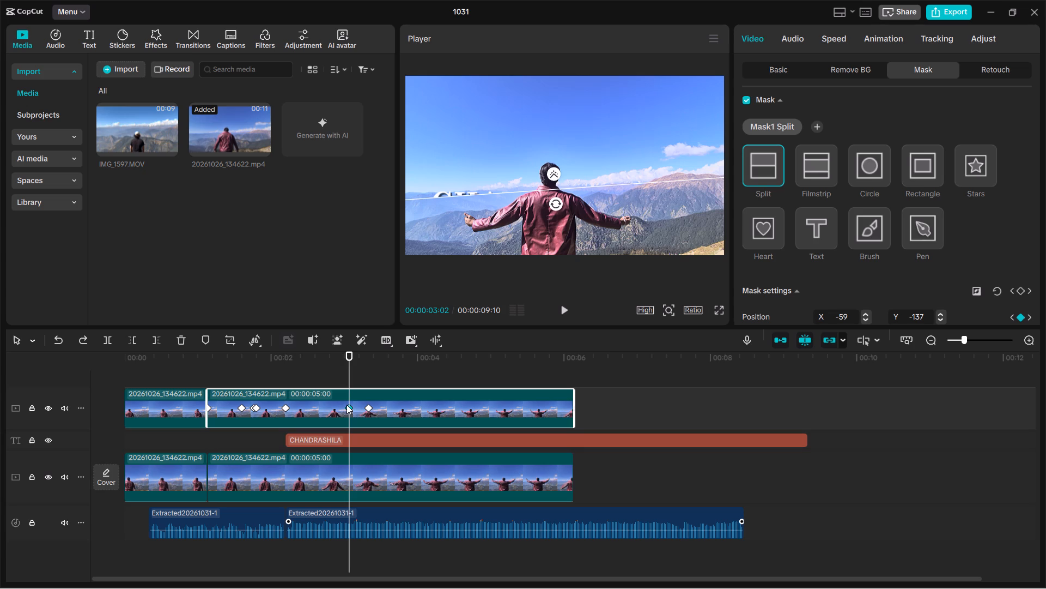
click(1020, 316)
click(370, 407)
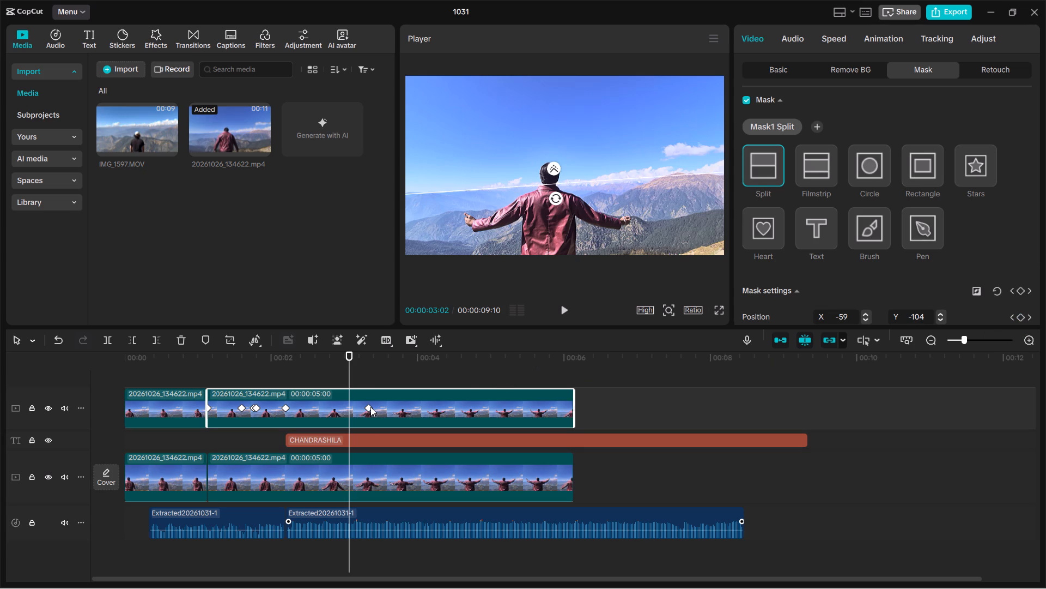
click(1020, 320)
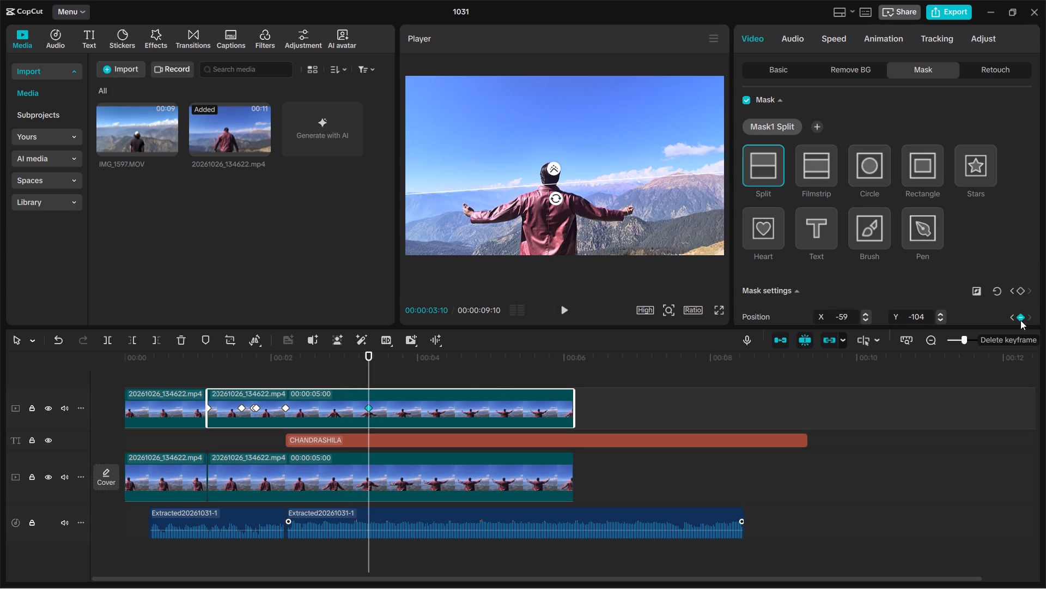
click(287, 405)
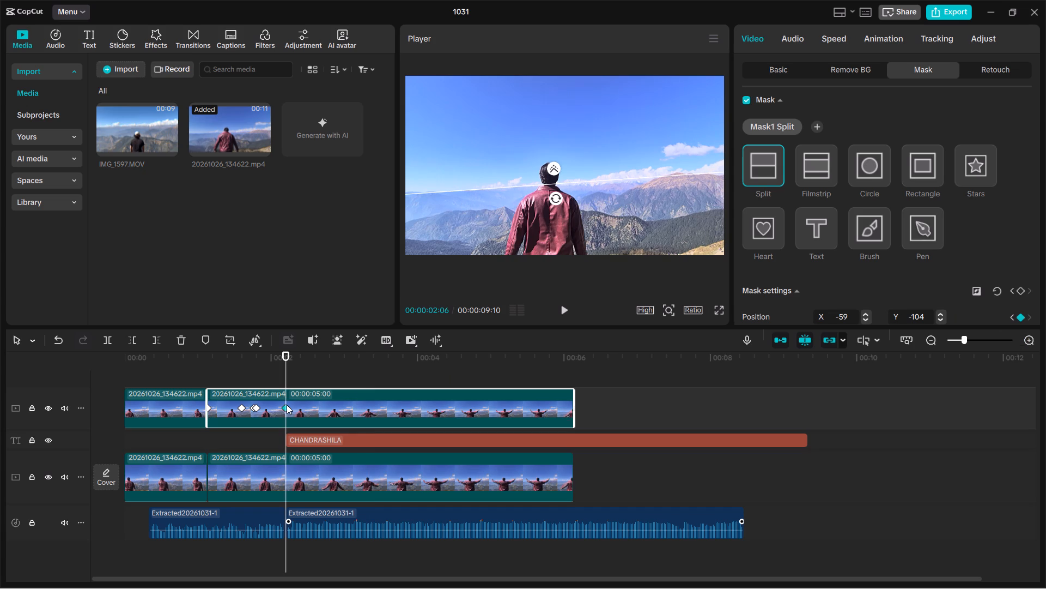
click(1019, 314)
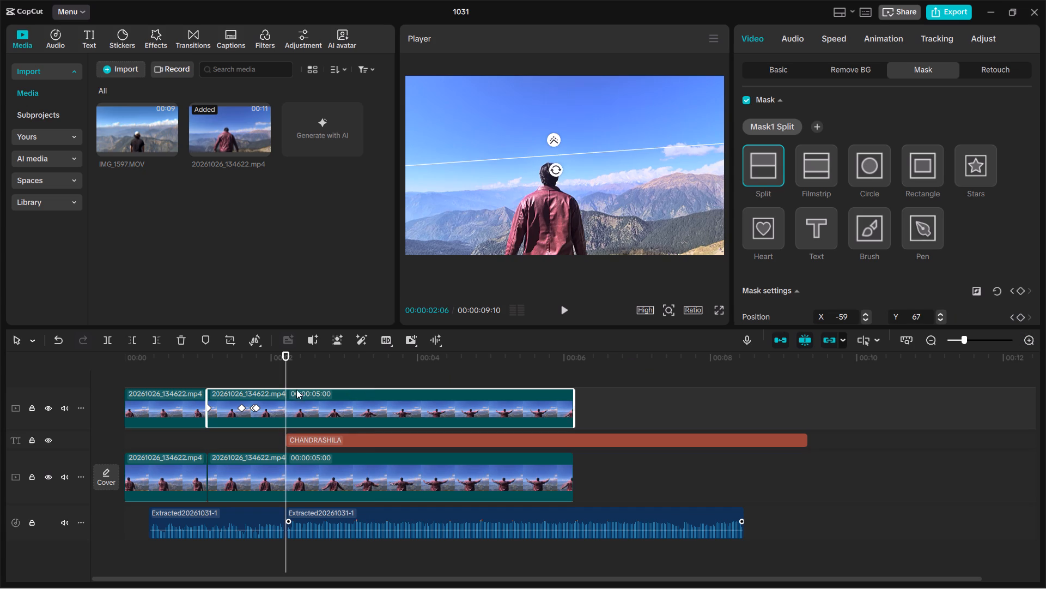
Delete the same clip's split mask position keyframes at 00:00:01:24, 00:00:01:23 and 00:00:01:18.
click(257, 410)
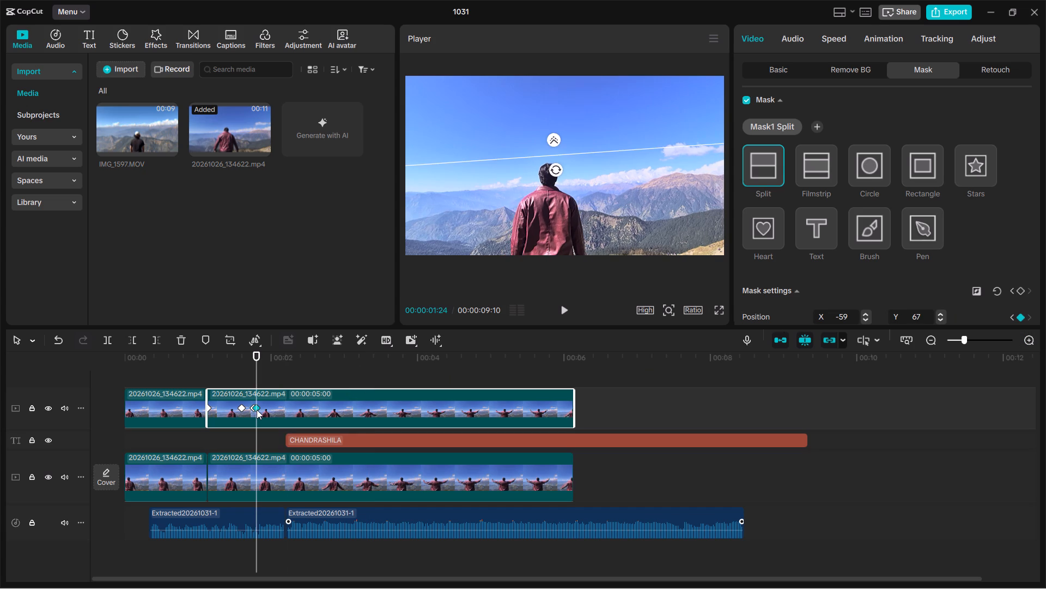
click(1018, 318)
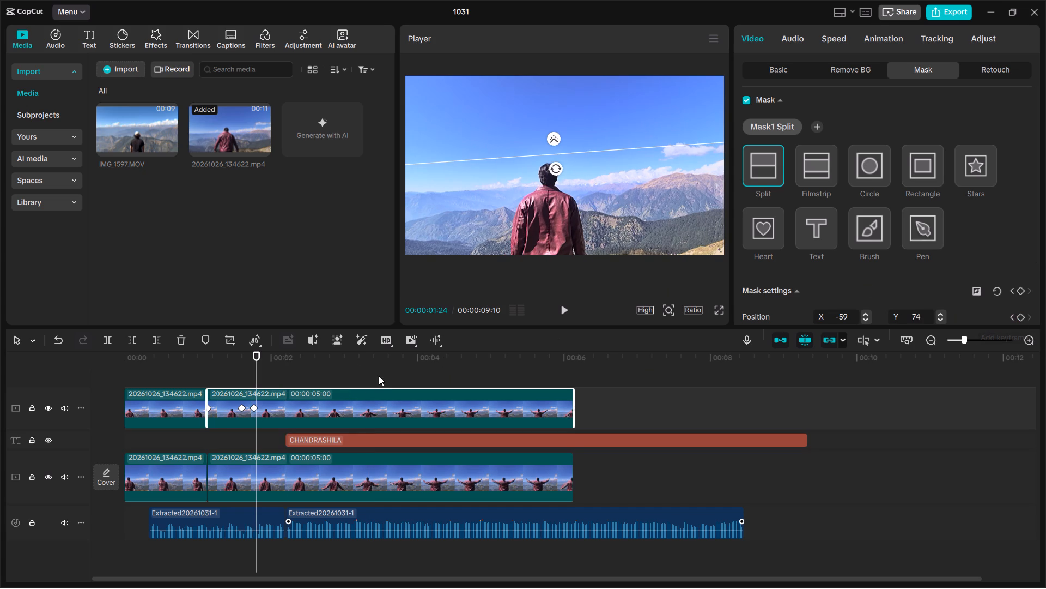
click(256, 407)
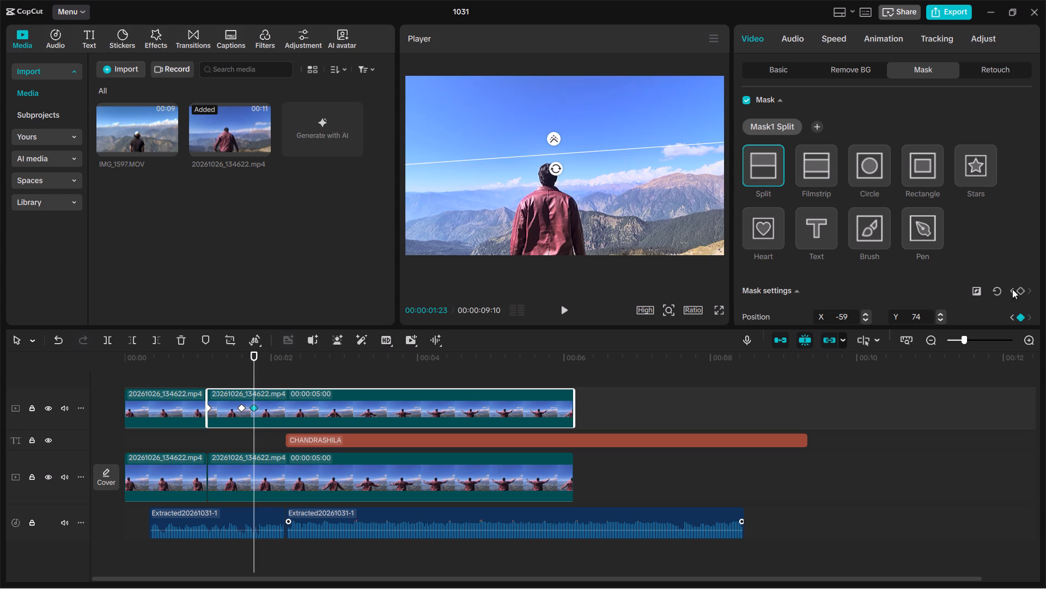
click(1019, 321)
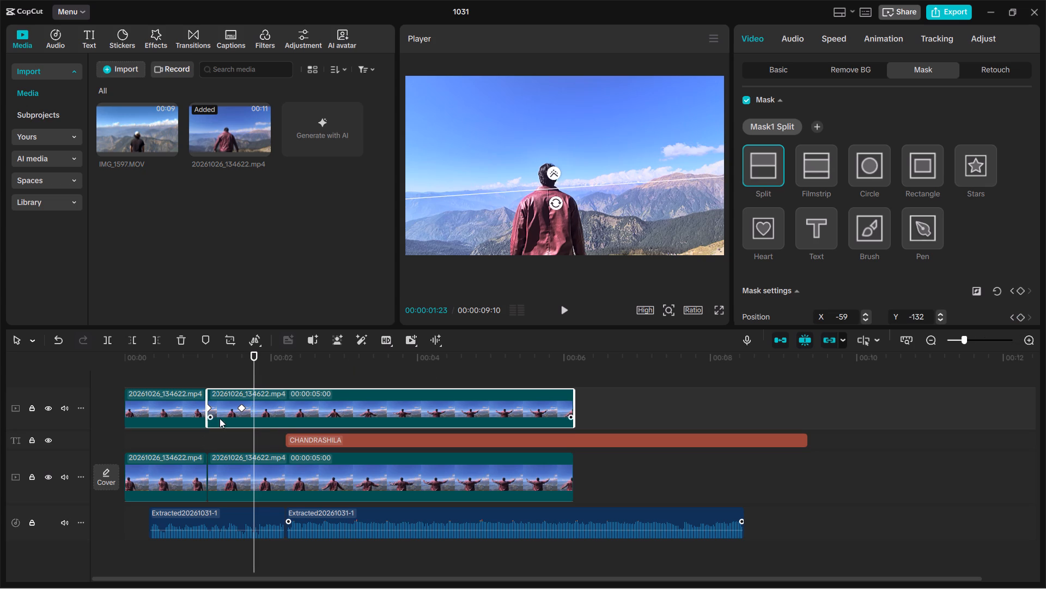
click(242, 407)
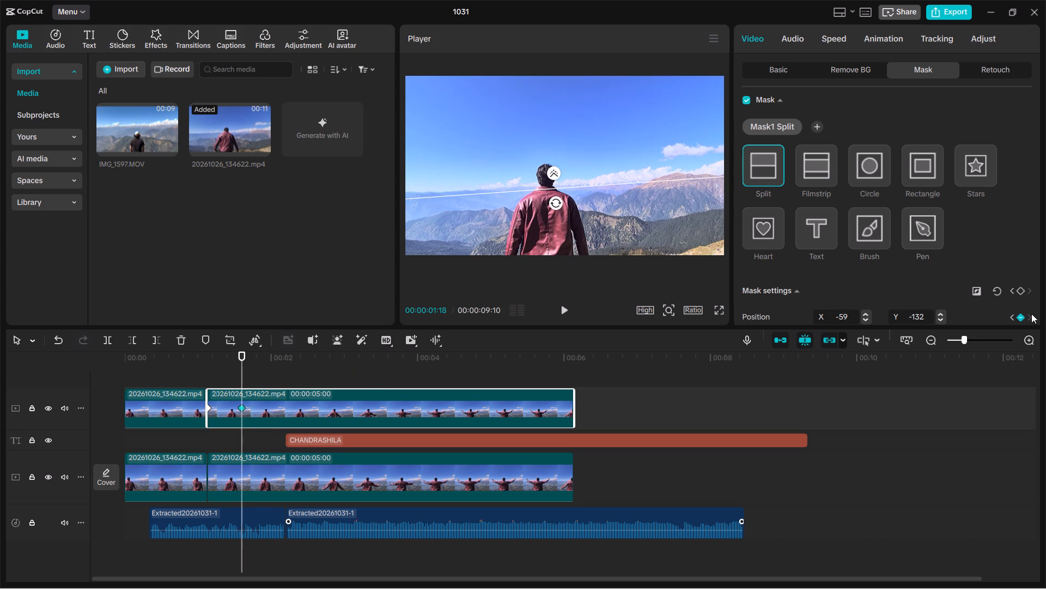
click(1021, 318)
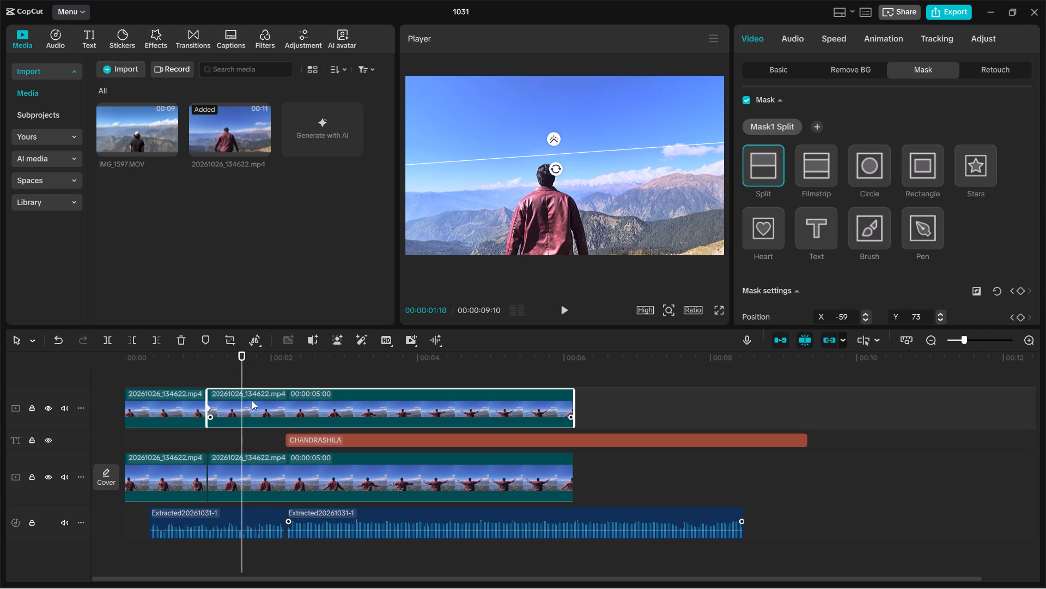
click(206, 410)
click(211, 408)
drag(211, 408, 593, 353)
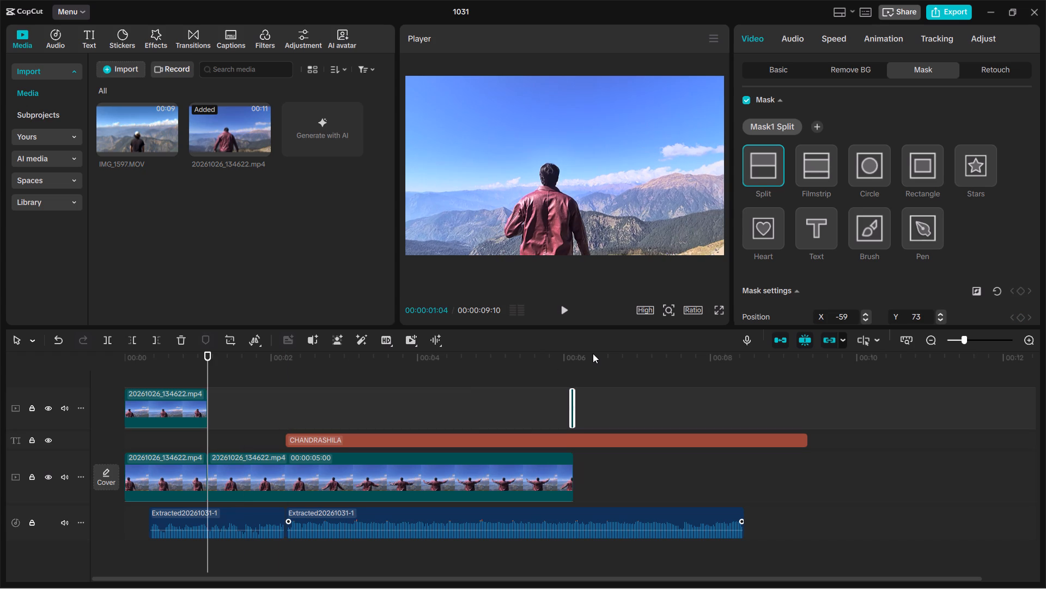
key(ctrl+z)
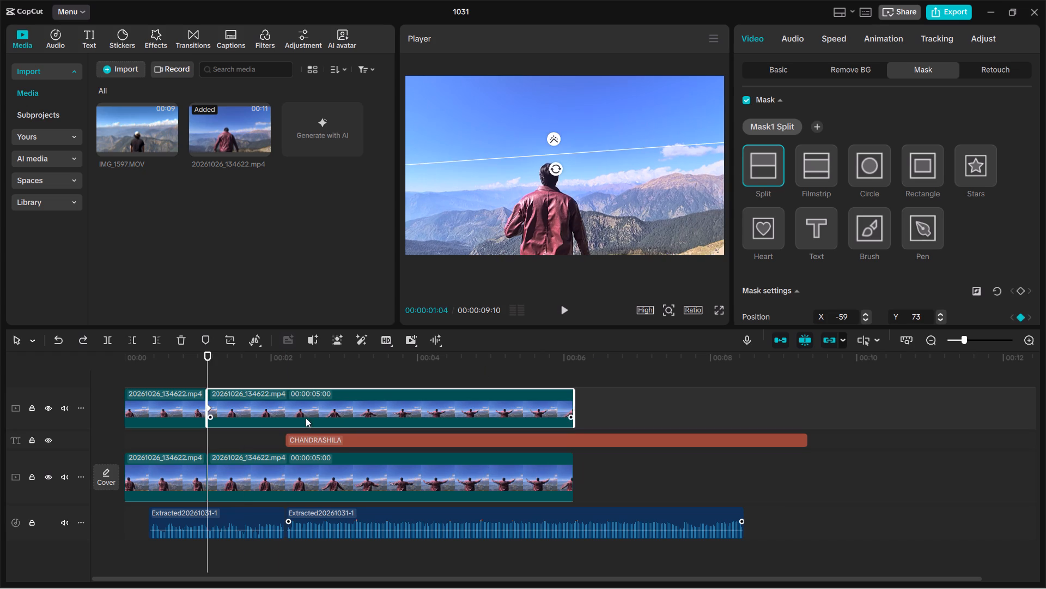
Delete the last split mask position keyframe, at the clip's start at 00:00:01:04.
click(209, 407)
click(1021, 317)
Lower the split mask line onto the mountain ridge, at position X -45, Y -104.
drag(555, 153, 555, 158)
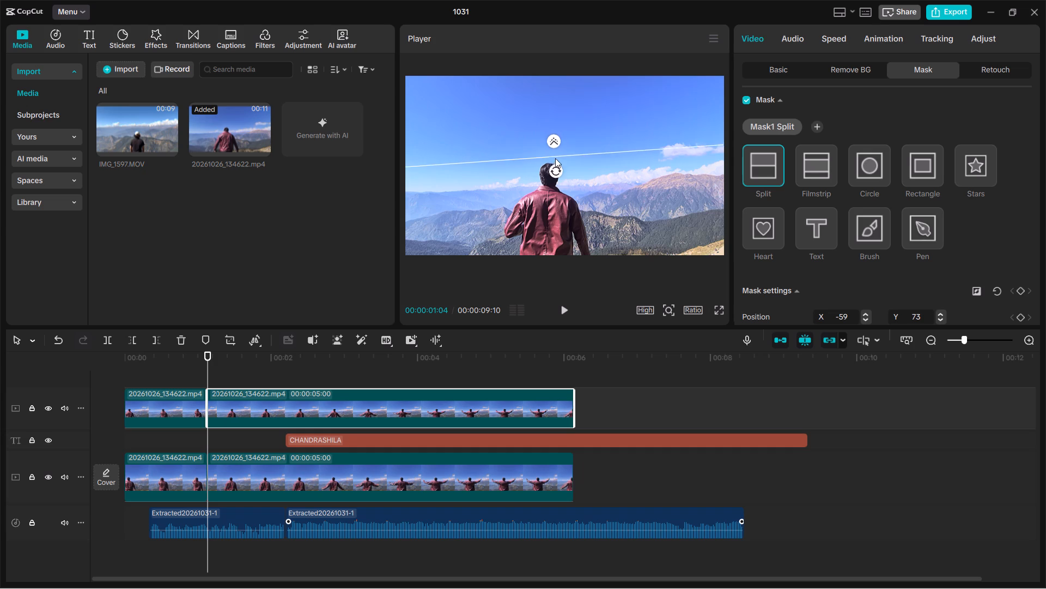
drag(555, 158, 557, 182)
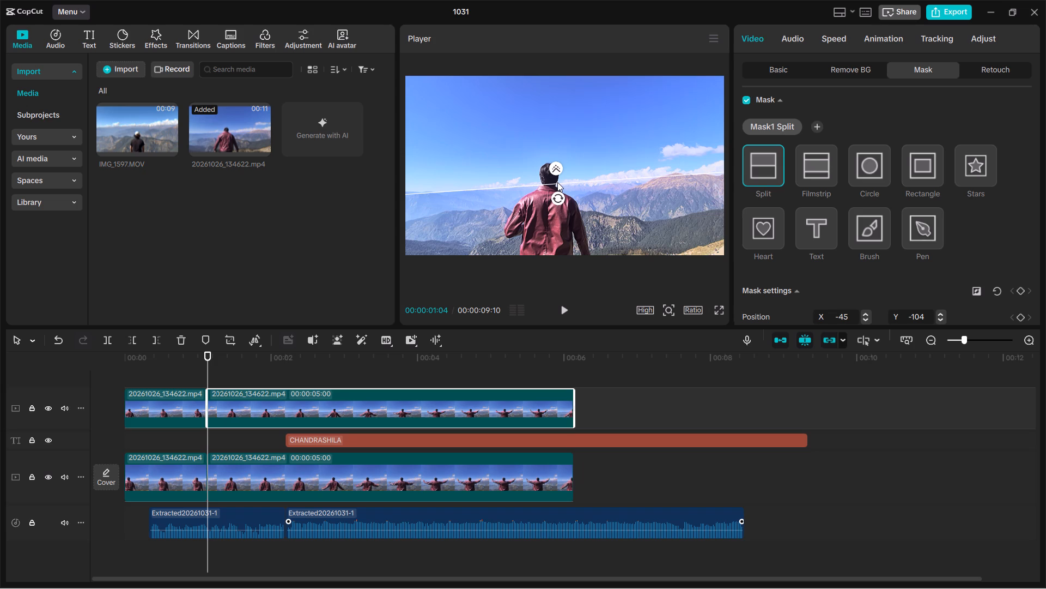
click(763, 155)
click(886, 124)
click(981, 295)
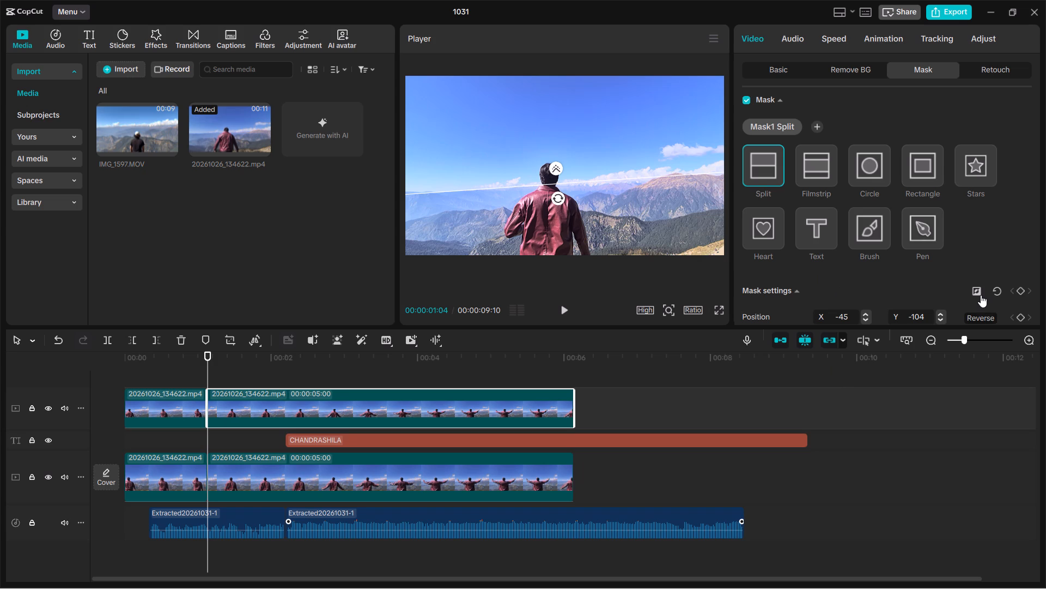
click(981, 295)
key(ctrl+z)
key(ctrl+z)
Play from 00:00:01:04 to about 00:00:03:08 to check the title's concealment with the static split mask as the arms spread.
click(568, 311)
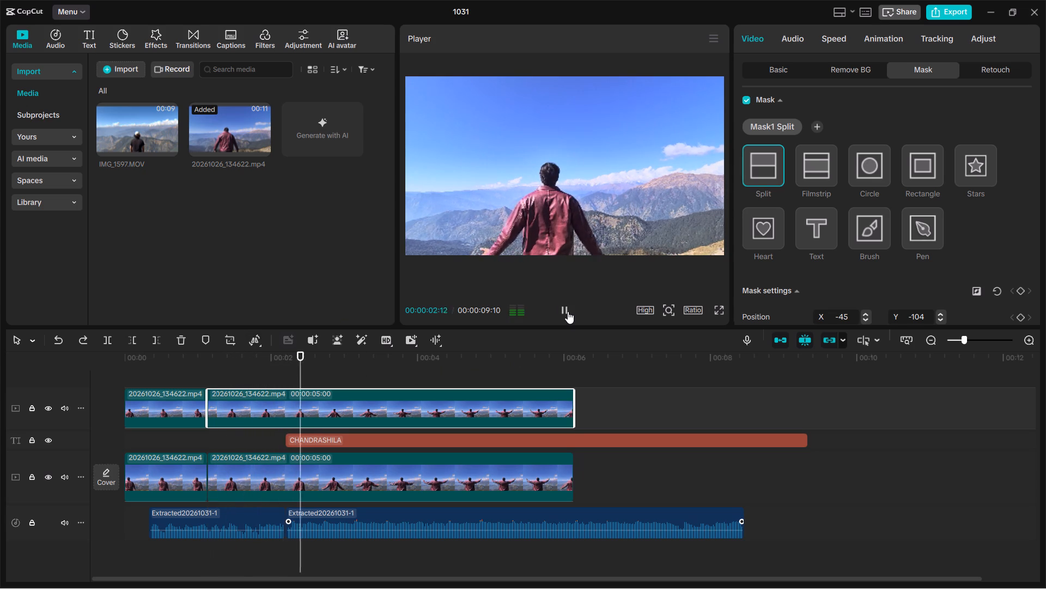
click(568, 311)
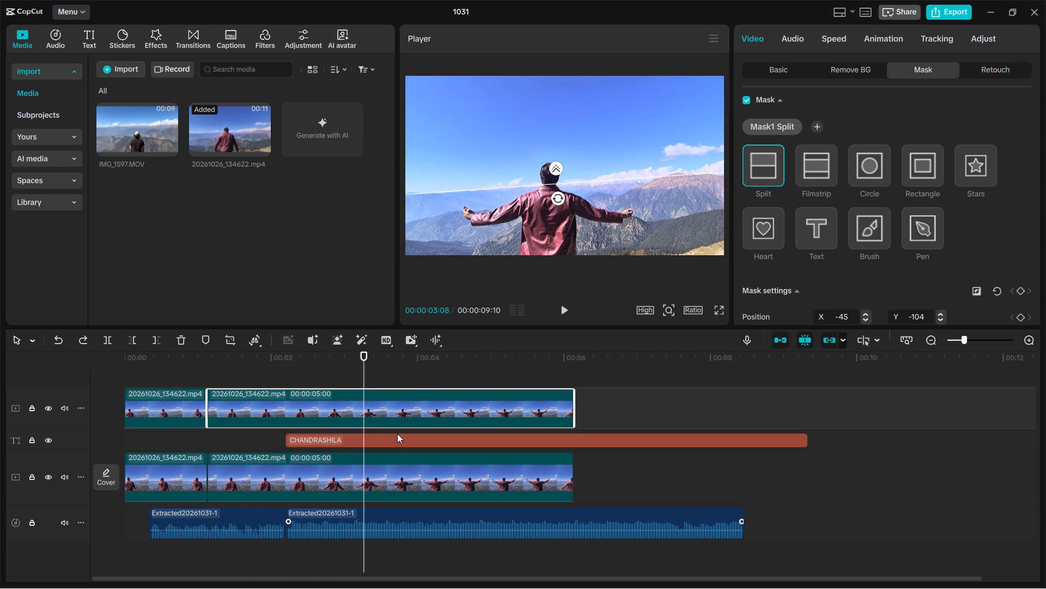
Add a position keyframe to the CHANDRASHILA title at its start, 00:00:02:06, with the title hidden behind the mountains.
click(397, 434)
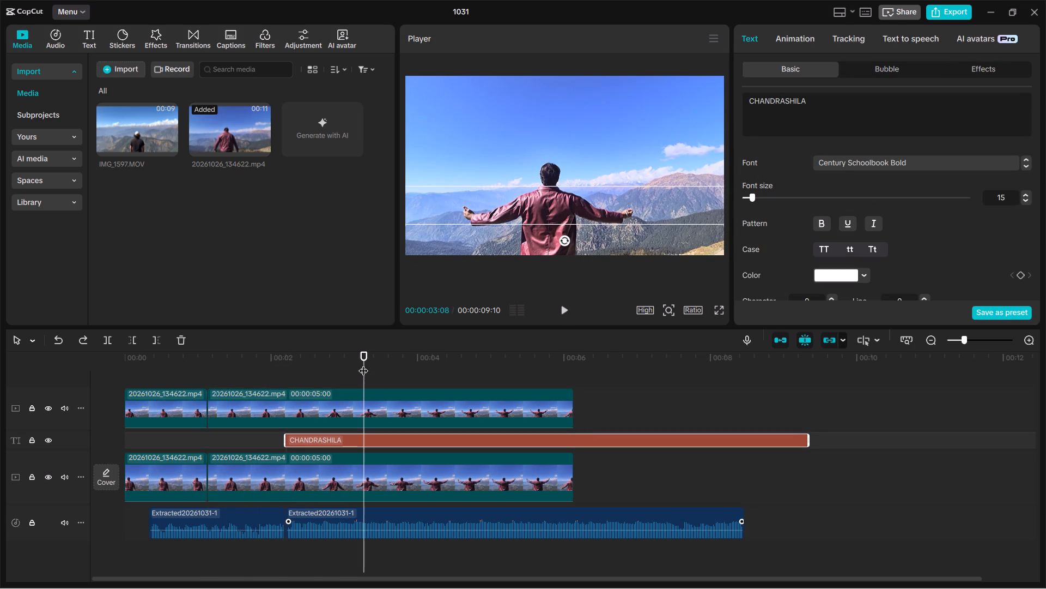
drag(363, 364, 288, 362)
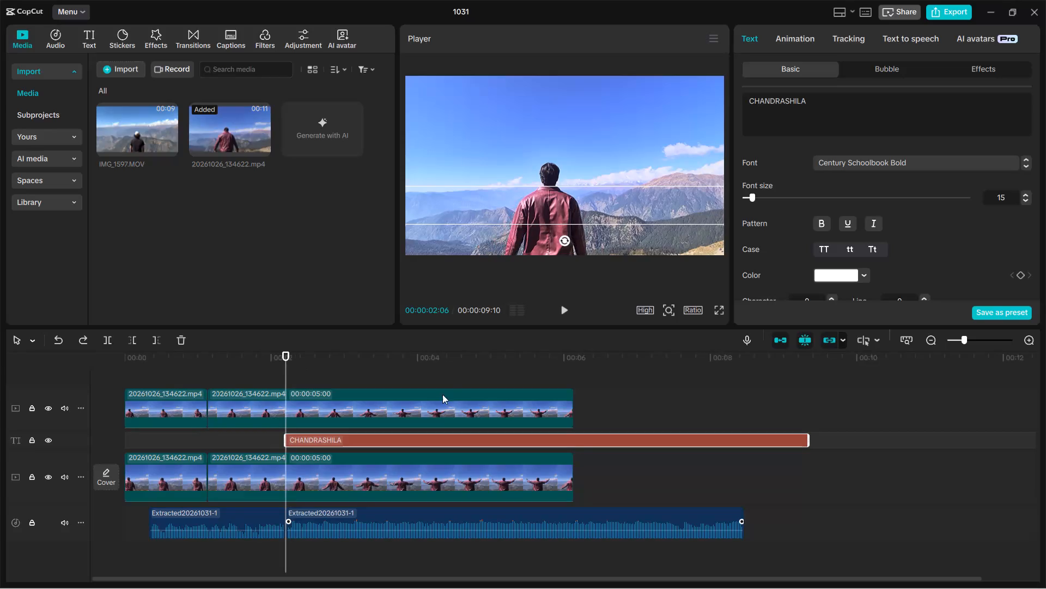
scroll(1012, 273, down, 2)
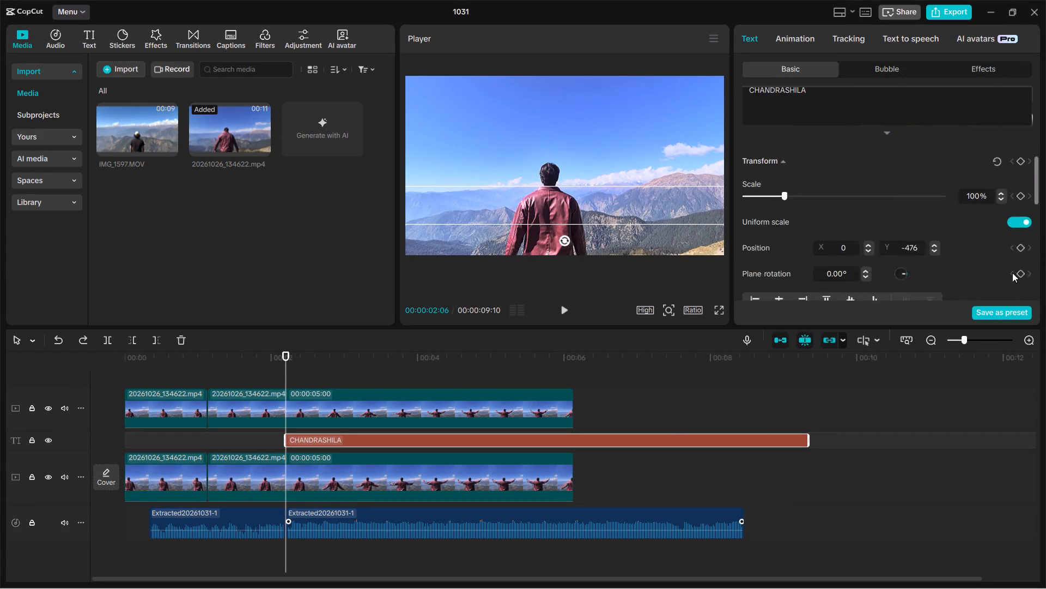
scroll(1012, 273, up, 1)
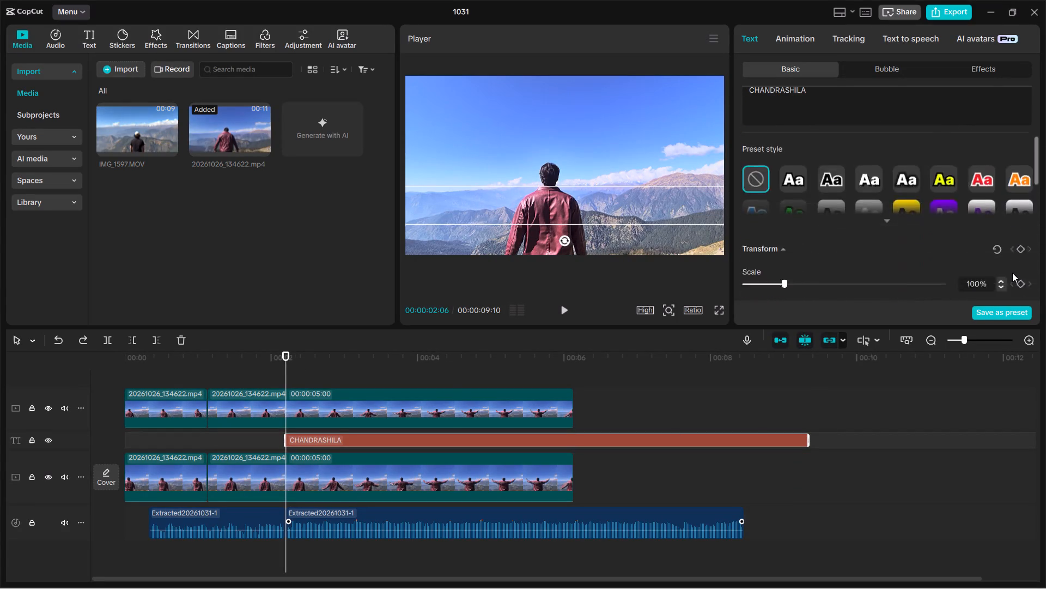
scroll(1012, 273, up, 1)
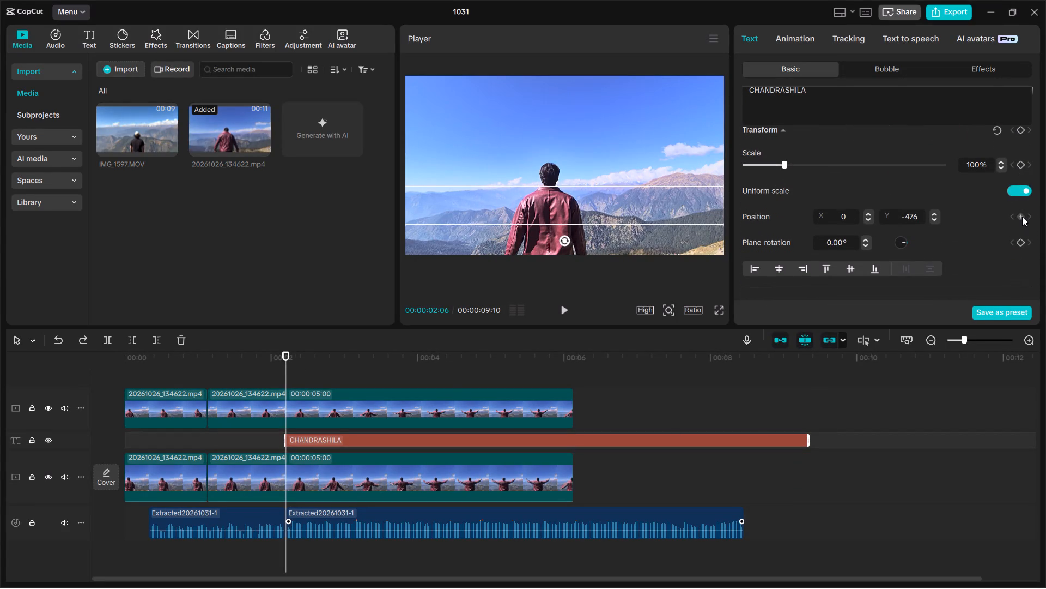
click(1022, 217)
At 00:00:04:00, raise the CHANDRASHILA title fully above the mountain ridge, horizontally centred, as its second position keyframe.
drag(284, 375, 310, 373)
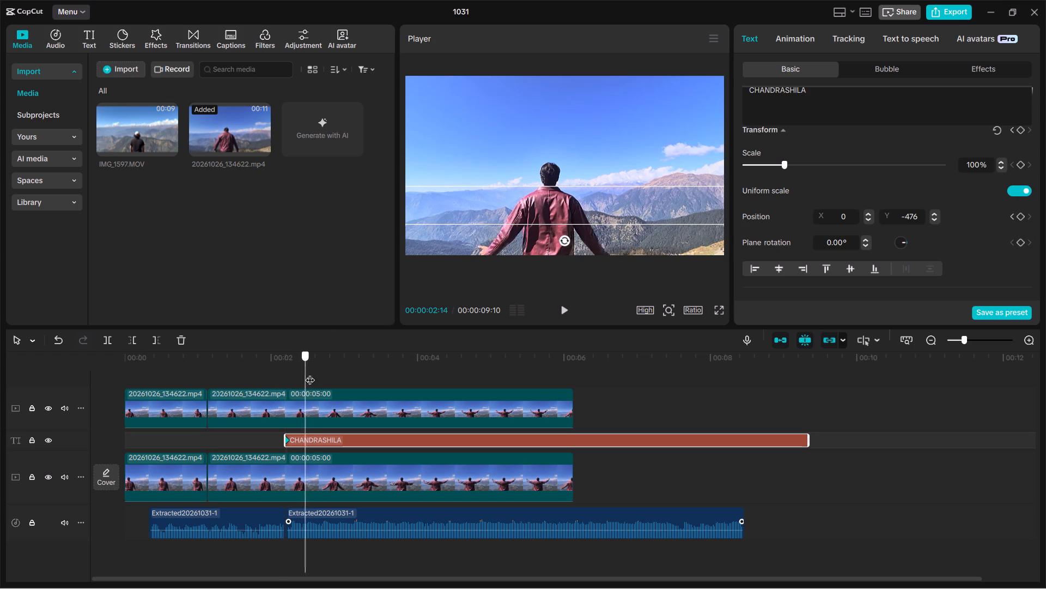
drag(310, 373, 390, 378)
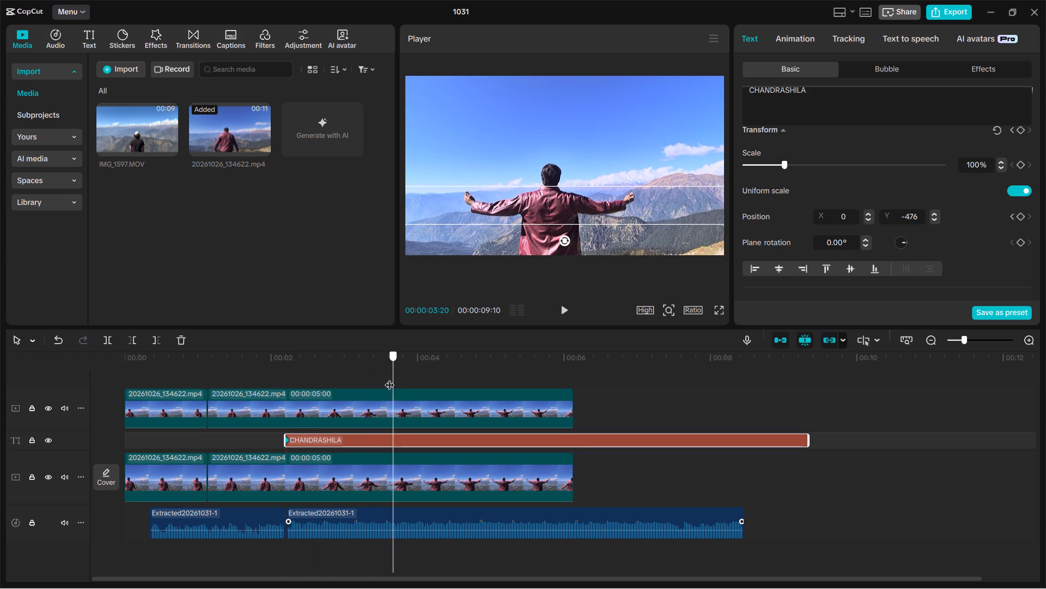
drag(390, 378, 367, 379)
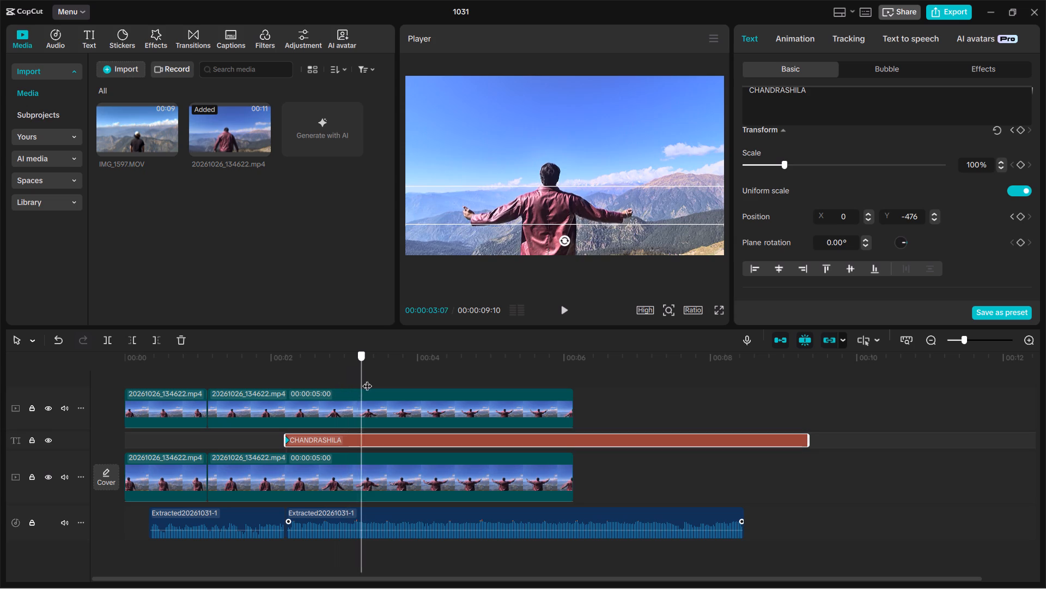
drag(367, 379, 406, 384)
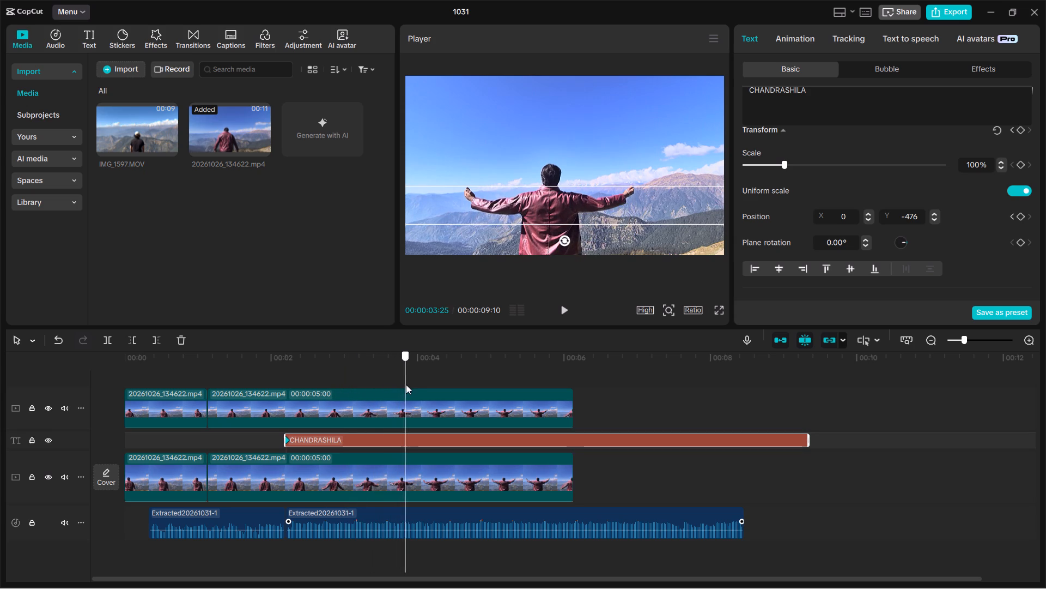
drag(406, 384, 418, 388)
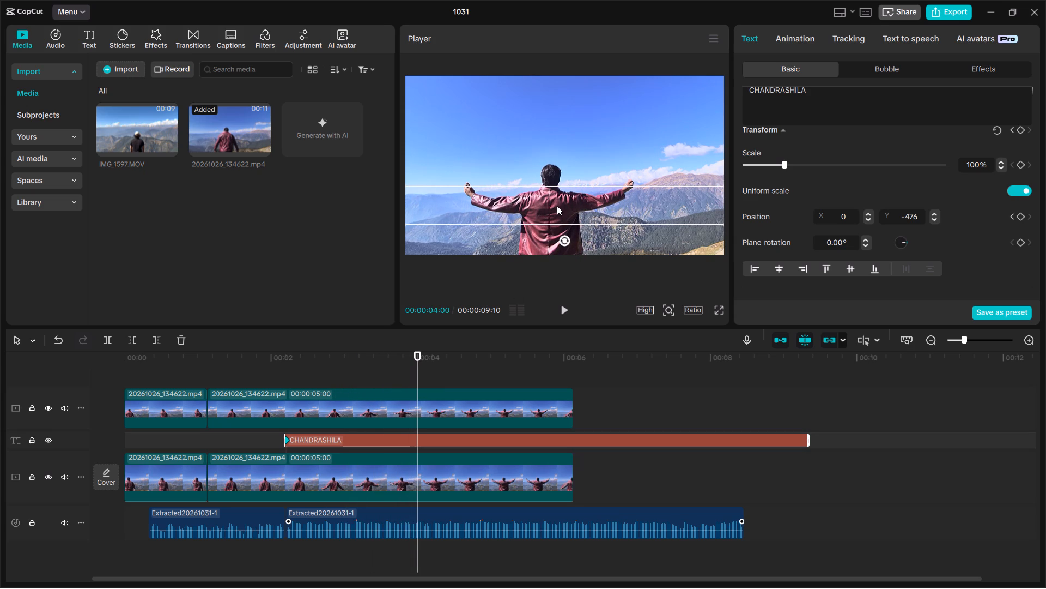
drag(552, 205, 552, 196)
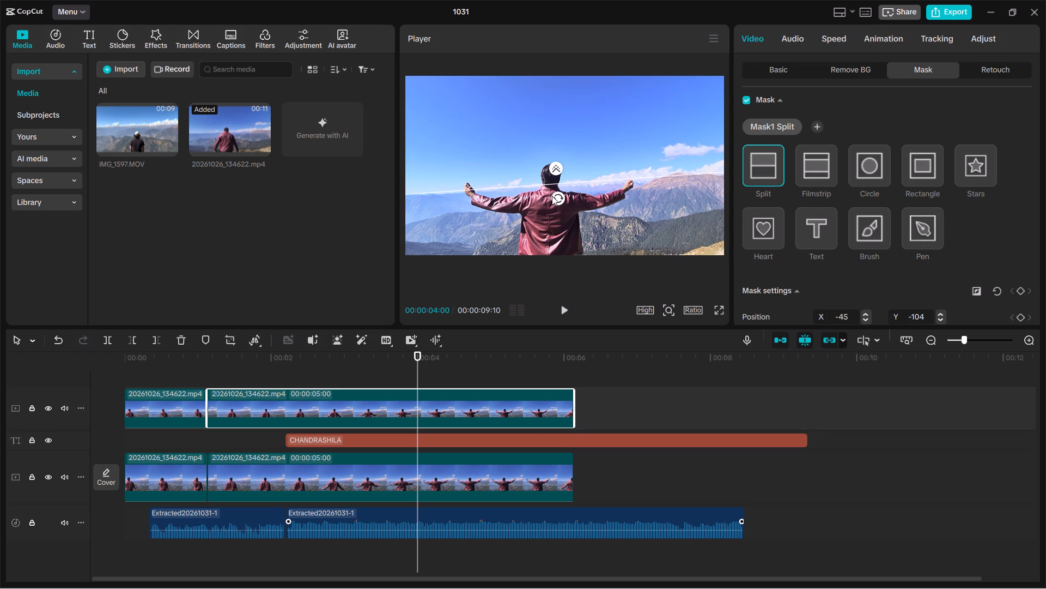
click(322, 441)
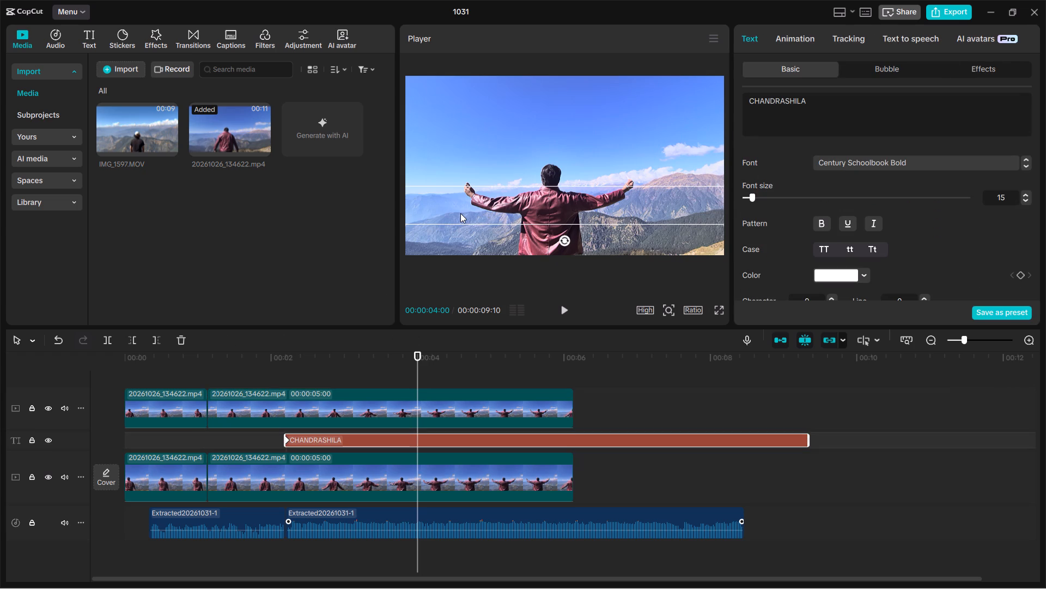
drag(460, 213, 463, 191)
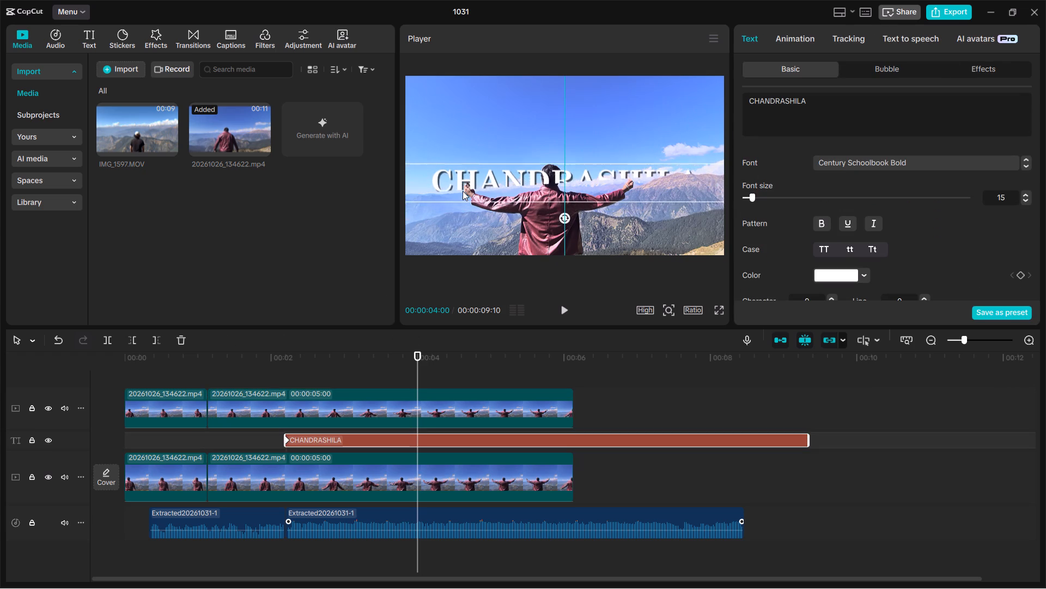
drag(463, 191, 463, 174)
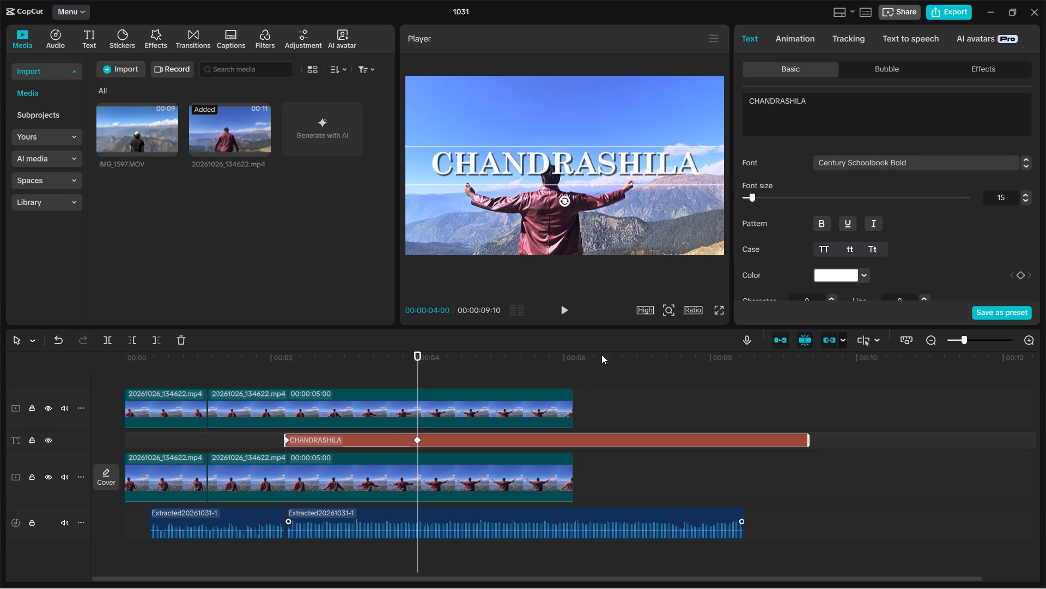
Play the edit from 00:00:00:00 past the end of the video clips to check the title's rise.
drag(419, 363, 105, 381)
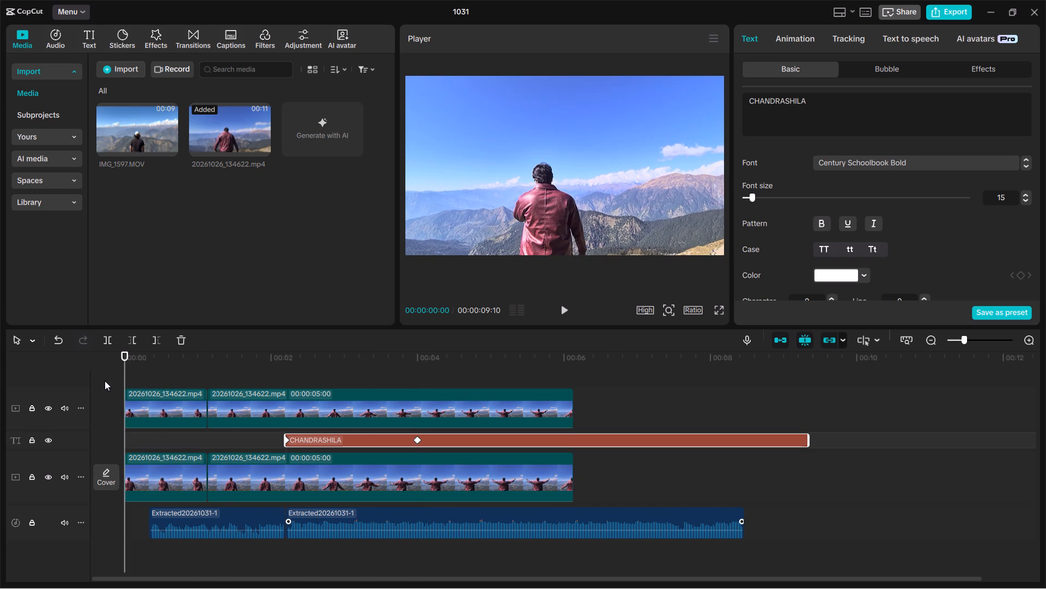
click(567, 305)
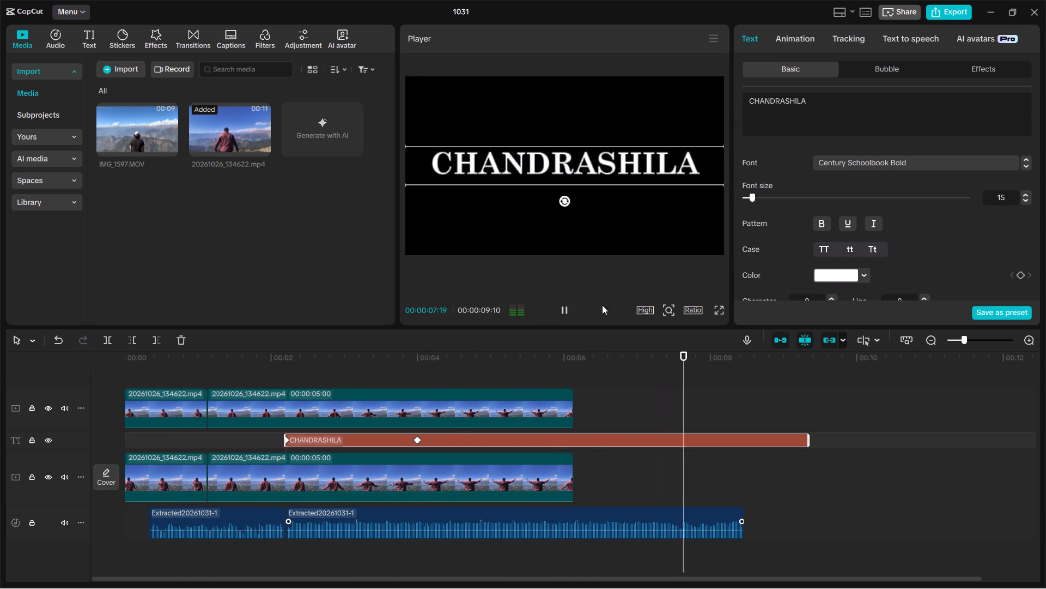
Trim the end of the CHANDRASHILA title to line up with the end of the video clips.
drag(806, 440, 579, 429)
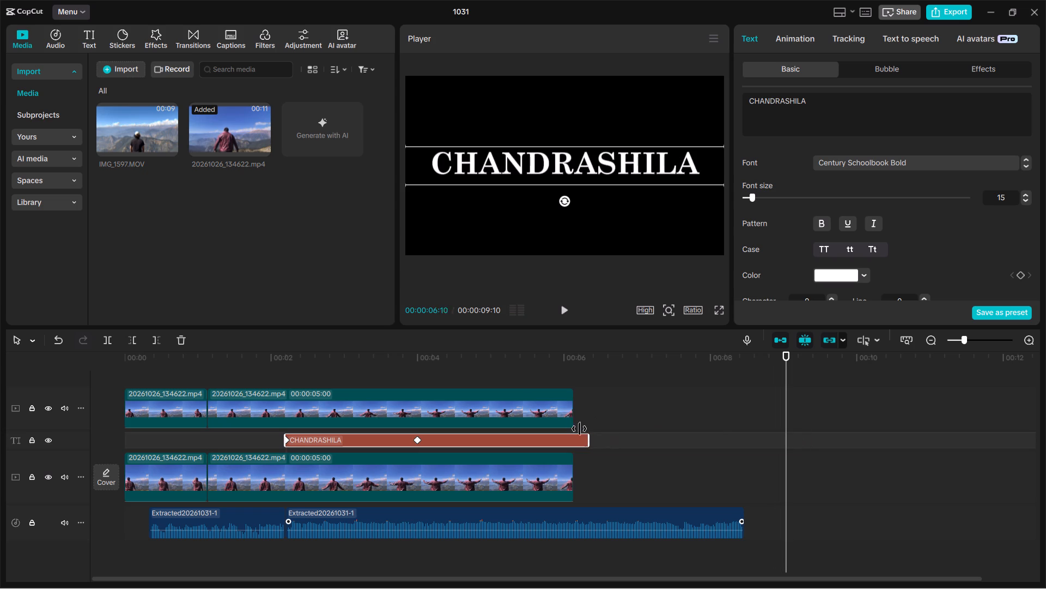
drag(579, 429, 573, 431)
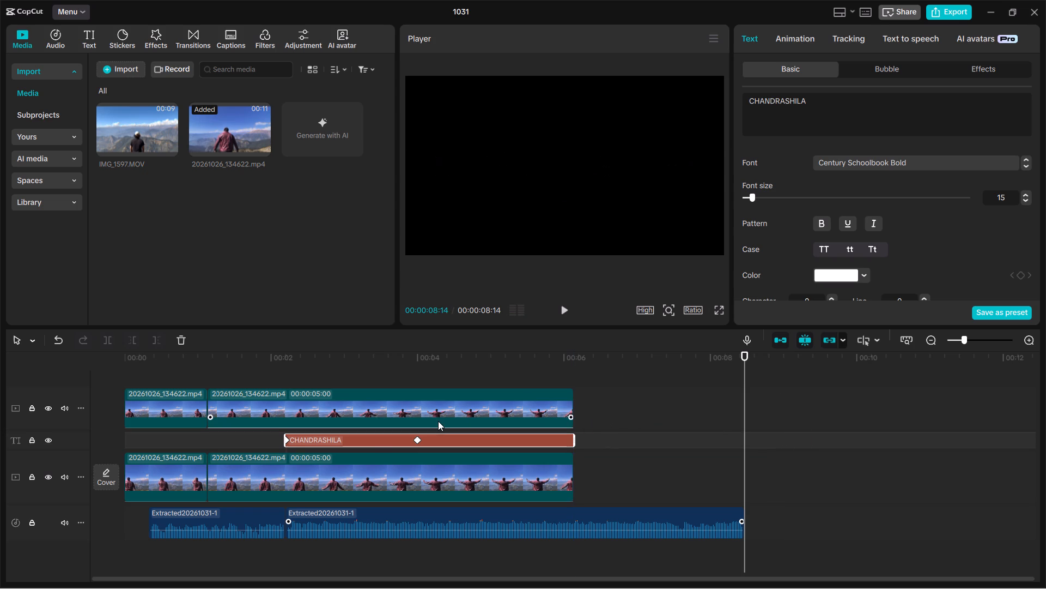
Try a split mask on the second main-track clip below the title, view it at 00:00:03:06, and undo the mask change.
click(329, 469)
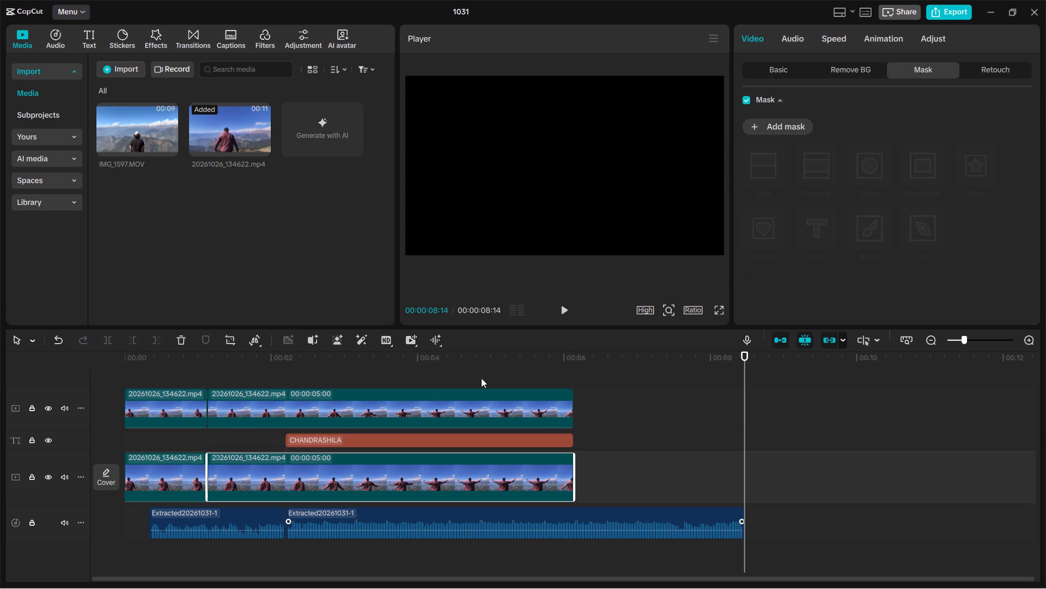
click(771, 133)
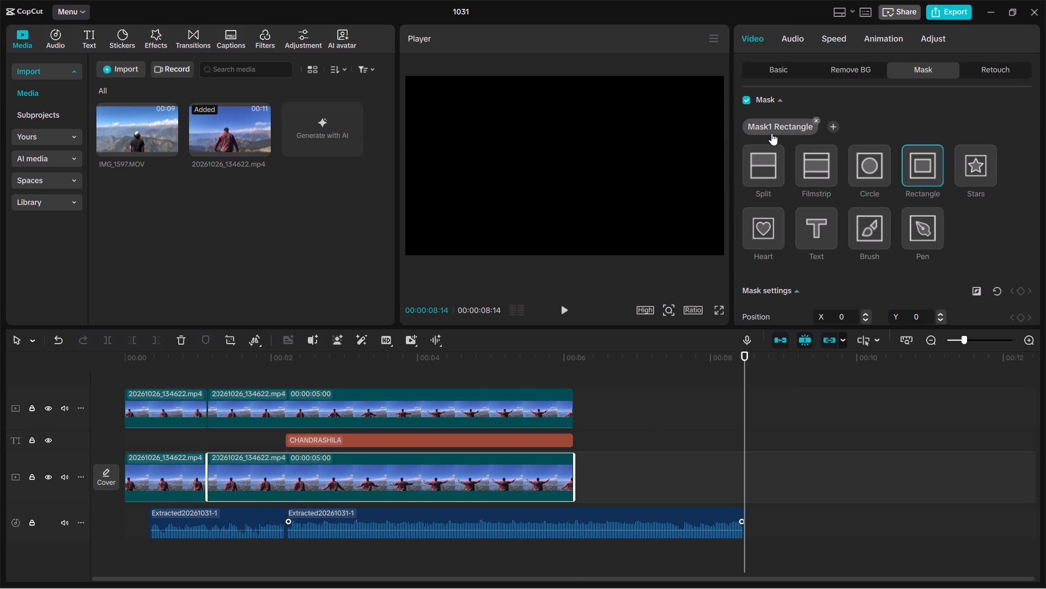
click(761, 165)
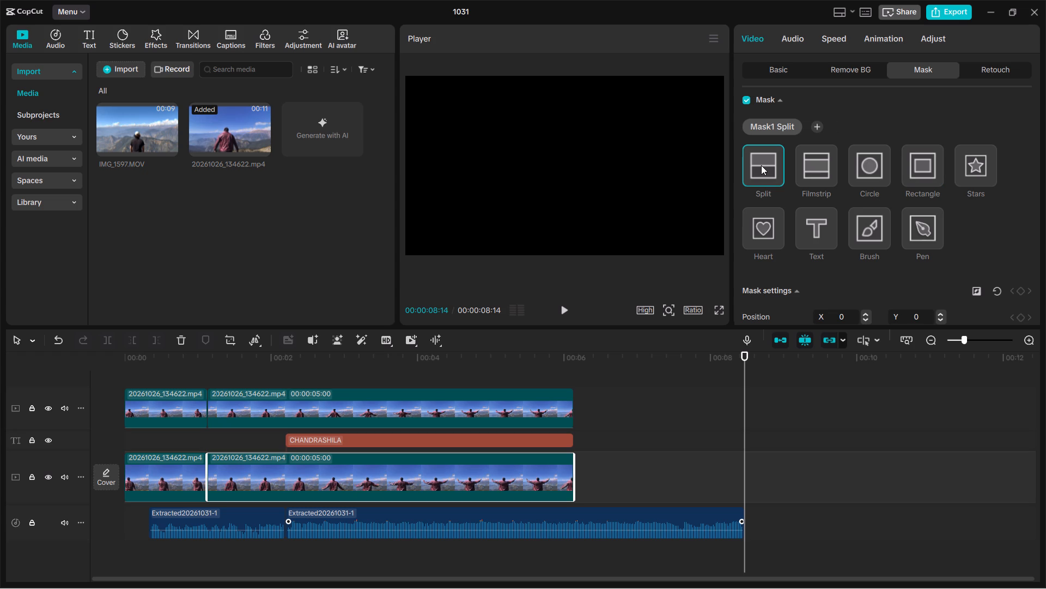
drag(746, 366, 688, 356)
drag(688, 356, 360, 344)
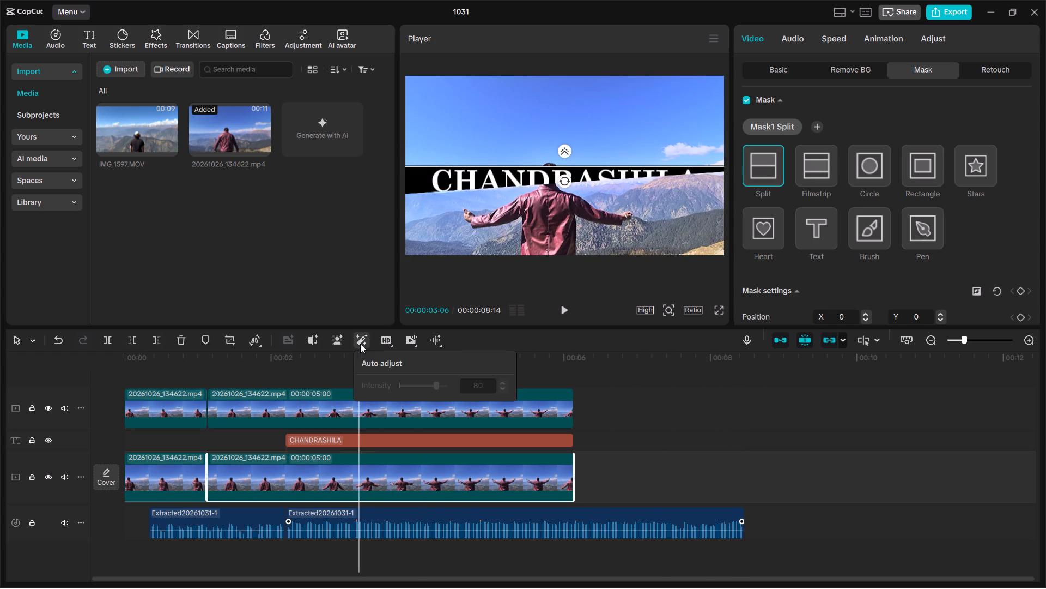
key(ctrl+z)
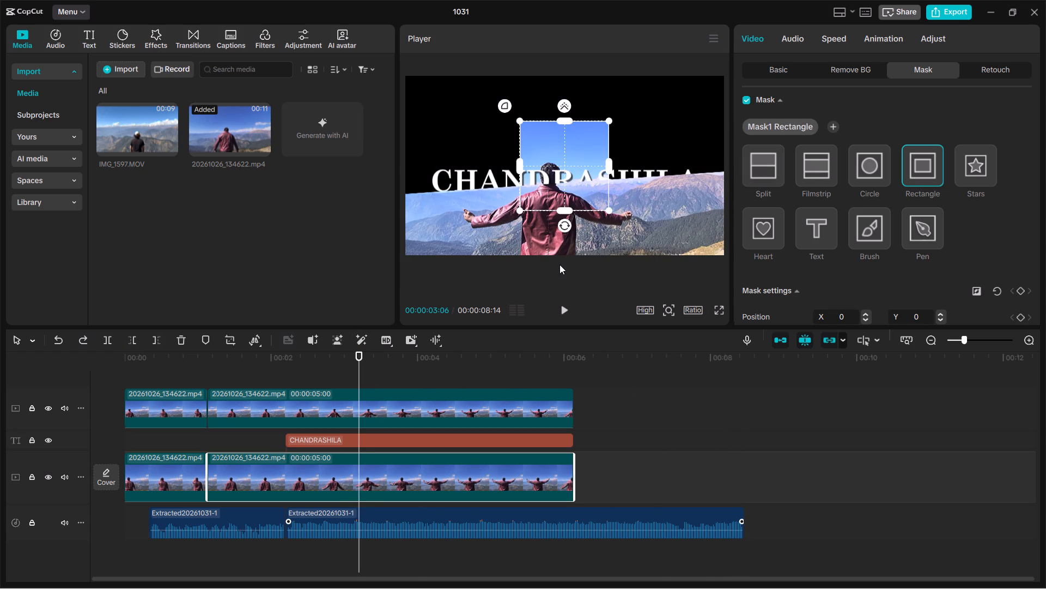
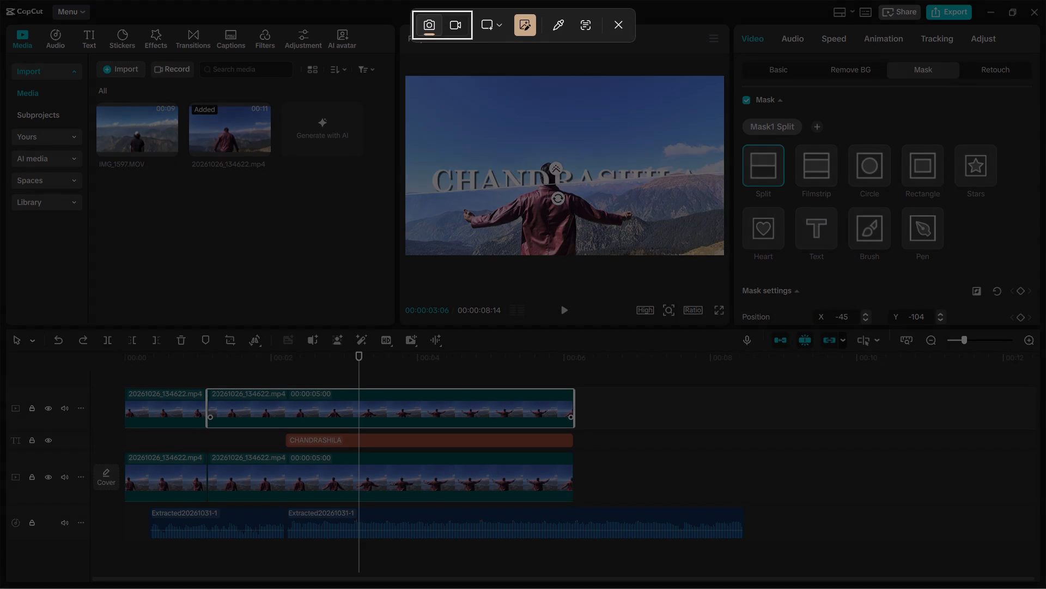
Capture a Snipping Tool screenshot of the whole editing window, including the preview, split mask settings and timeline.
drag(0, 0, 846, 574)
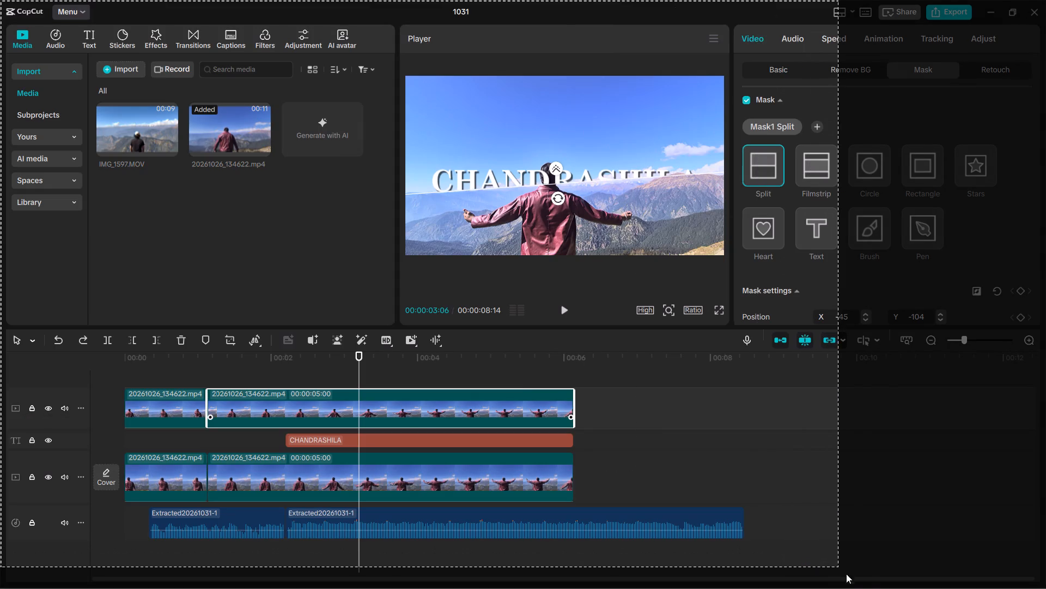
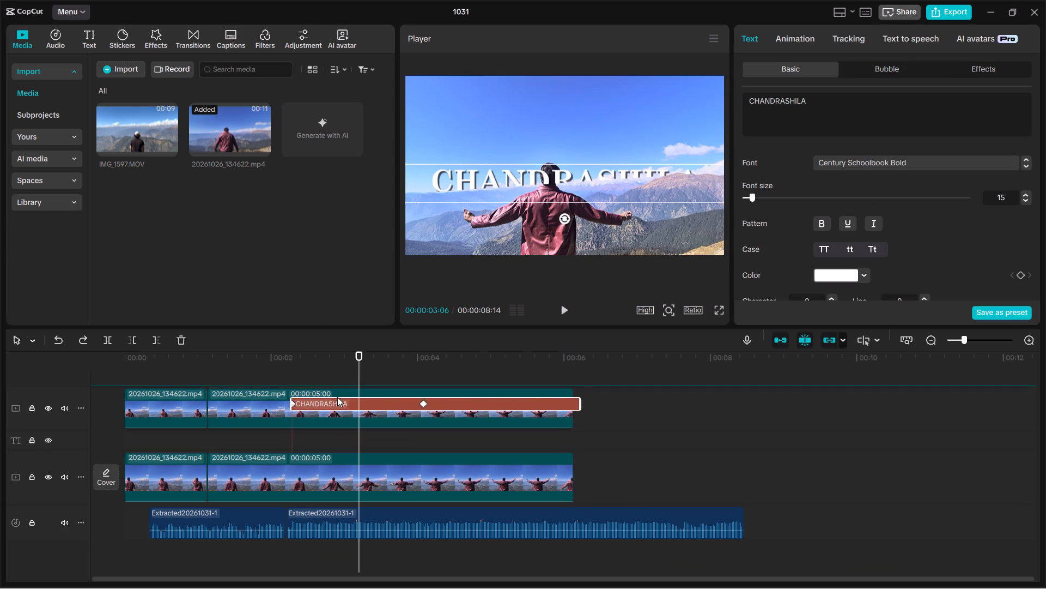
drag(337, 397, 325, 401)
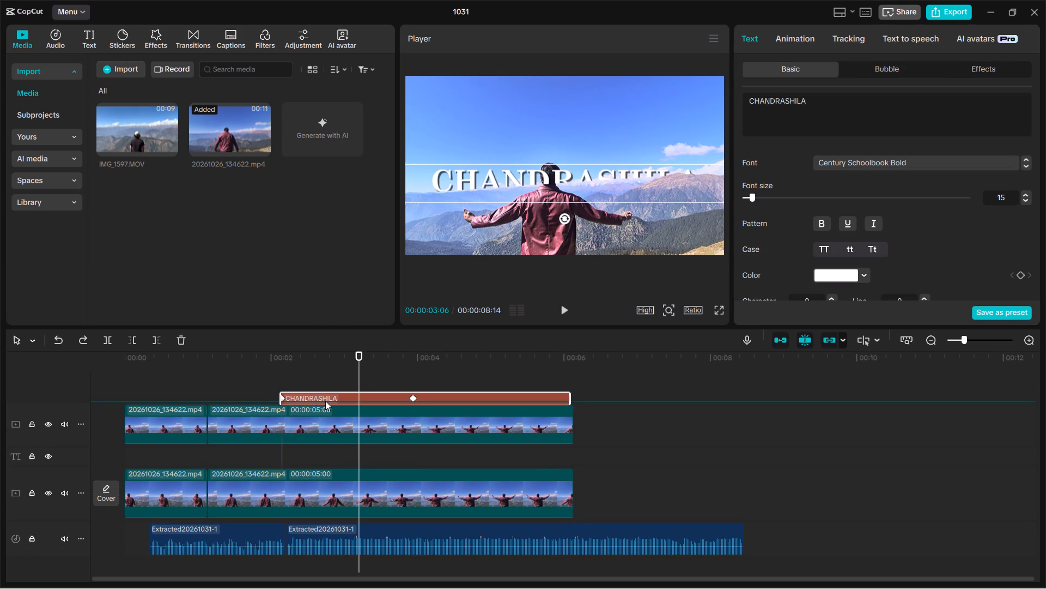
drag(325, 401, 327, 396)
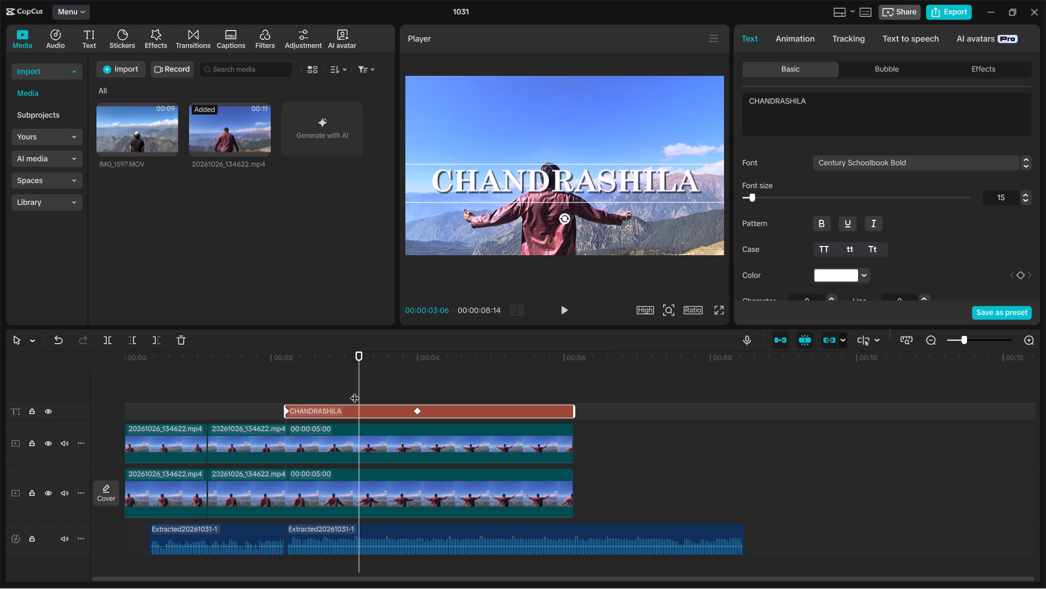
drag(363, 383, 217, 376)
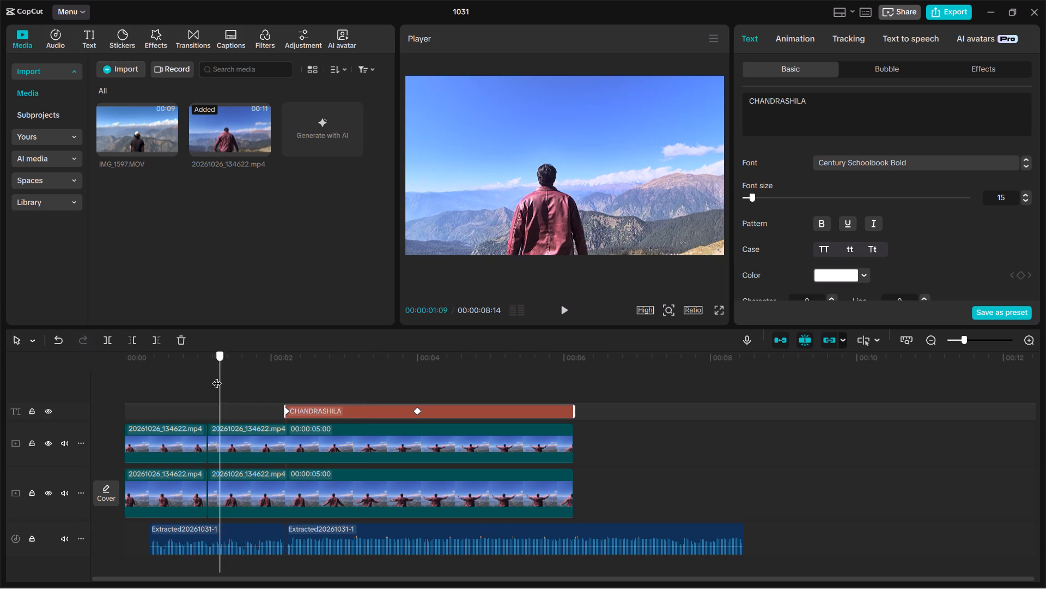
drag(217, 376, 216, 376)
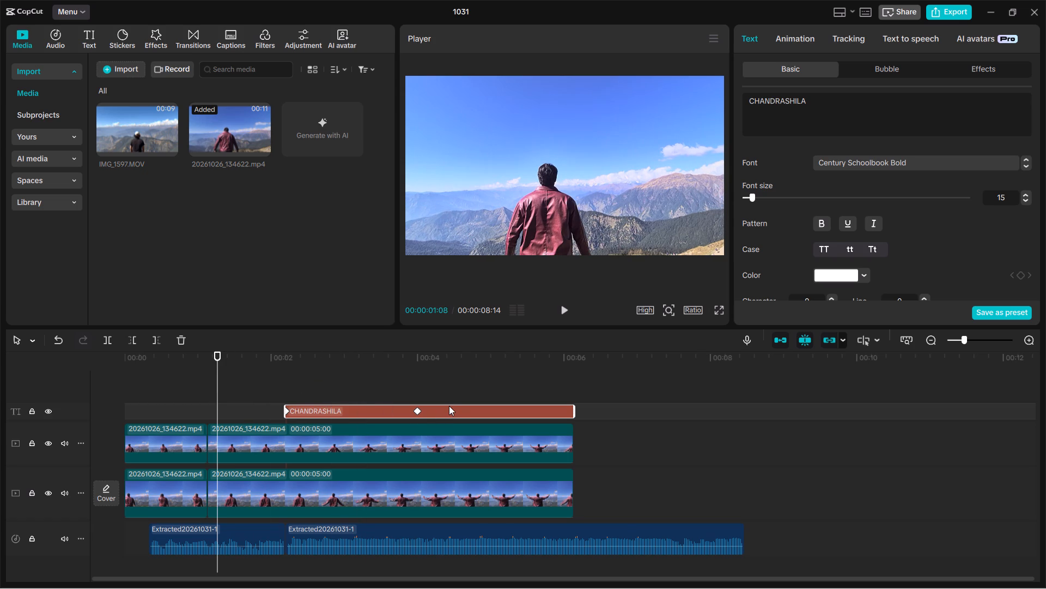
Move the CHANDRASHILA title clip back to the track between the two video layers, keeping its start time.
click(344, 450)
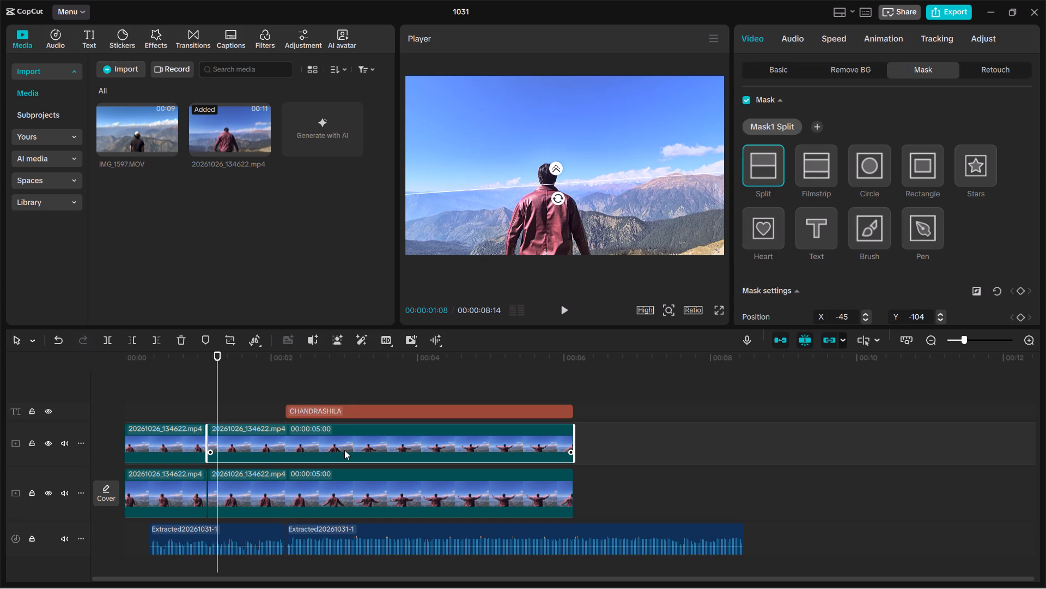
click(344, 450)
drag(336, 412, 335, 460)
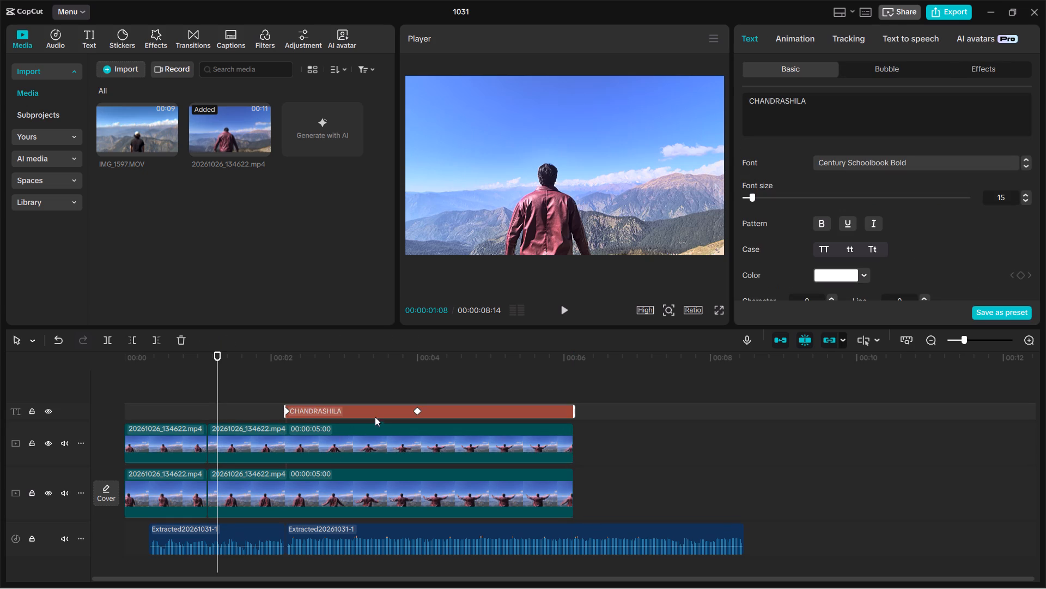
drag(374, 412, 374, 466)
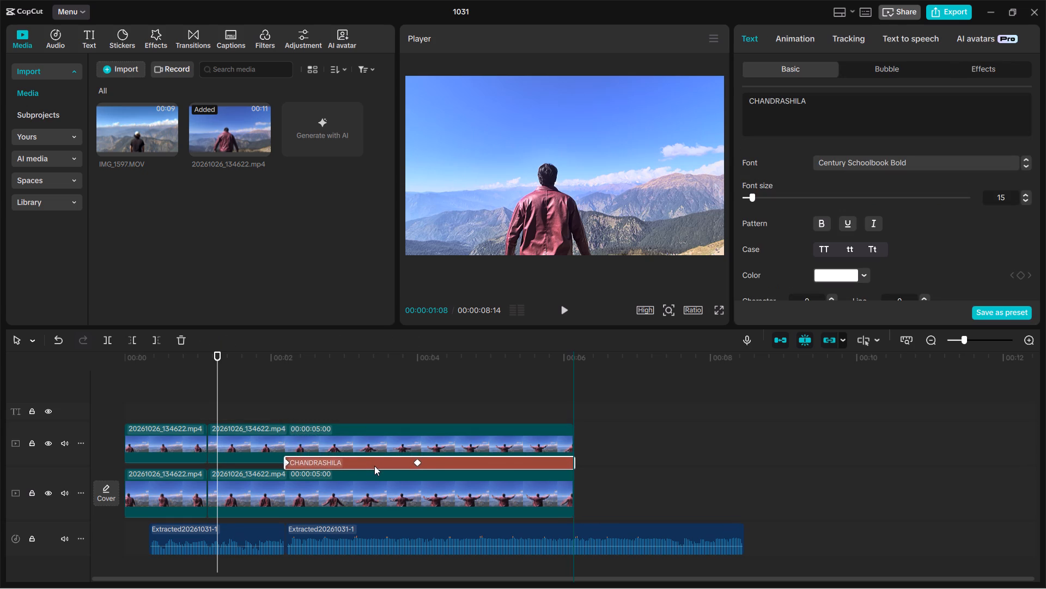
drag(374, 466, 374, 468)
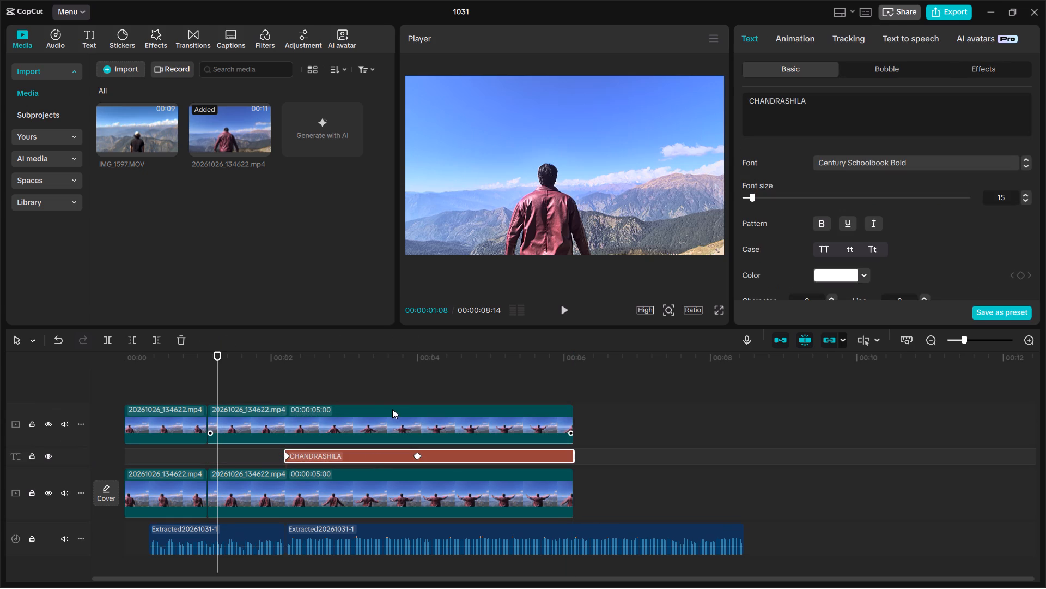
Scrub back and forth through the edit to examine how the title rises behind the mountains and around the head.
click(304, 492)
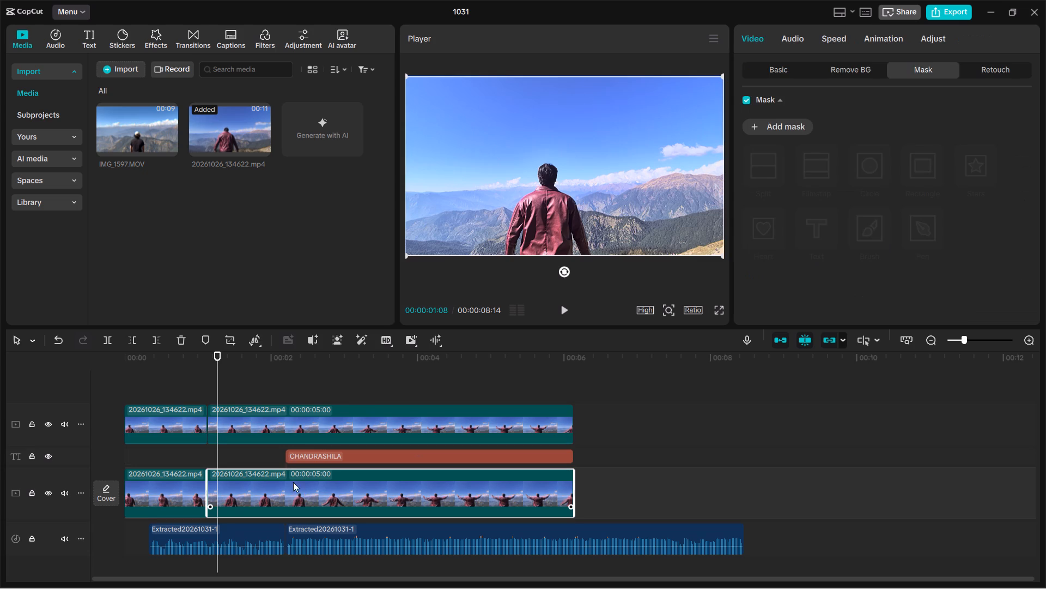
drag(221, 387, 205, 386)
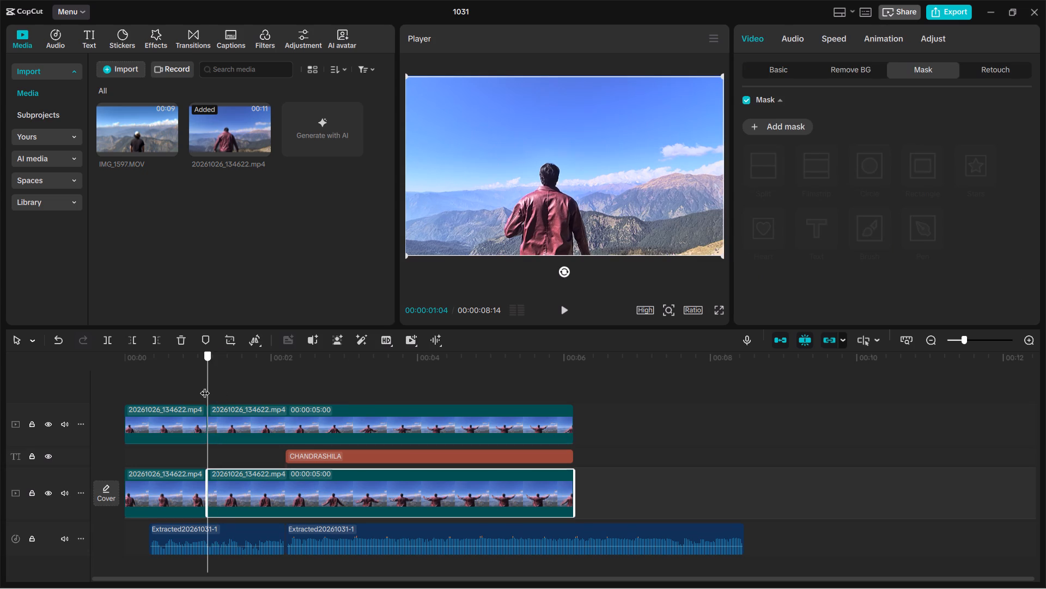
drag(205, 386, 407, 435)
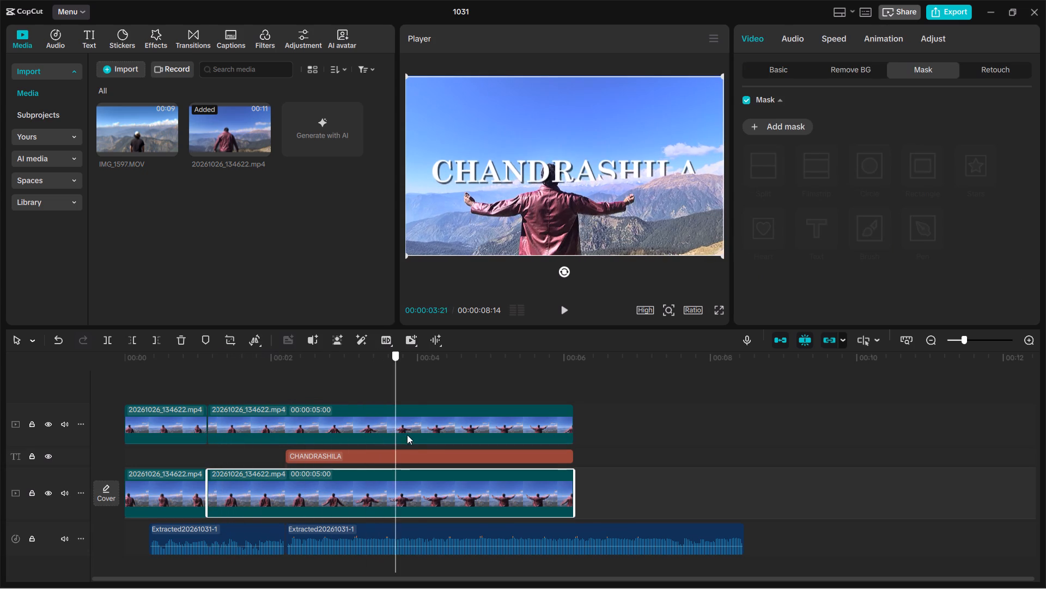
drag(407, 435, 296, 429)
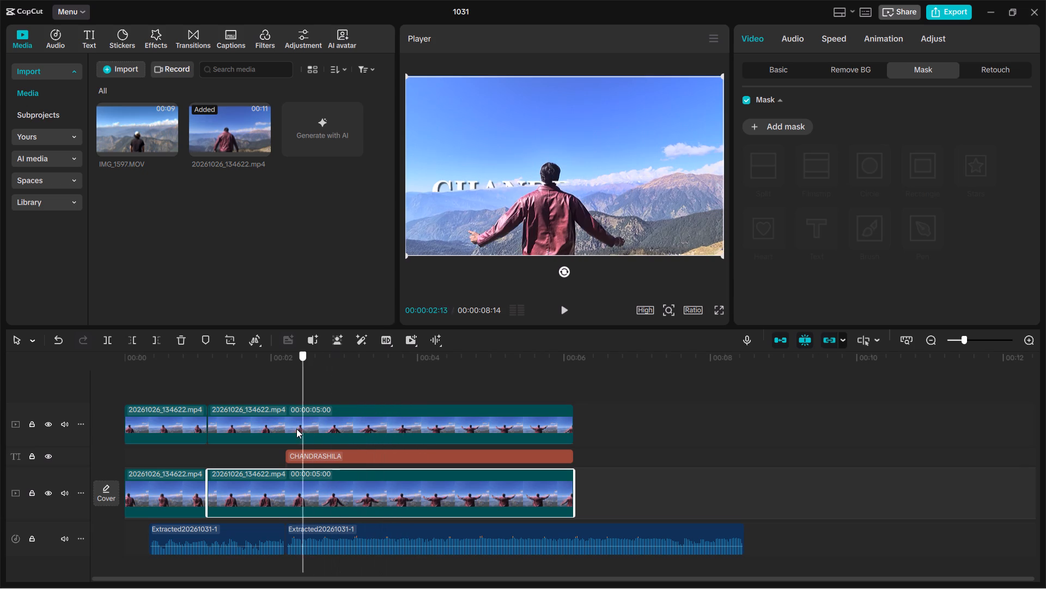
drag(296, 429, 338, 428)
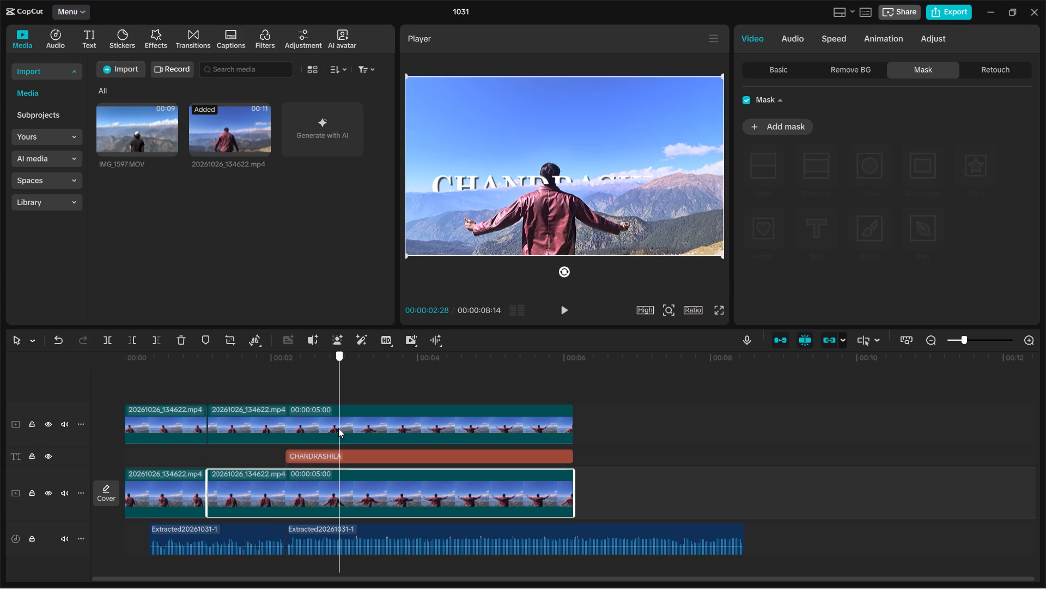
drag(338, 428, 442, 443)
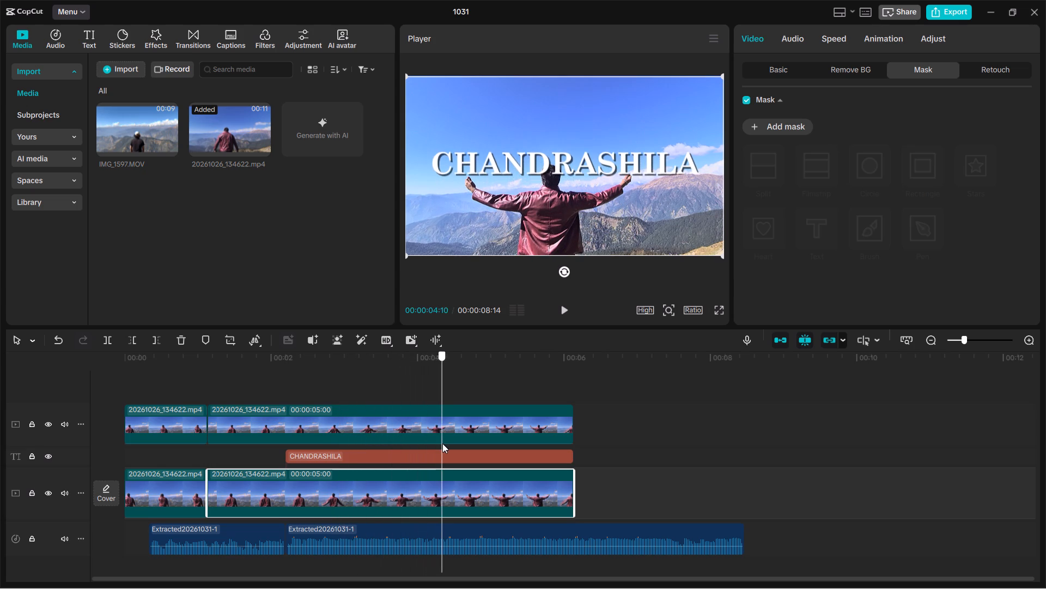
drag(442, 443, 381, 446)
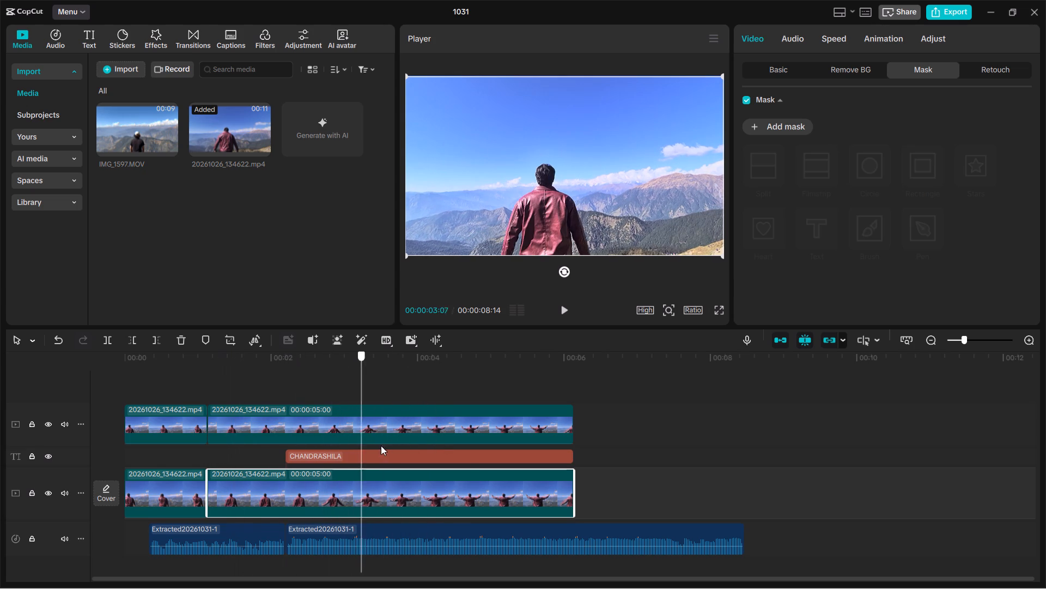
drag(381, 446, 603, 525)
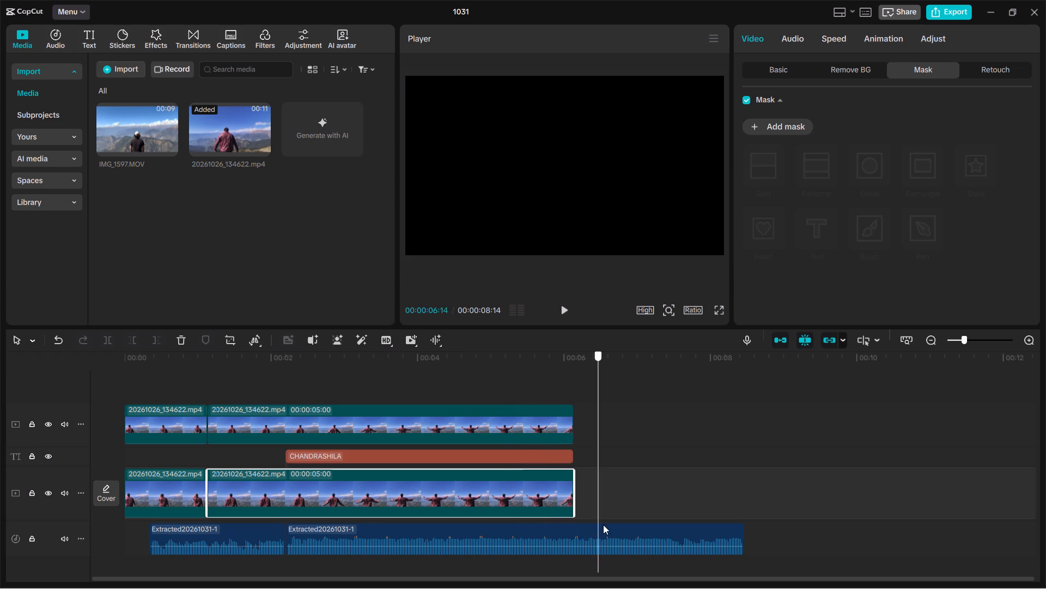
drag(603, 525, 251, 412)
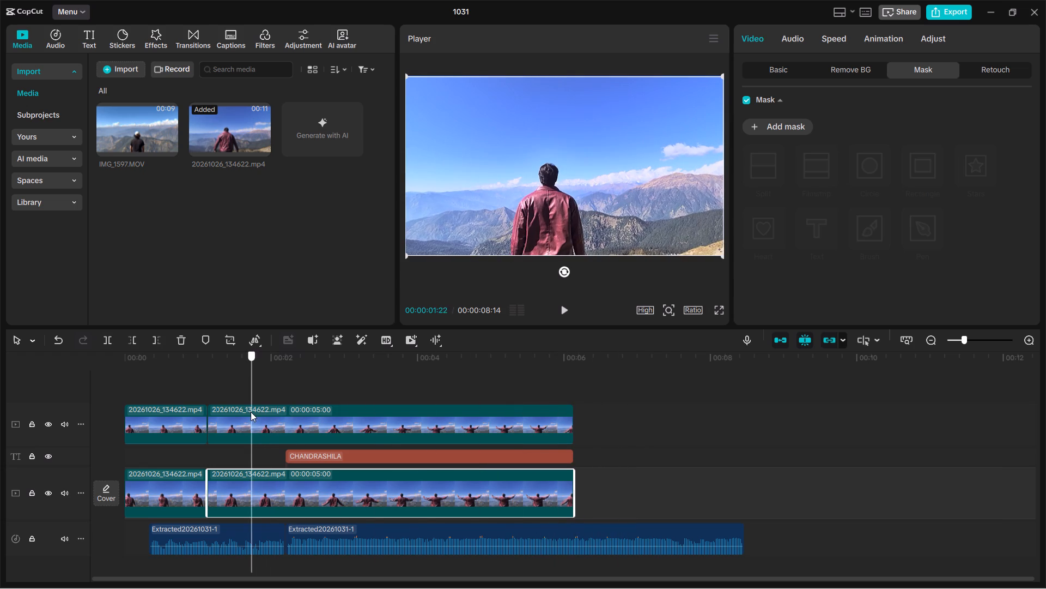
drag(251, 412, 333, 420)
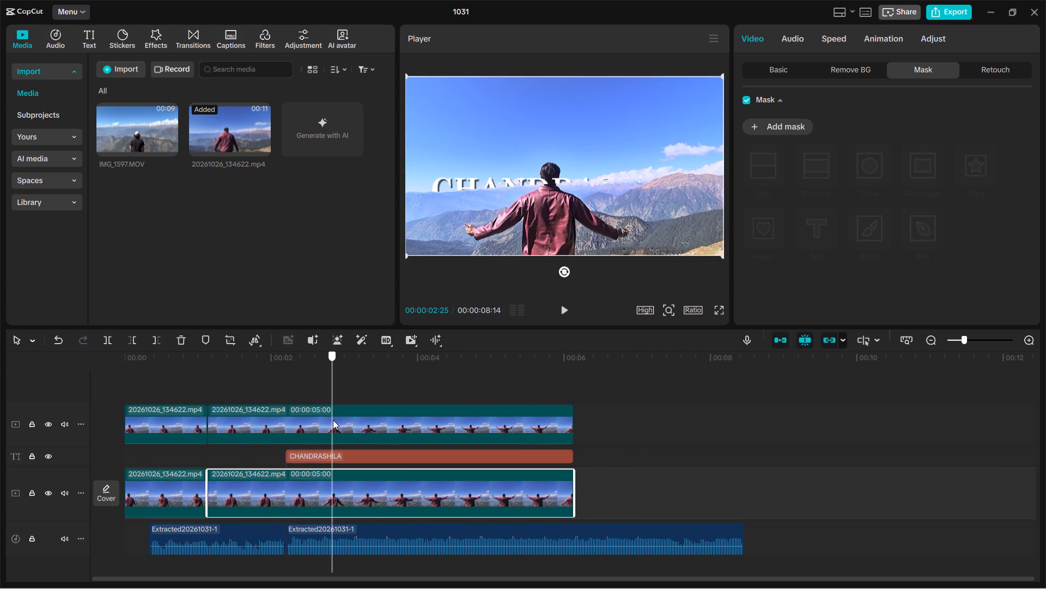
drag(333, 420, 298, 431)
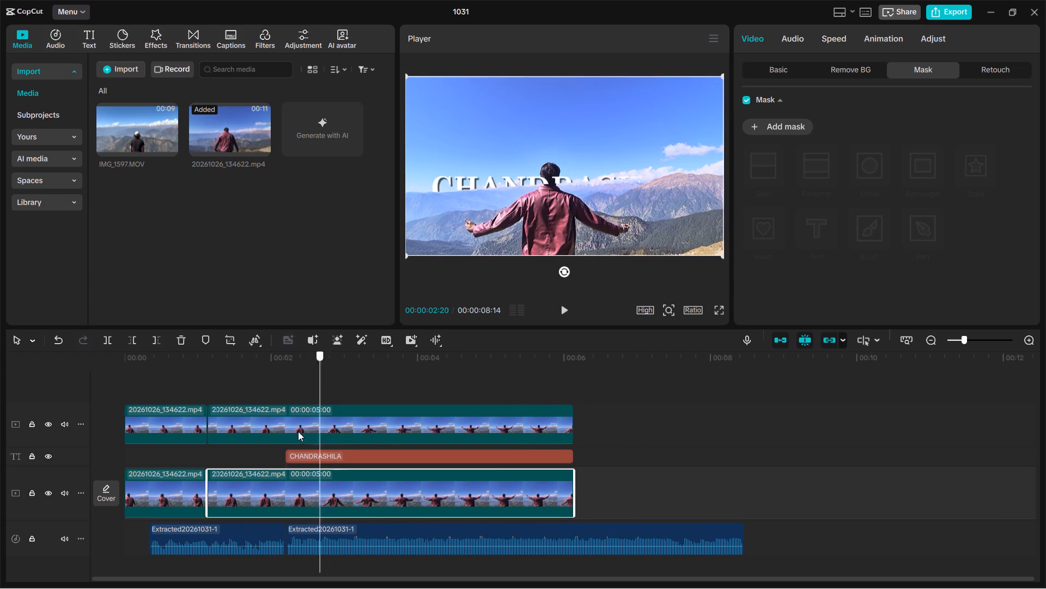
drag(298, 431, 263, 433)
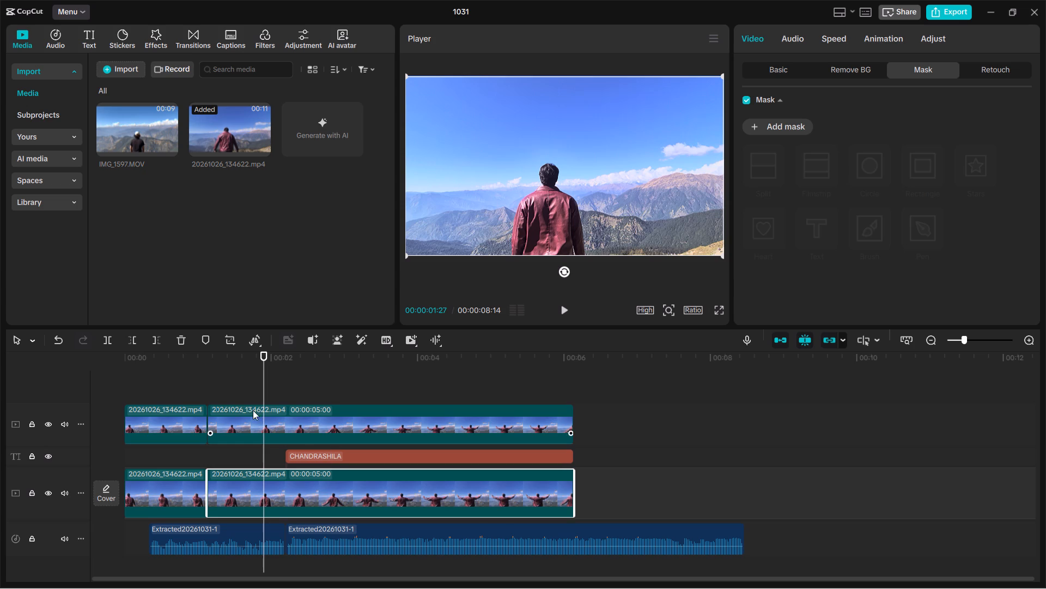
drag(265, 379, 369, 406)
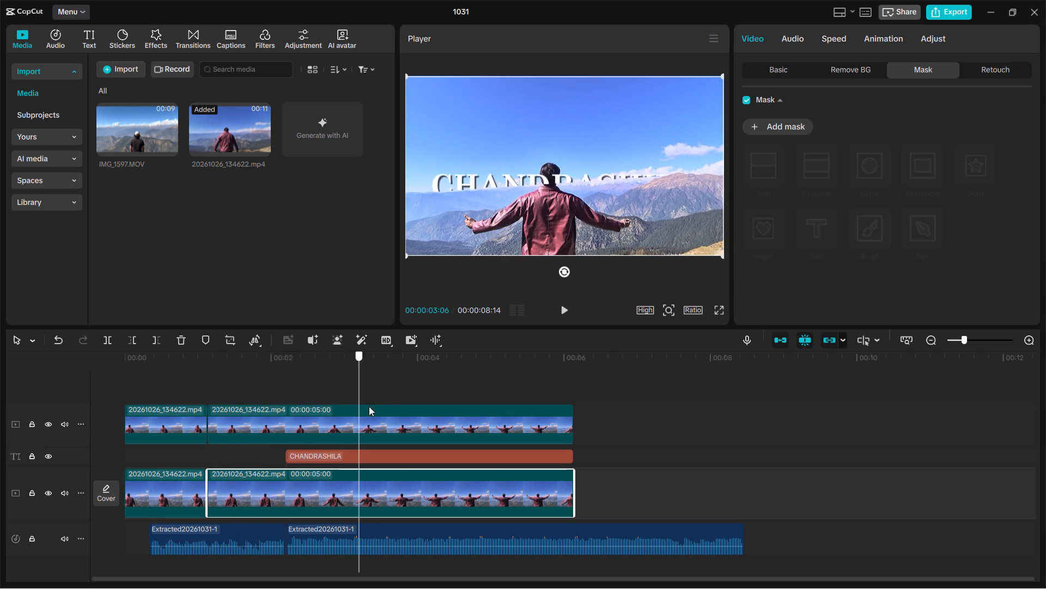
drag(369, 406, 491, 424)
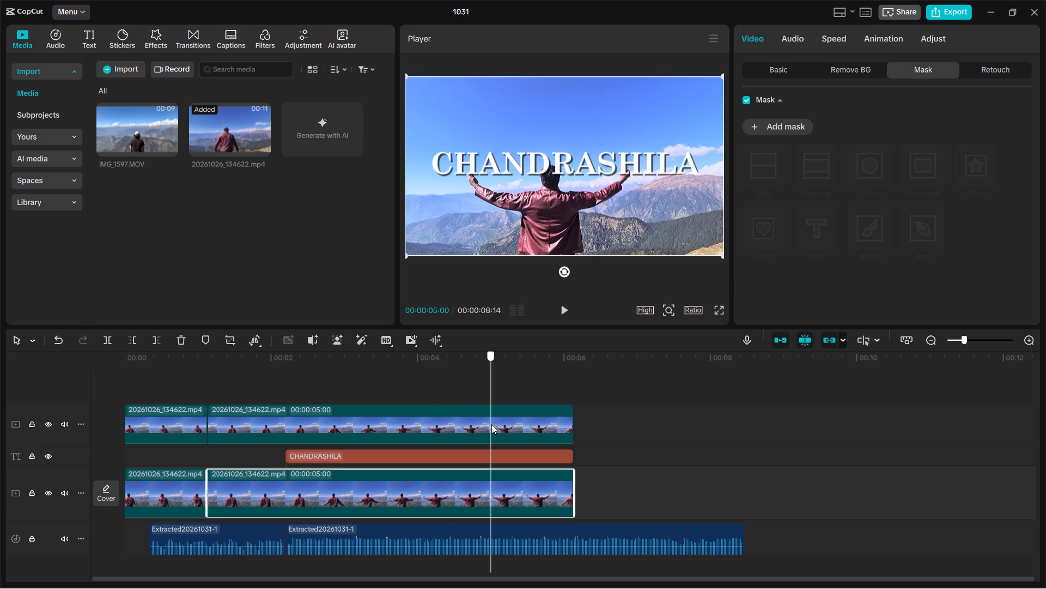
drag(491, 424, 422, 406)
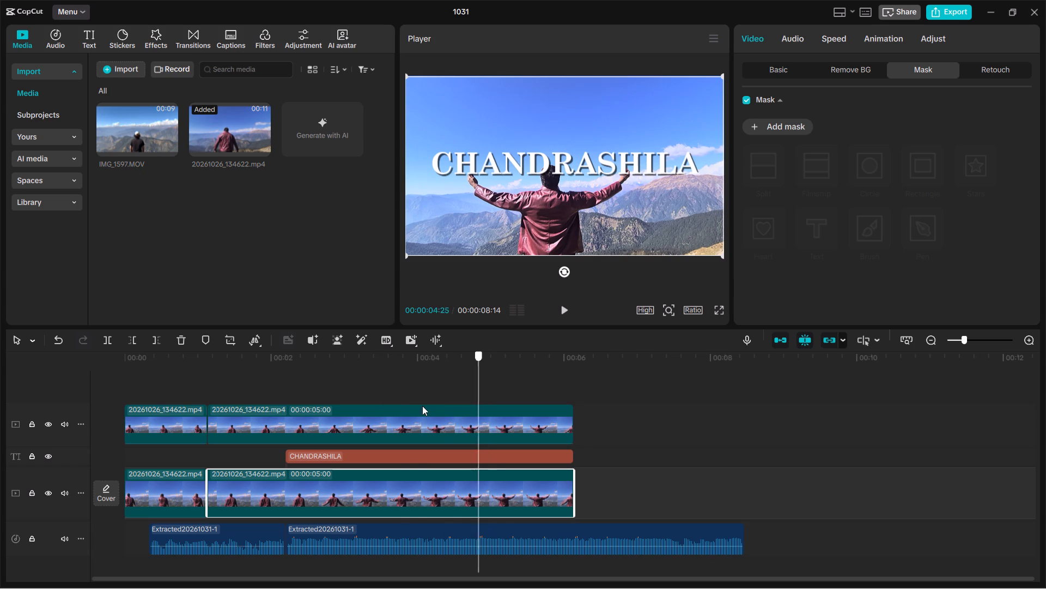
drag(422, 406, 239, 388)
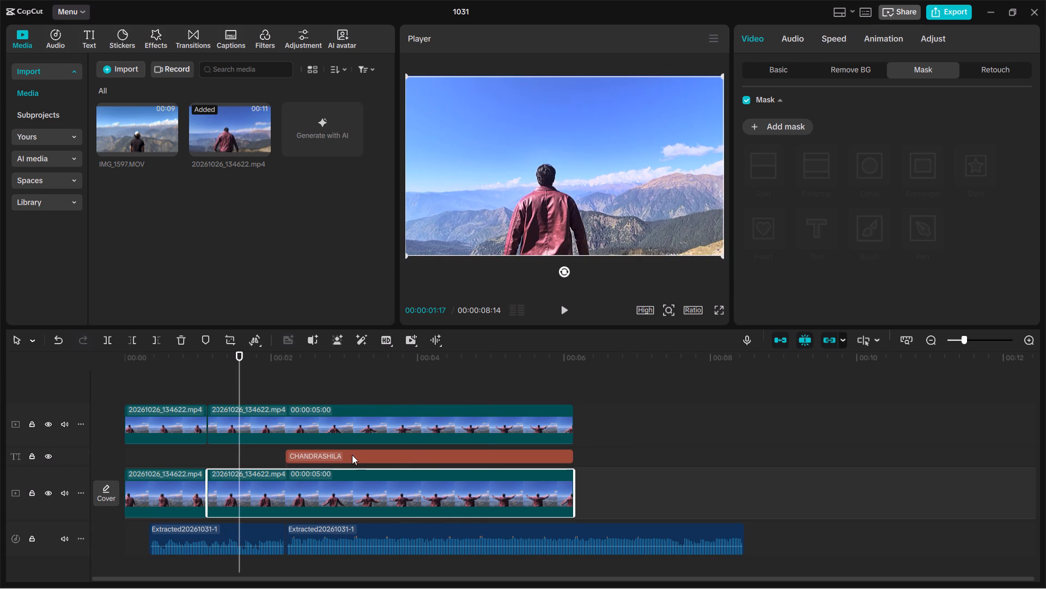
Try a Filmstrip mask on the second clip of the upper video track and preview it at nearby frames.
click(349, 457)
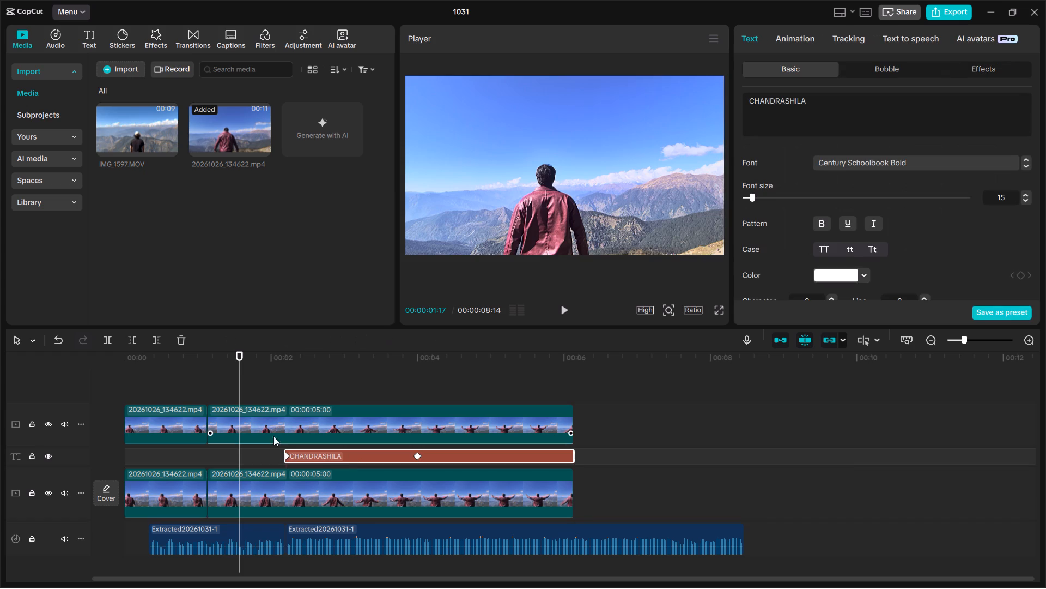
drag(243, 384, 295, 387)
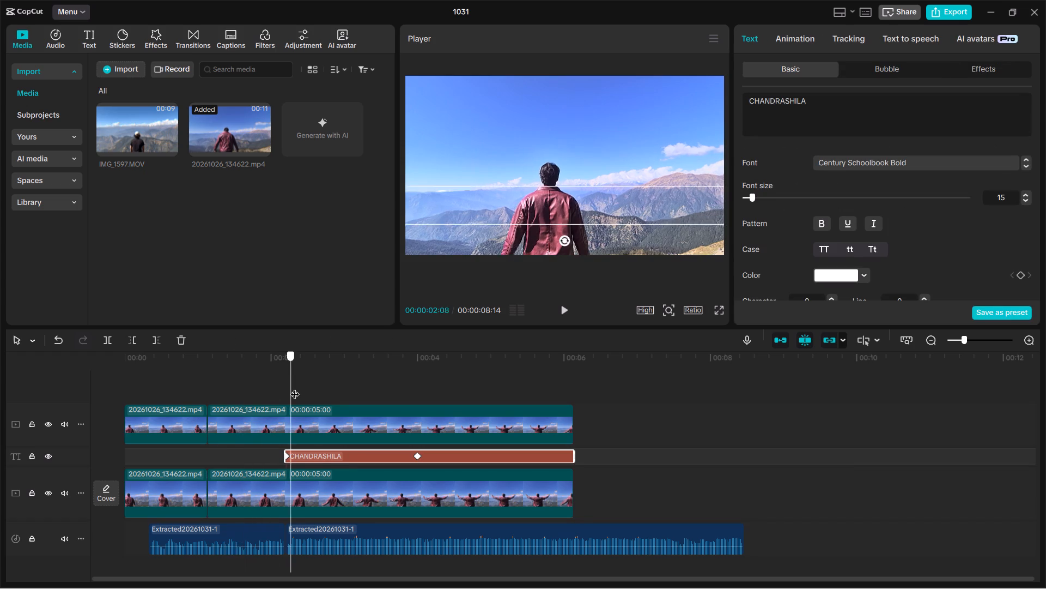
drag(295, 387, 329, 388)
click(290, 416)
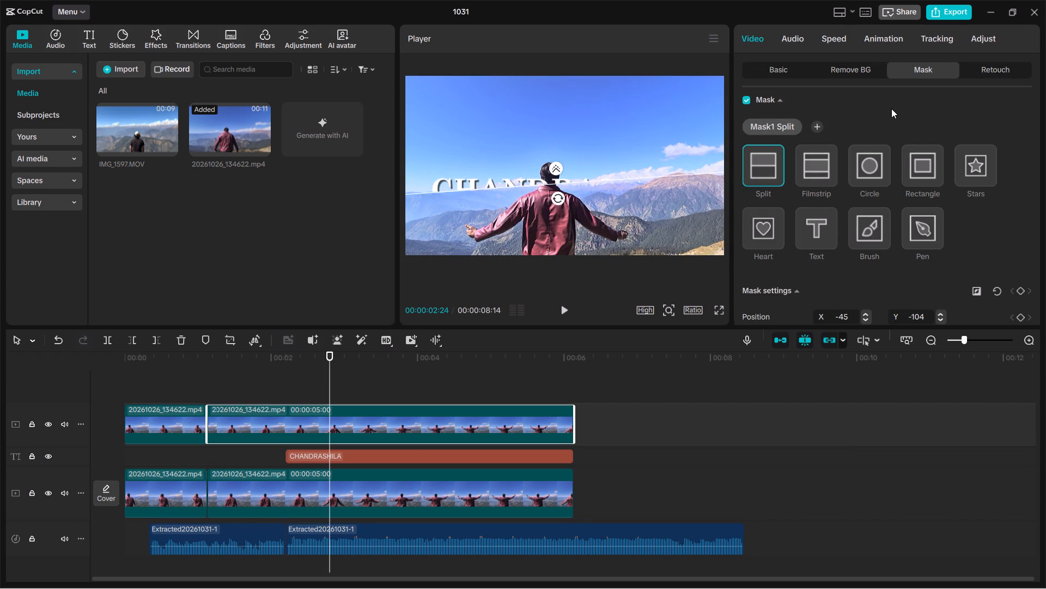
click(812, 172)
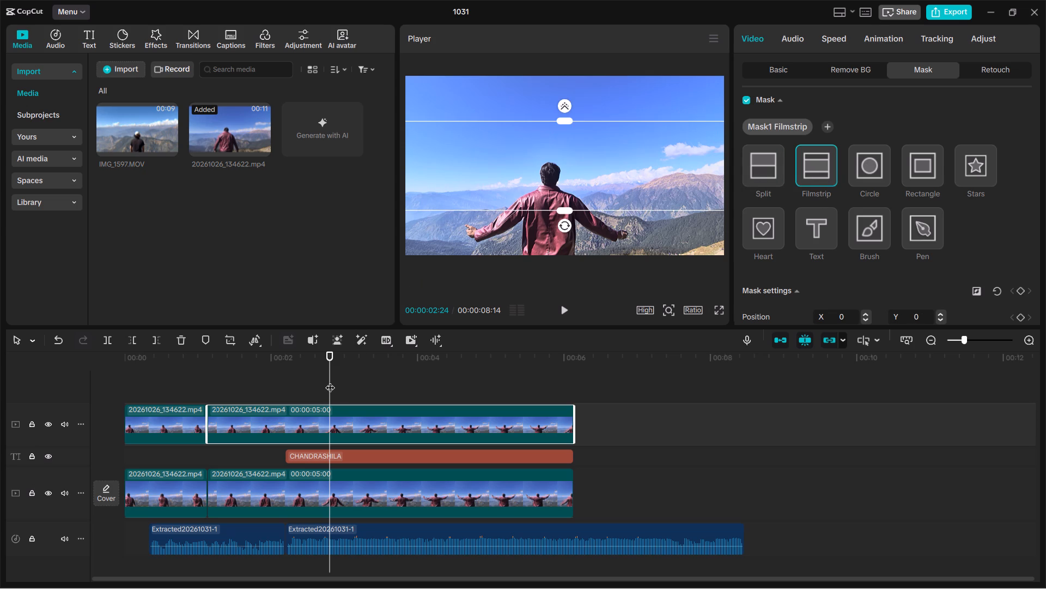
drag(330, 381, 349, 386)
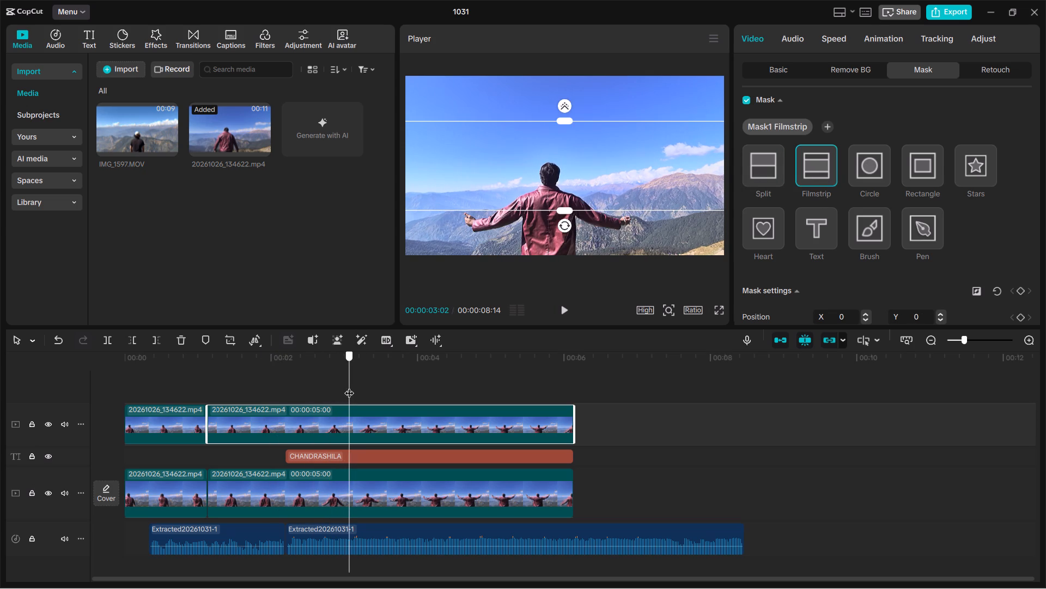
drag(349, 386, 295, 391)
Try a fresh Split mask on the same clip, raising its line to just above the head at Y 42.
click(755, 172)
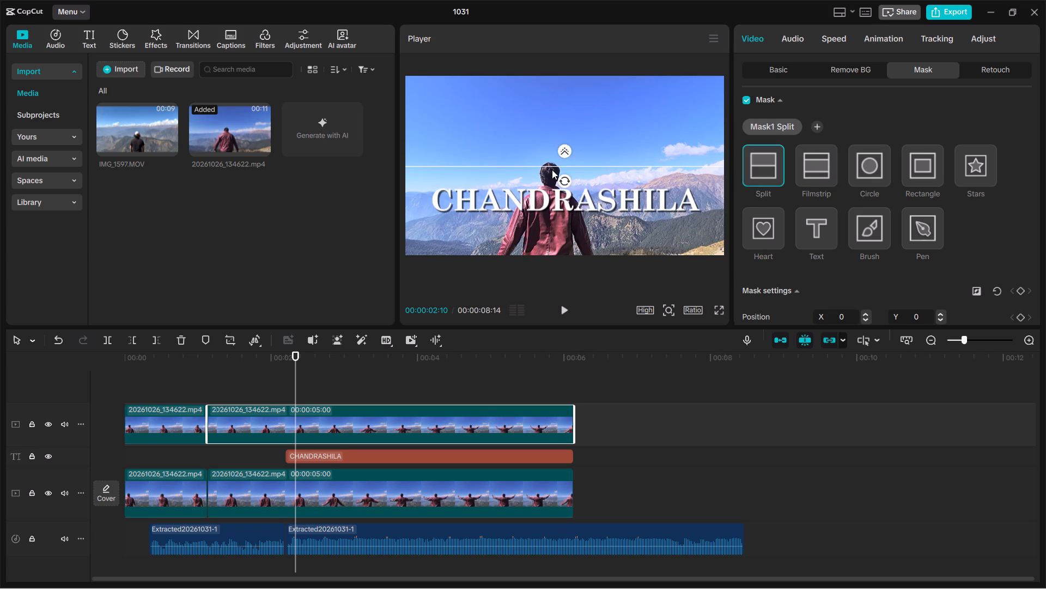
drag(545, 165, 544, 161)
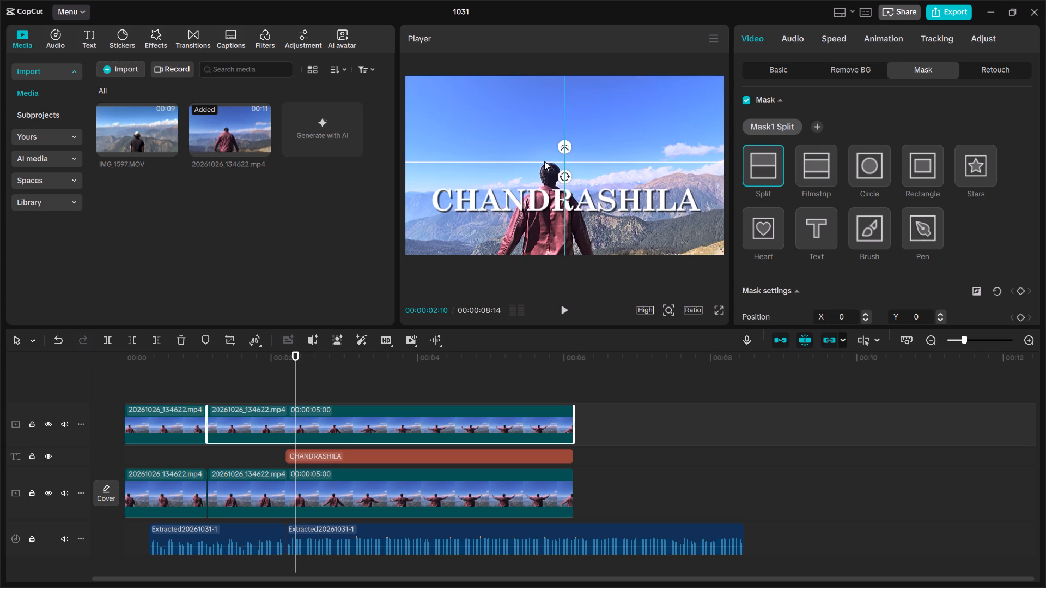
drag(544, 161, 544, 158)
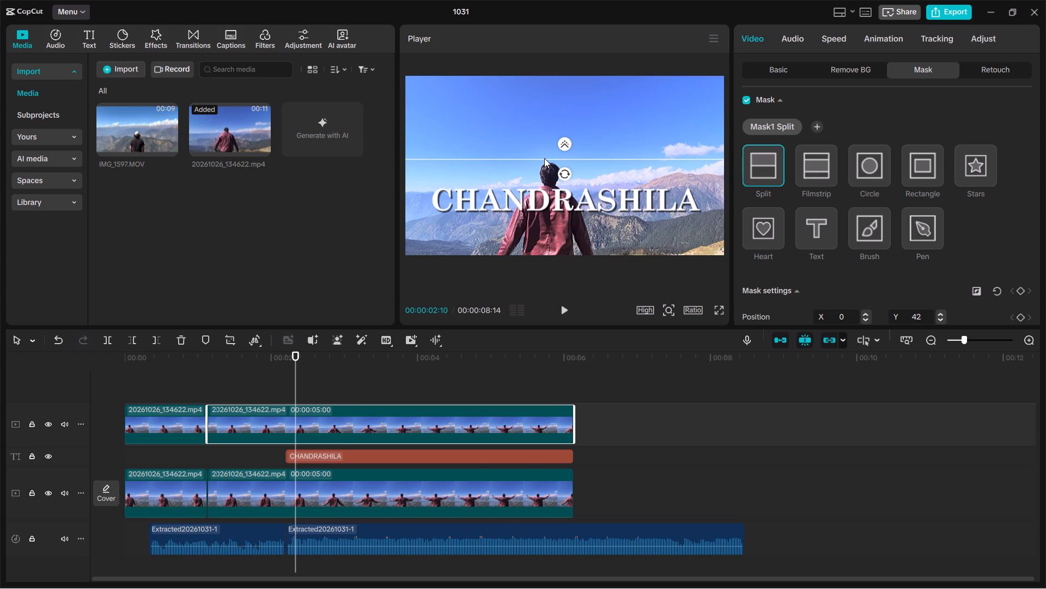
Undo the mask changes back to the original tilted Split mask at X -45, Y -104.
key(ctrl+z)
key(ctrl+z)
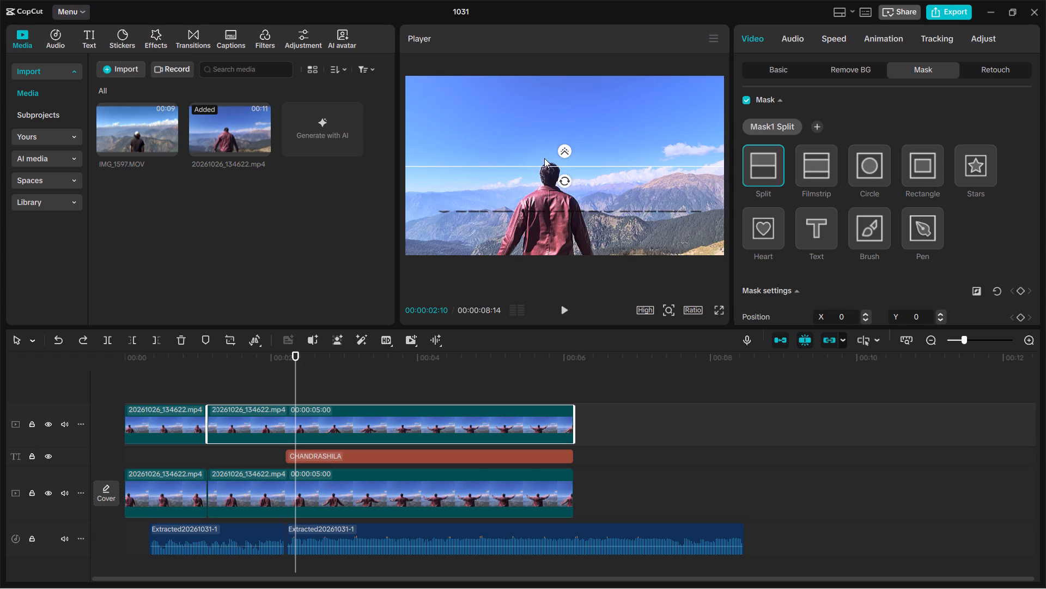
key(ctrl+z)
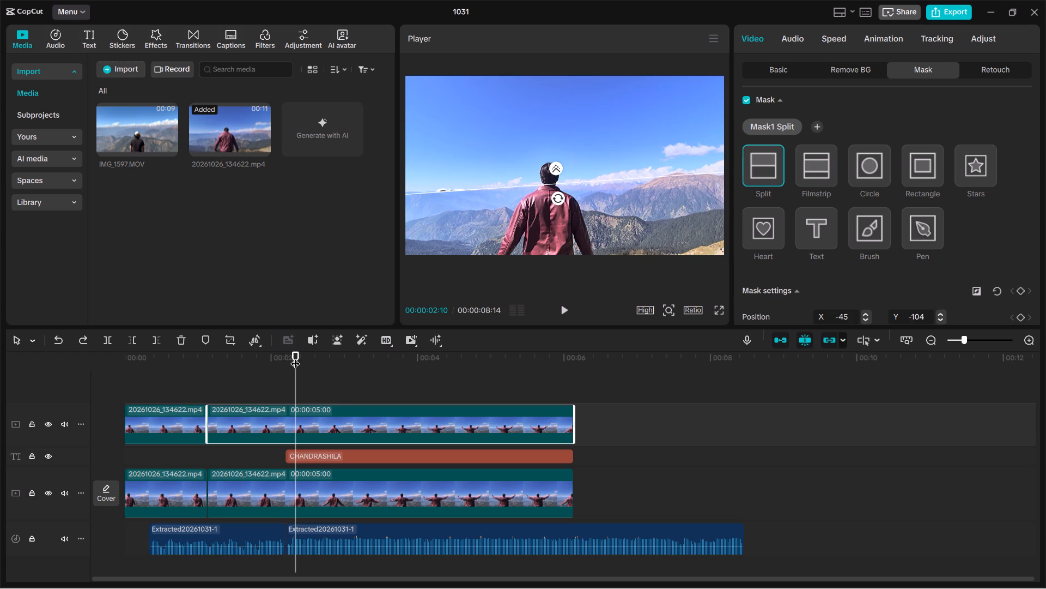
Play the edit from the start through to its end to review the title, masked layers and audio.
drag(296, 364, 83, 383)
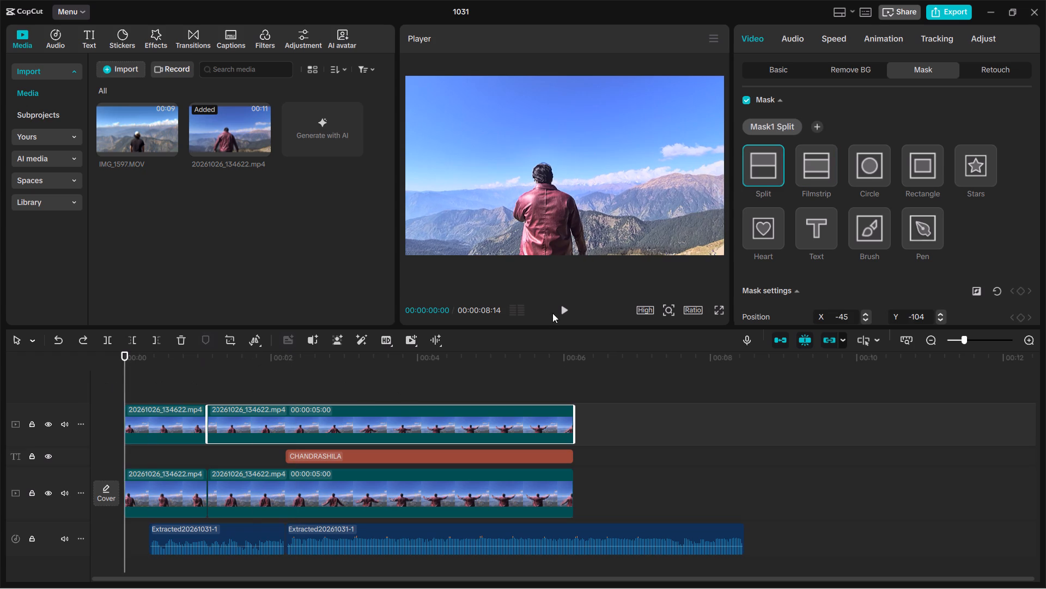
click(563, 312)
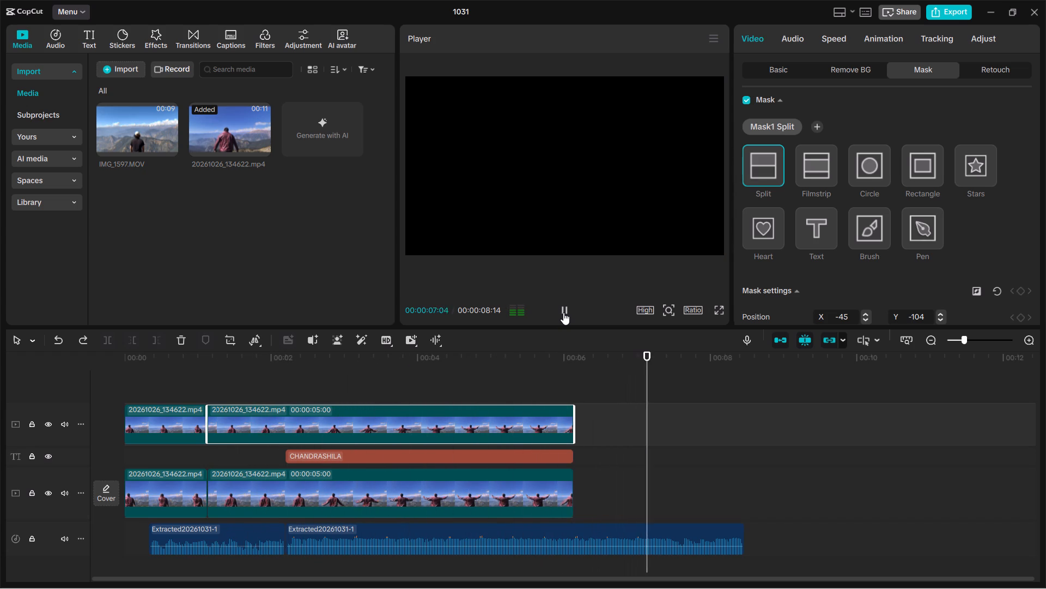
click(580, 534)
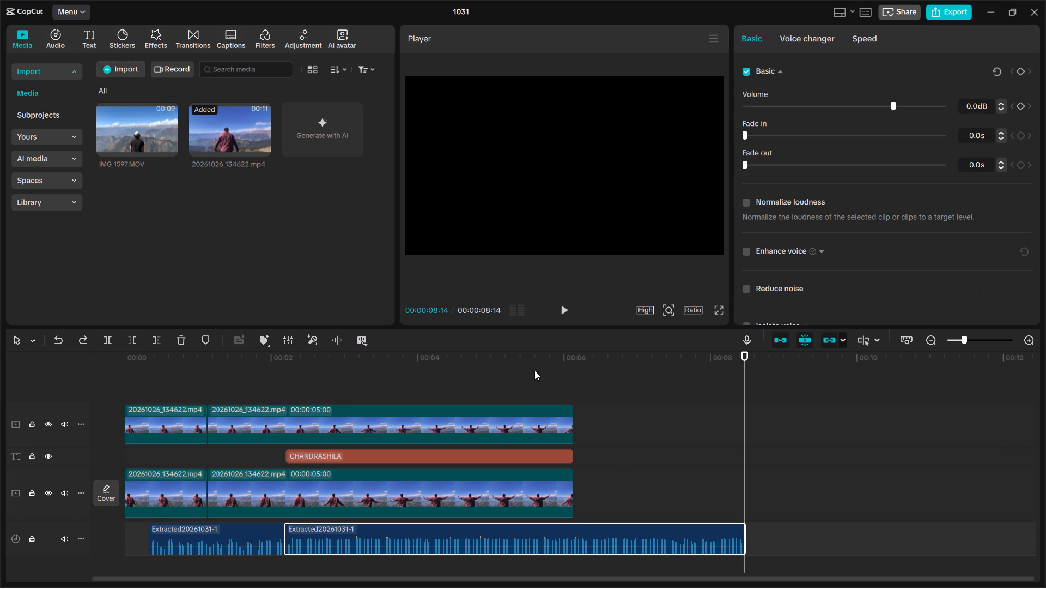
click(570, 311)
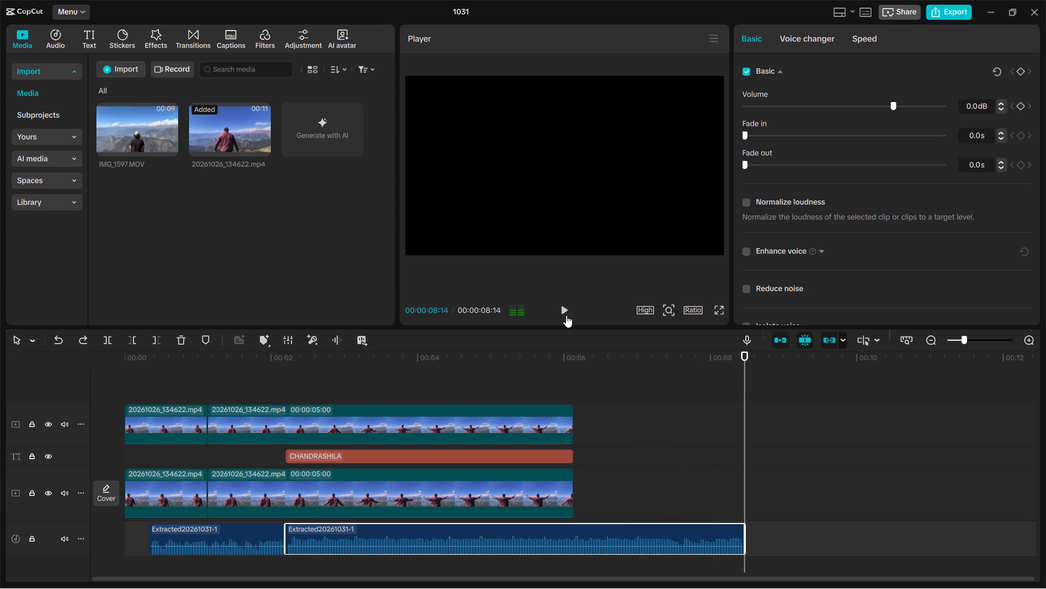
click(566, 315)
Give the upper track's second clip a Brush mask and, at 00:00:04:13, paint the man's left arm, head and torso and the left-hand mountains.
click(364, 434)
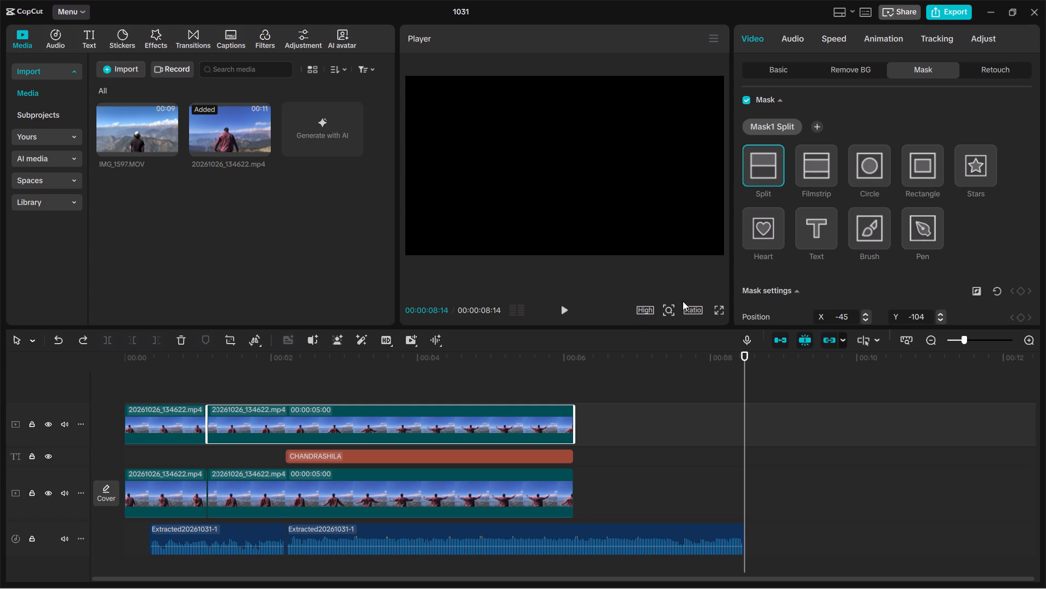
click(877, 231)
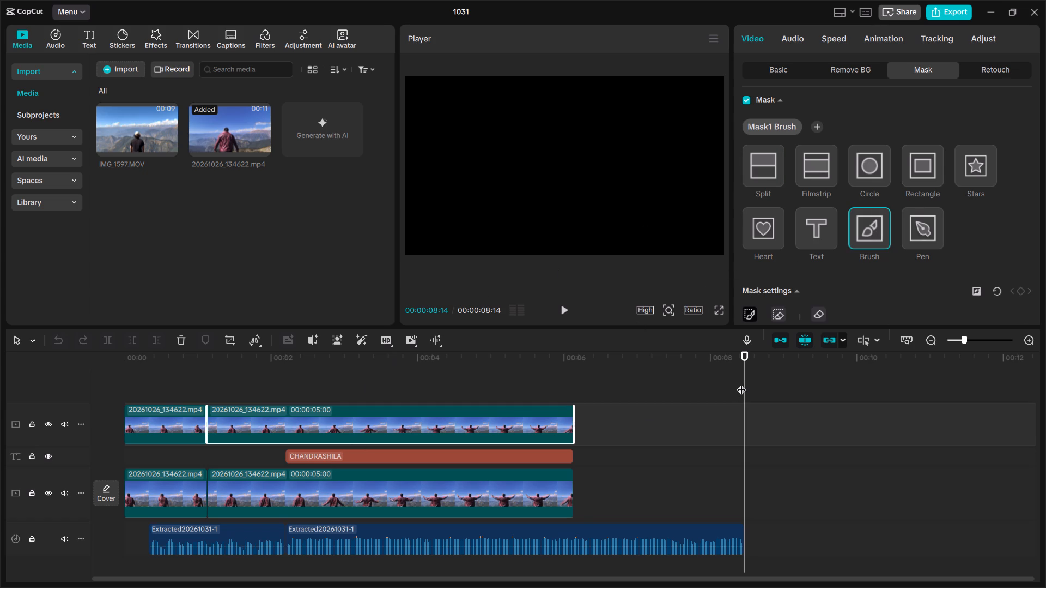
drag(743, 377, 449, 378)
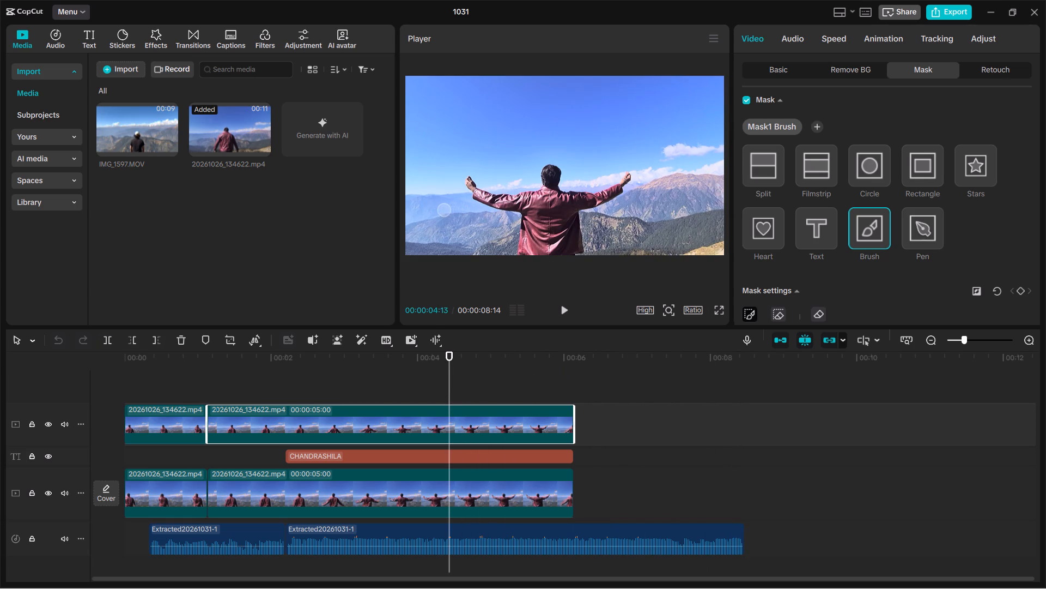
drag(424, 206, 423, 198)
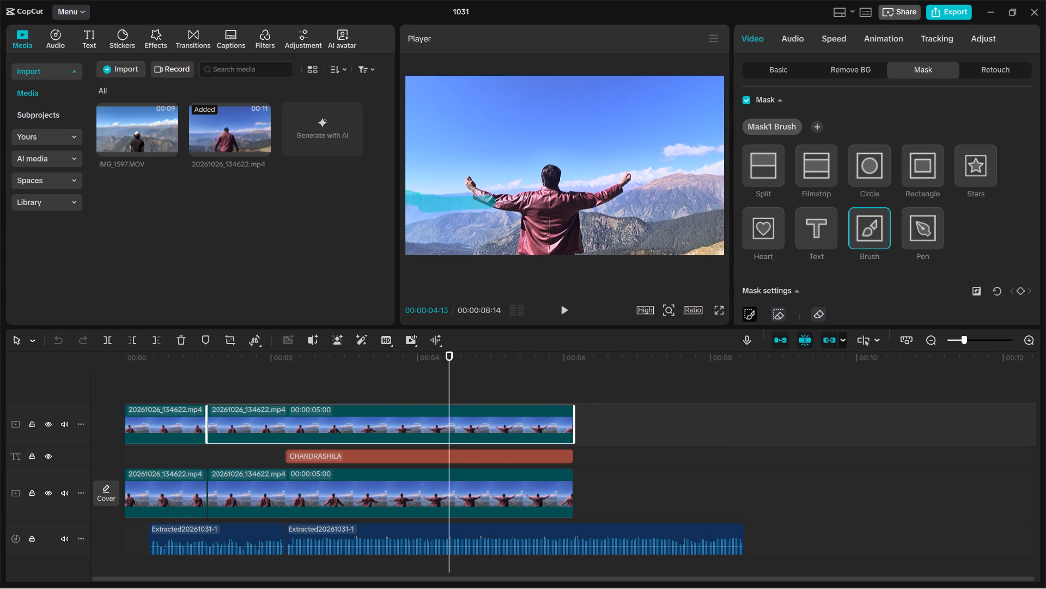
drag(423, 198, 482, 196)
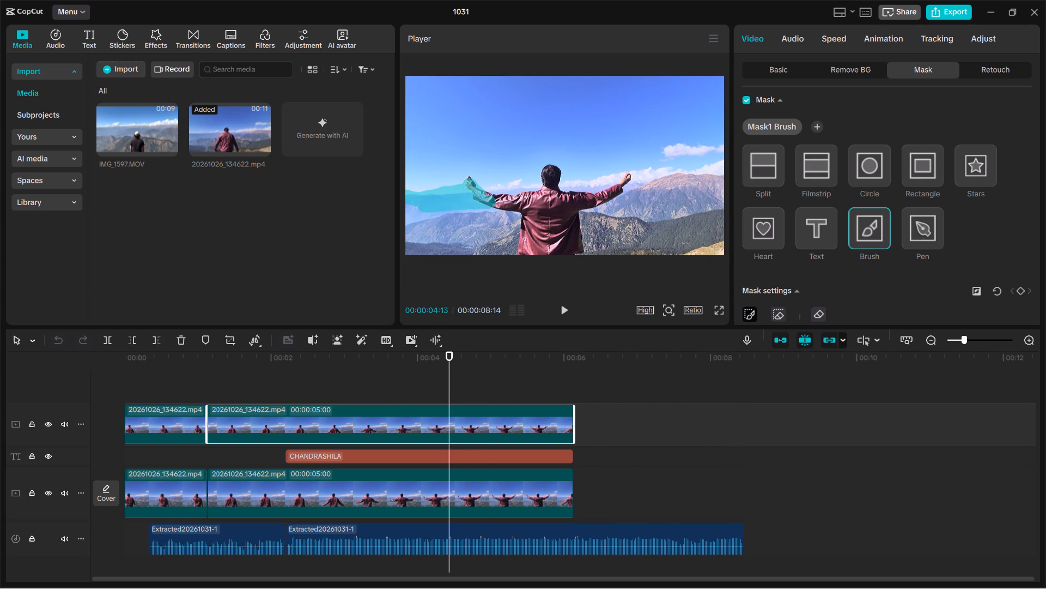
drag(482, 196, 503, 192)
drag(503, 192, 548, 172)
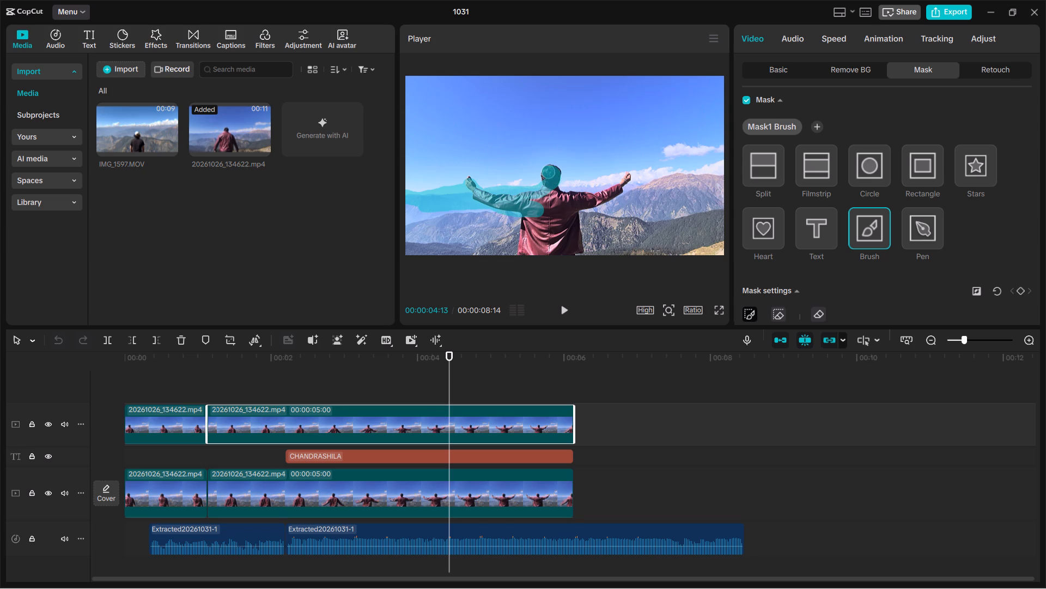
drag(548, 172, 499, 212)
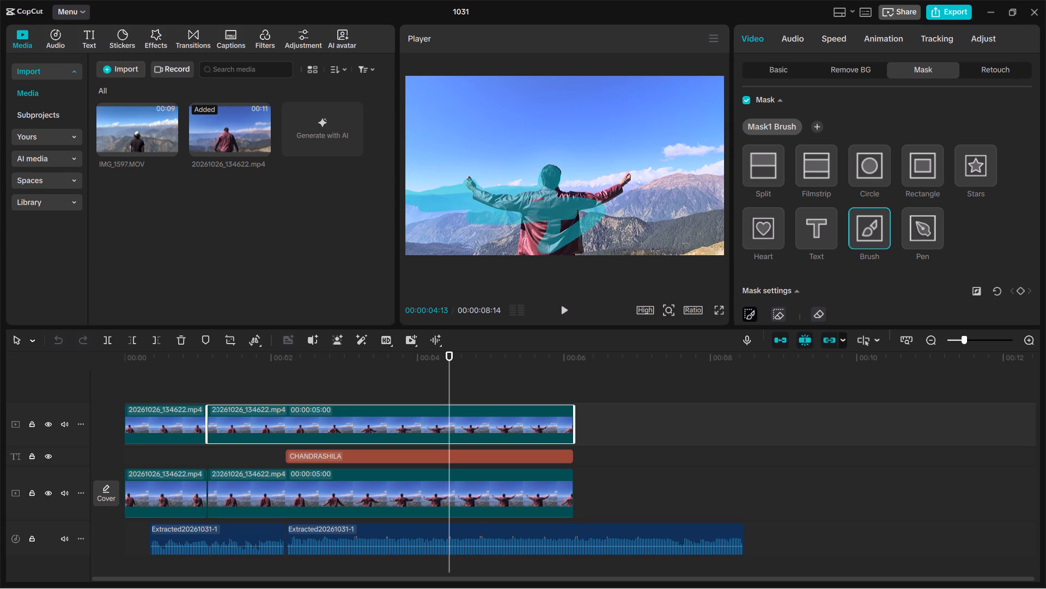
drag(499, 212, 514, 189)
drag(514, 189, 430, 217)
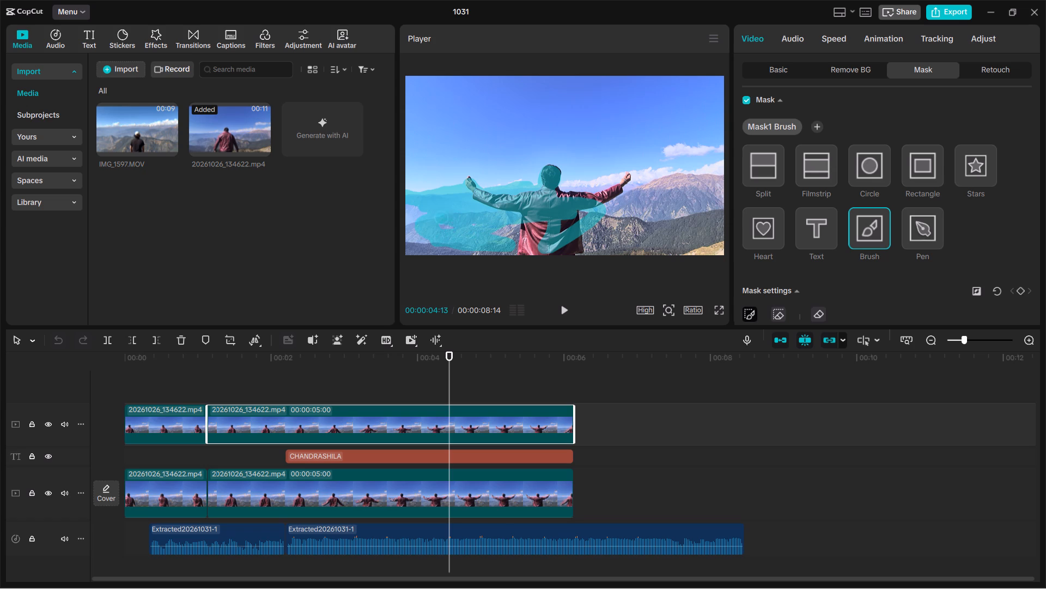
drag(430, 217, 405, 250)
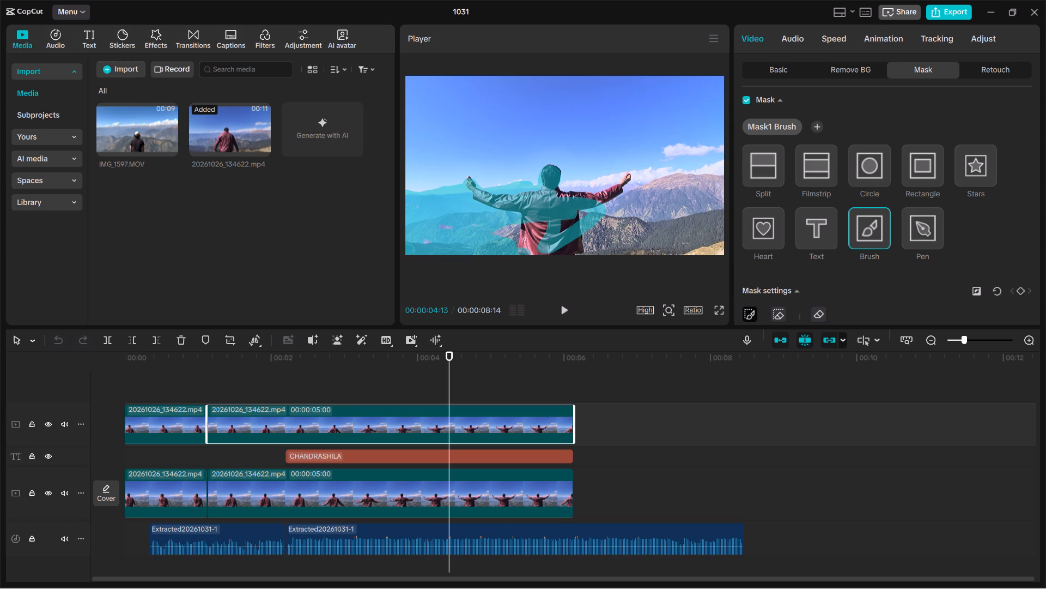
drag(405, 250, 453, 236)
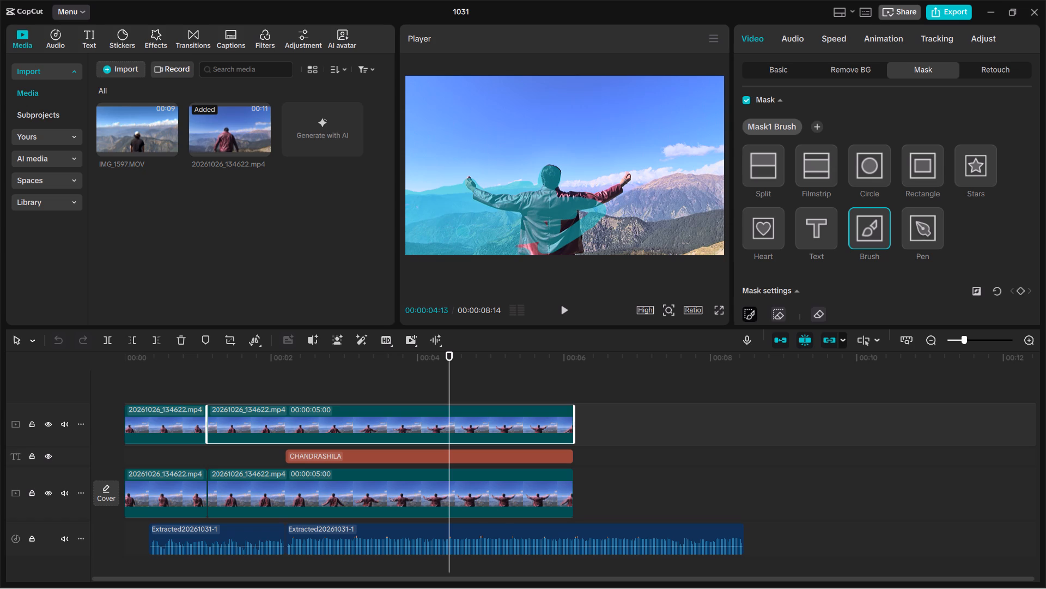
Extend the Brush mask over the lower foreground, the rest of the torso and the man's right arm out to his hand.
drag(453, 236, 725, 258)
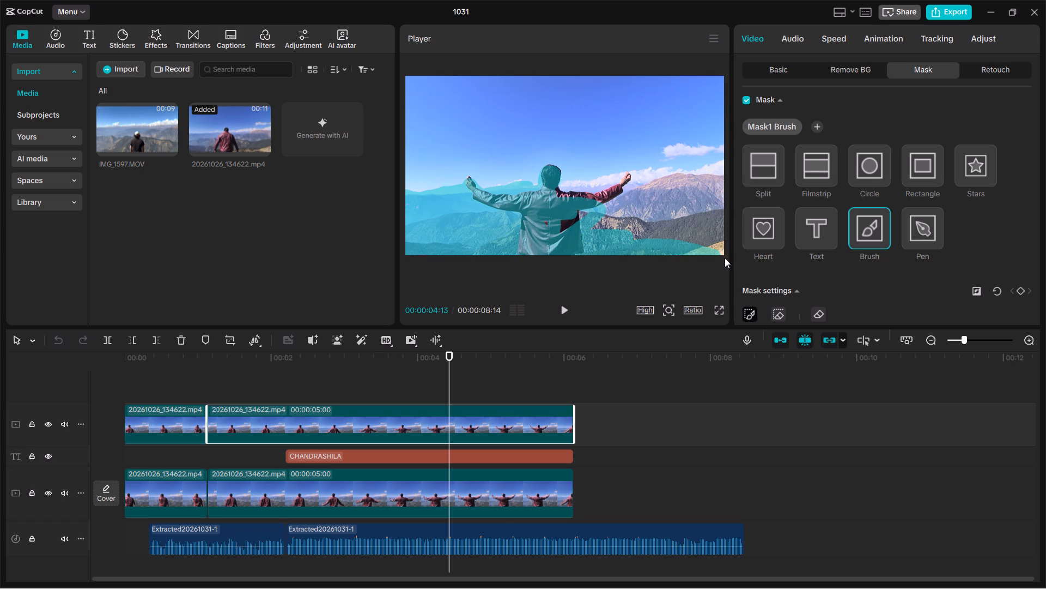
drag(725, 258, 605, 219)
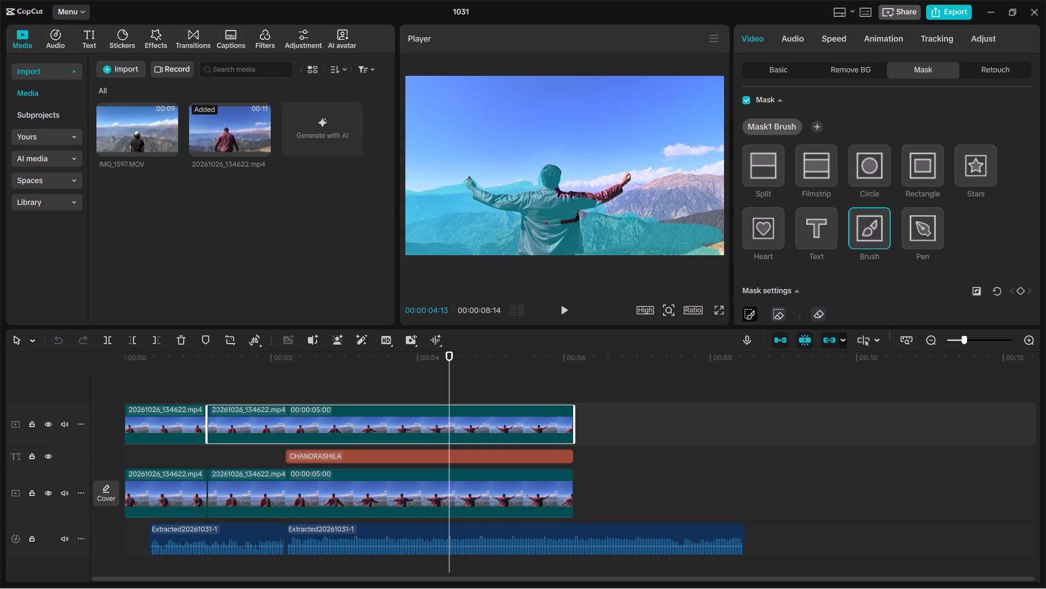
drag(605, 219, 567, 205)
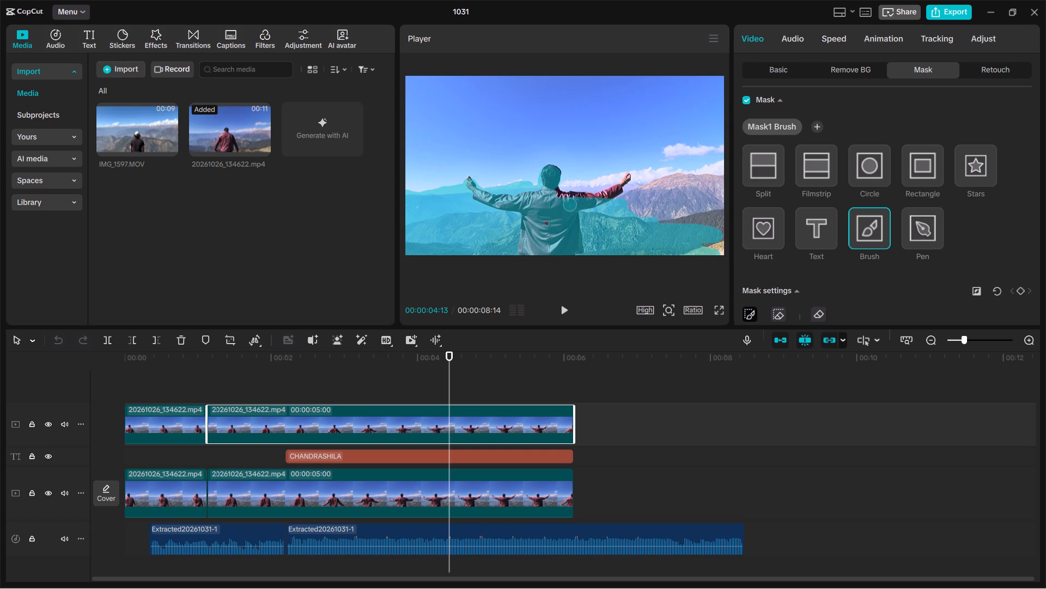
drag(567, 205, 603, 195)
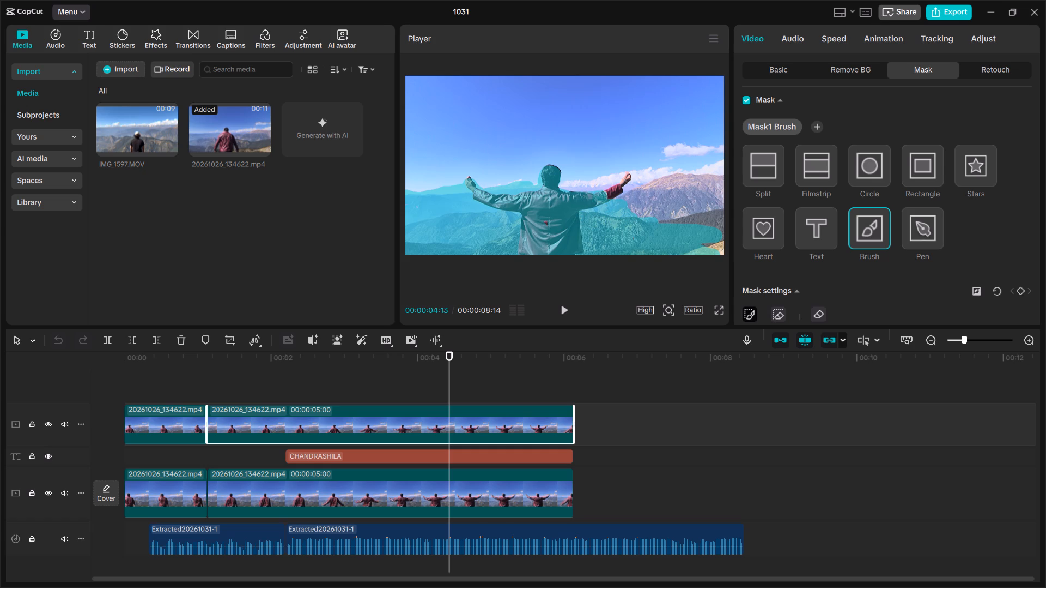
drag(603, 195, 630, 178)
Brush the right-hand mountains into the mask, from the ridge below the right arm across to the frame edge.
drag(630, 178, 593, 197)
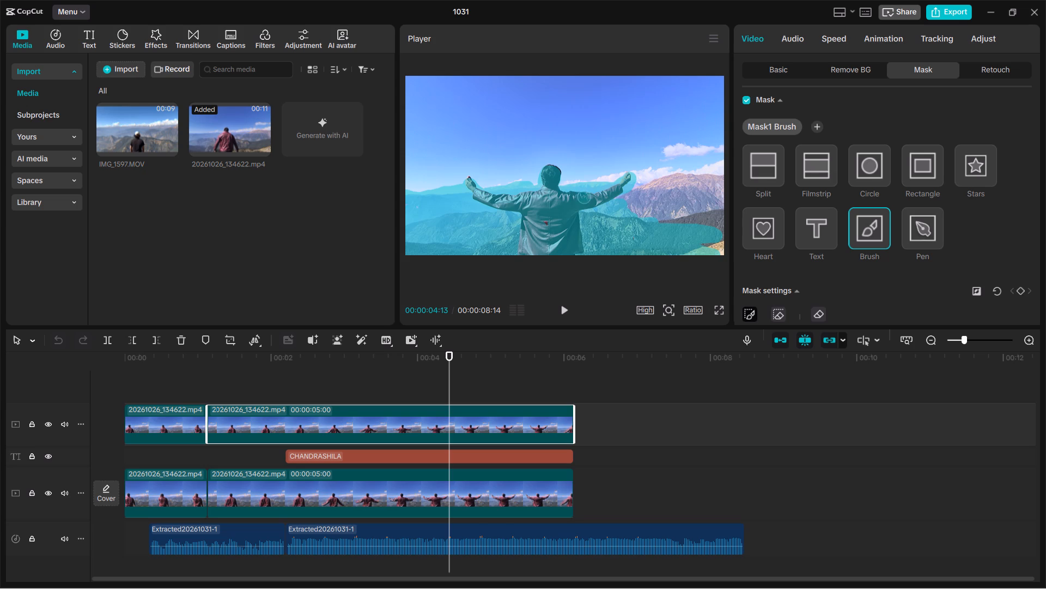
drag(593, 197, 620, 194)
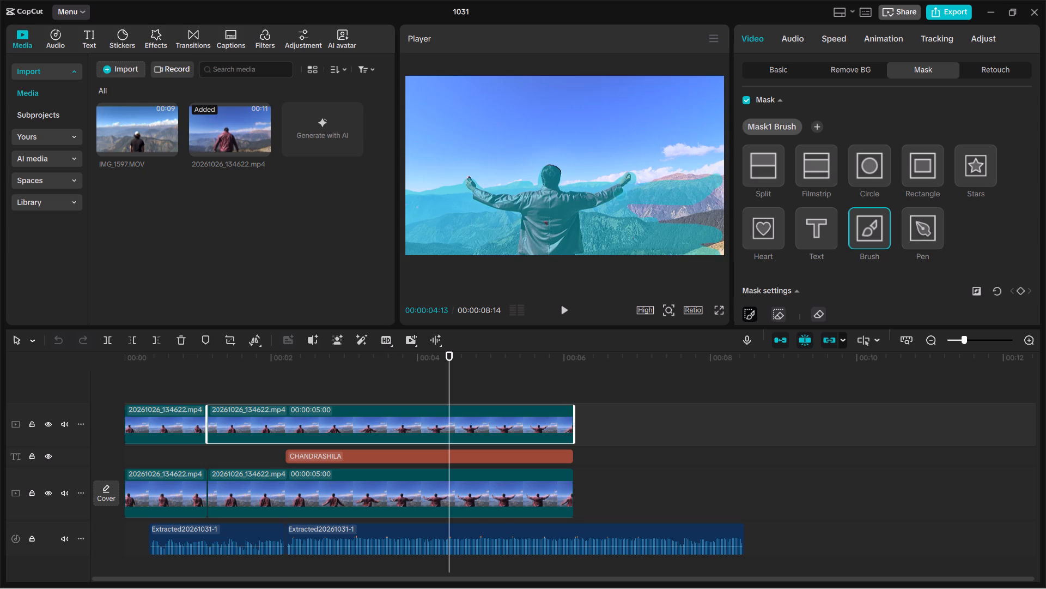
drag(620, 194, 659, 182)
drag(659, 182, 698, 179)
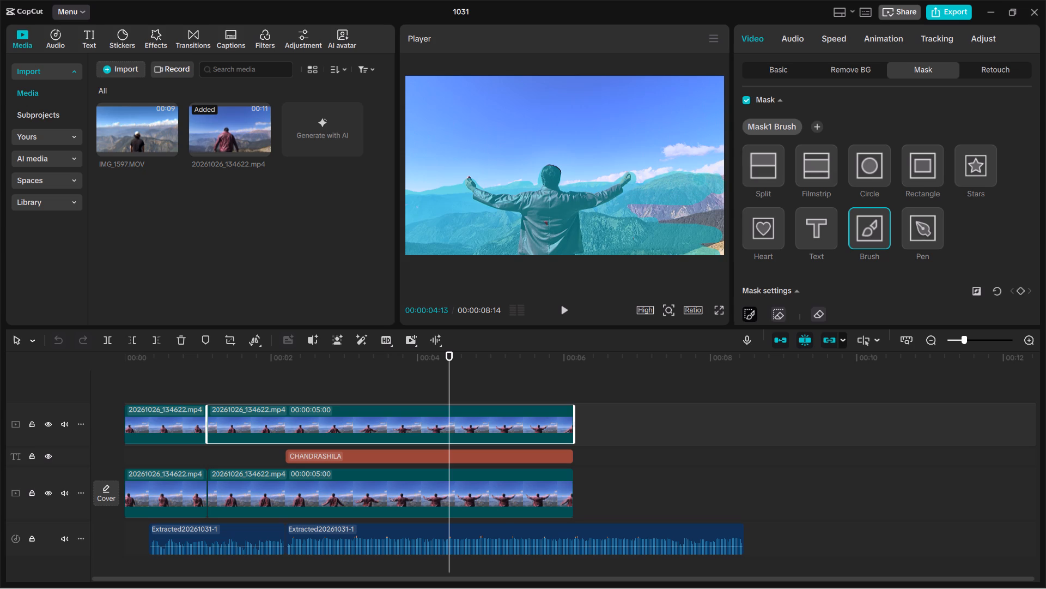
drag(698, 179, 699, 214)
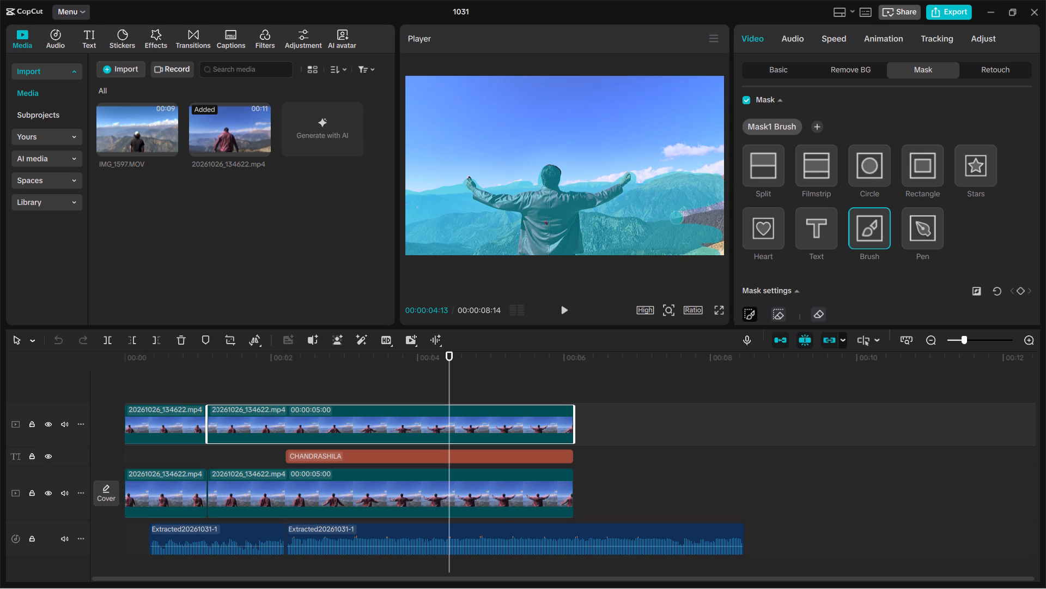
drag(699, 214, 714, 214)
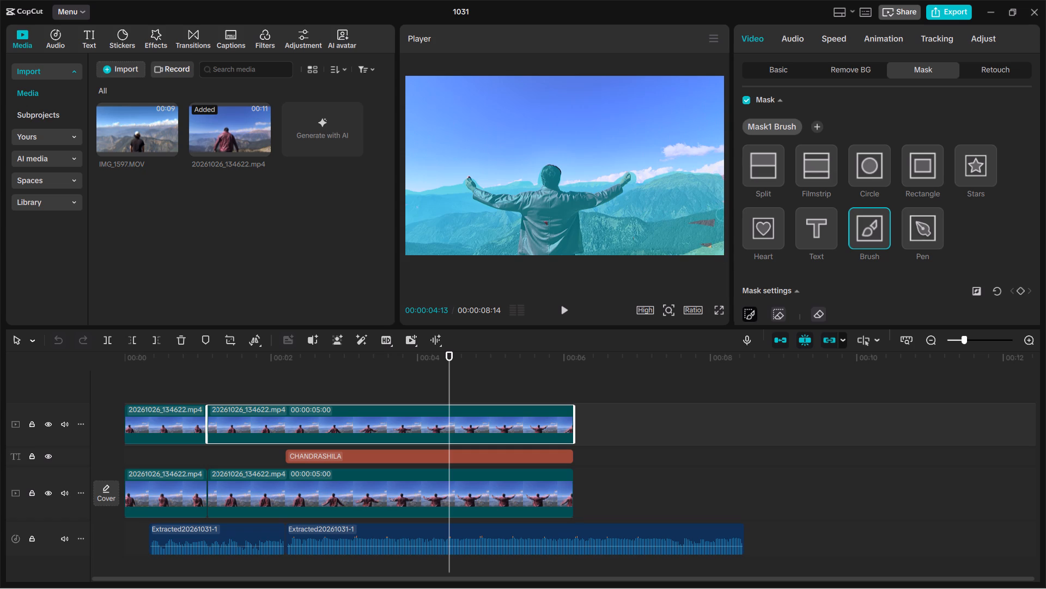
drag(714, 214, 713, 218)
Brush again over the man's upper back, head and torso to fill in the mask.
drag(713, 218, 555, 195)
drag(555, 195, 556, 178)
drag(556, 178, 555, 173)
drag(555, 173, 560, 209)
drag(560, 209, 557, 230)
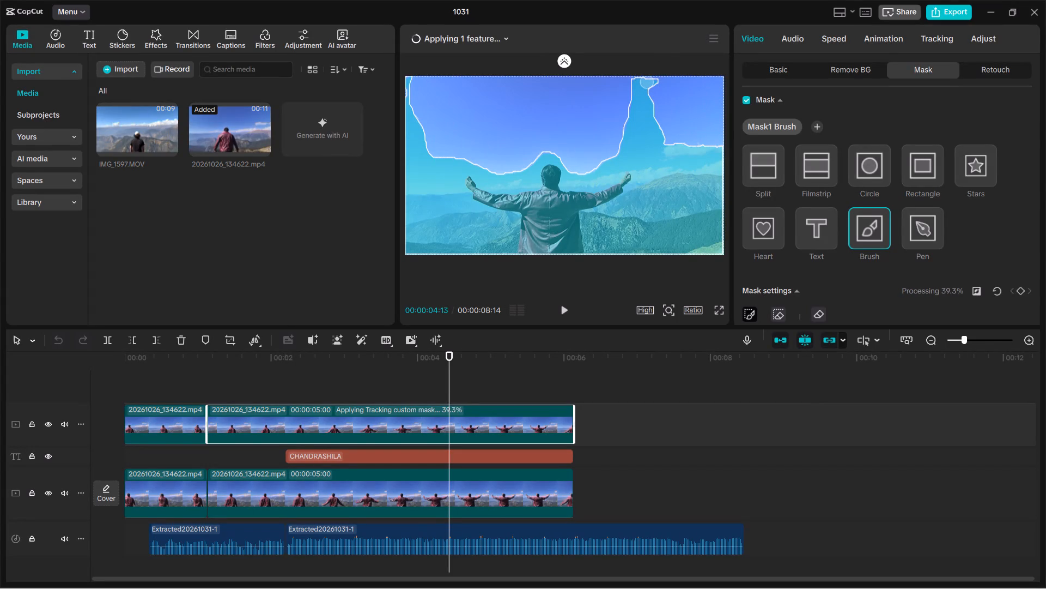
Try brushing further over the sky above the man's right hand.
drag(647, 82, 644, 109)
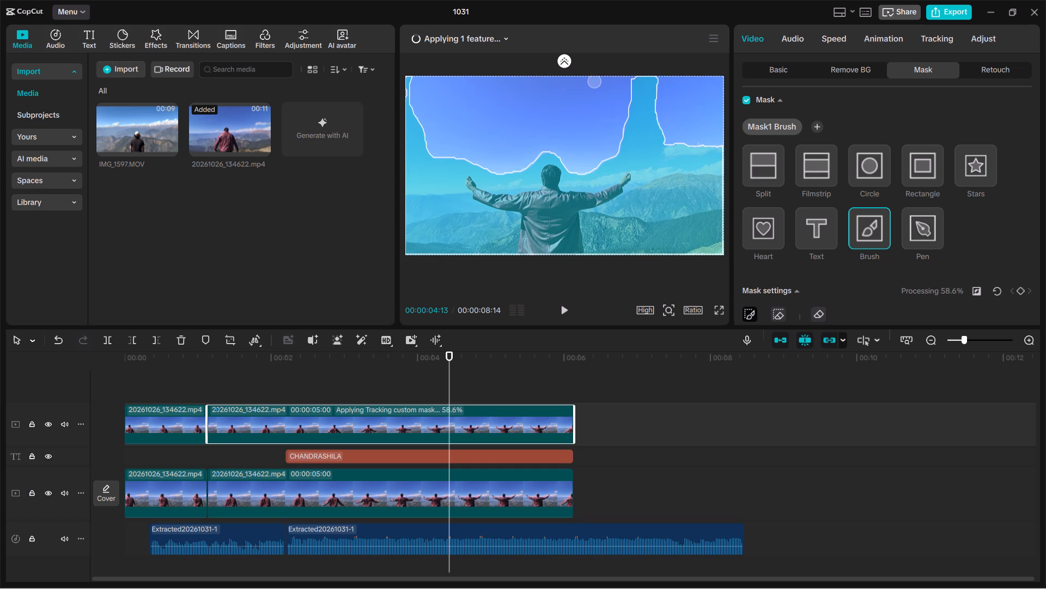
Reset the painted mask and reapply an empty Brush mask to the upper track's second clip.
click(995, 293)
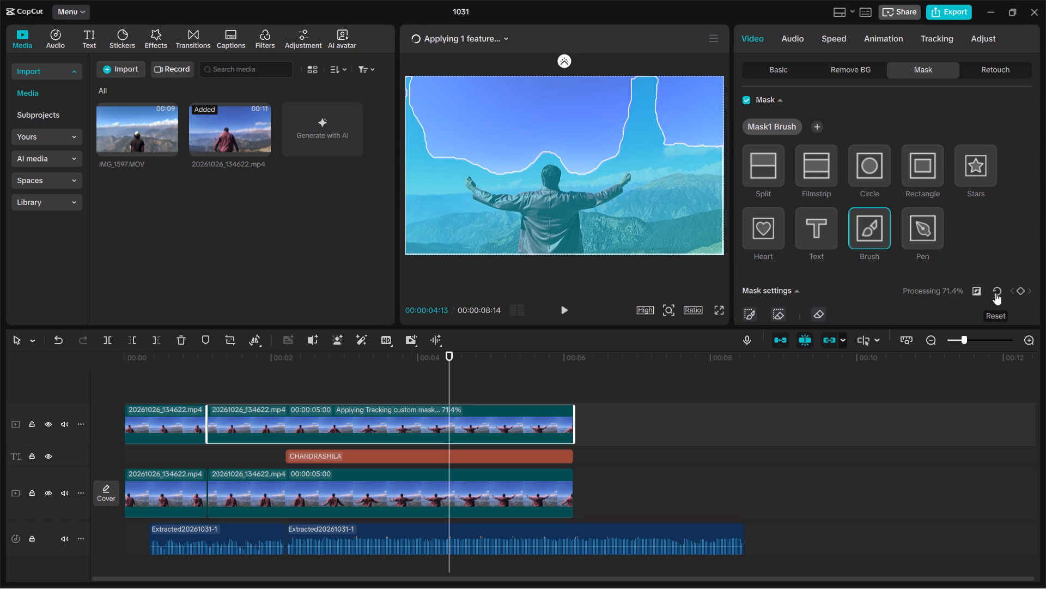
click(860, 237)
click(928, 223)
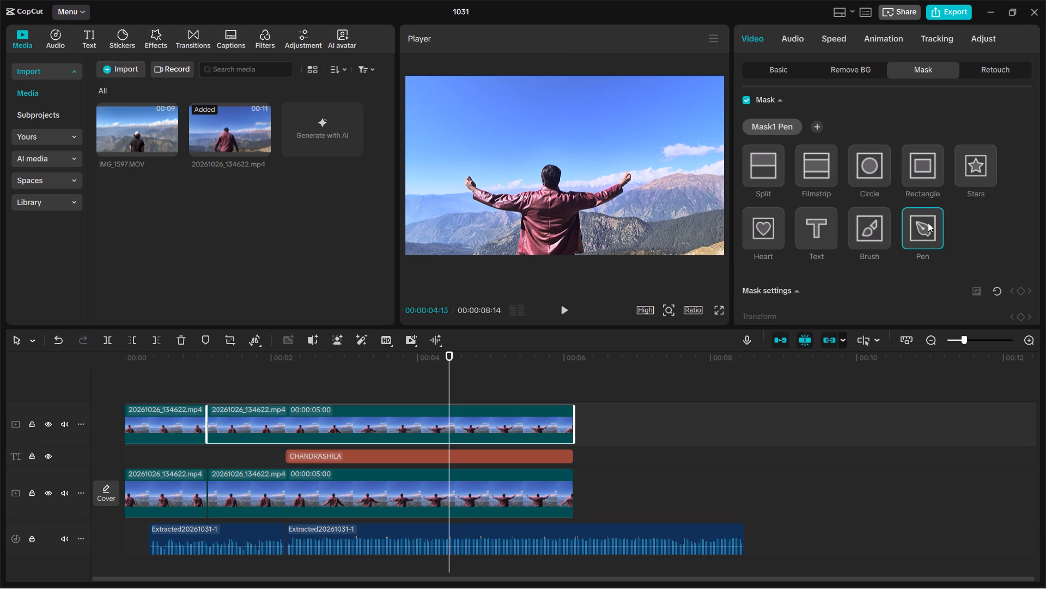
click(864, 231)
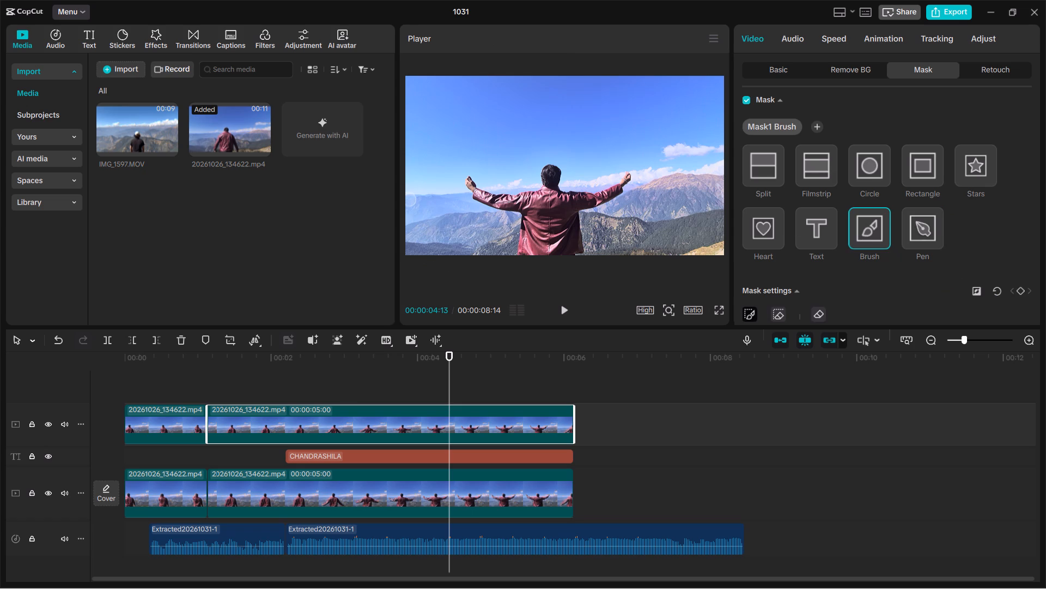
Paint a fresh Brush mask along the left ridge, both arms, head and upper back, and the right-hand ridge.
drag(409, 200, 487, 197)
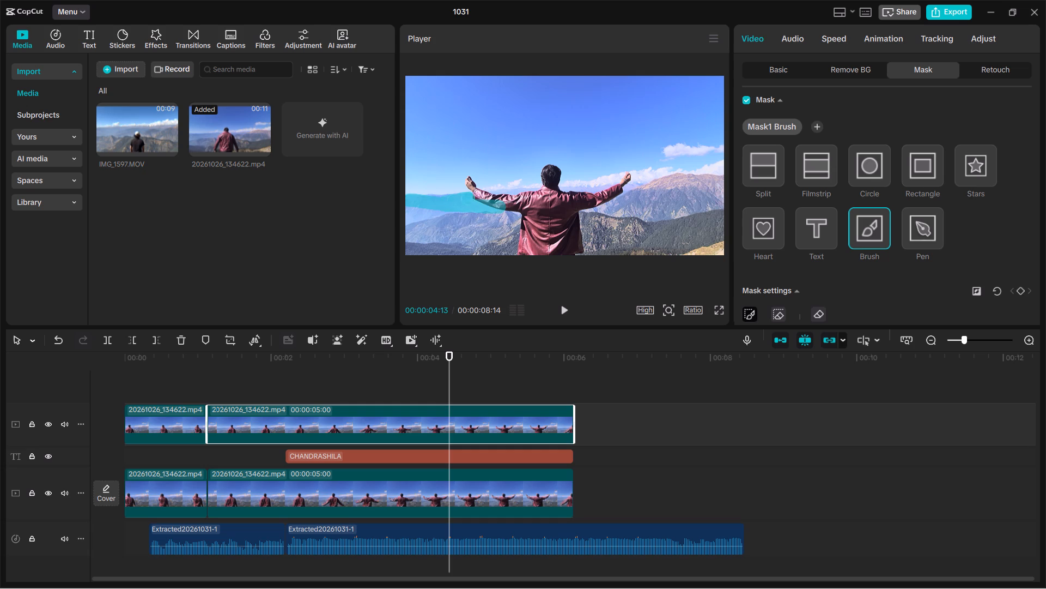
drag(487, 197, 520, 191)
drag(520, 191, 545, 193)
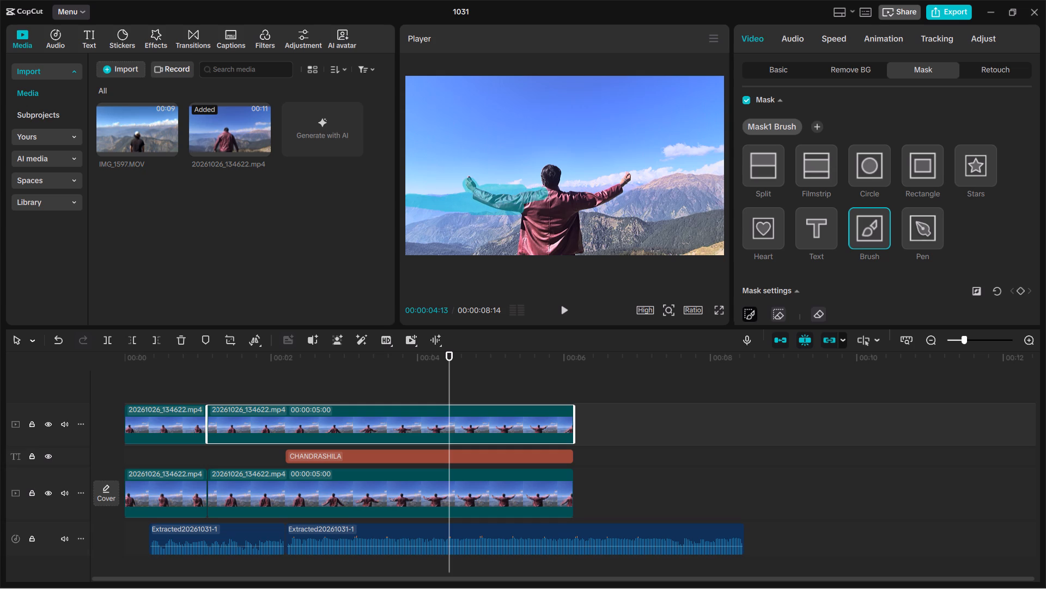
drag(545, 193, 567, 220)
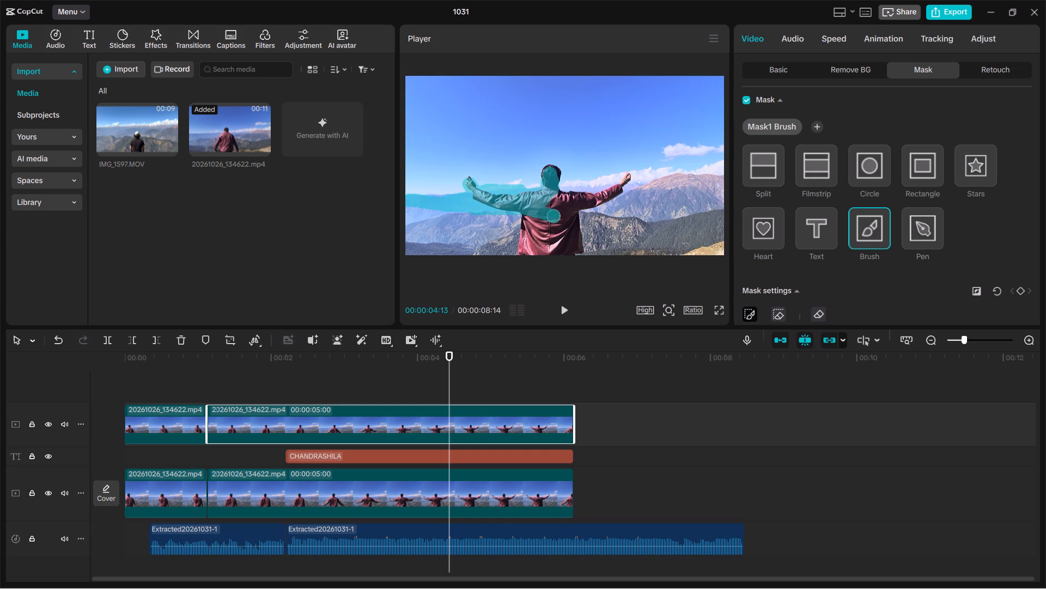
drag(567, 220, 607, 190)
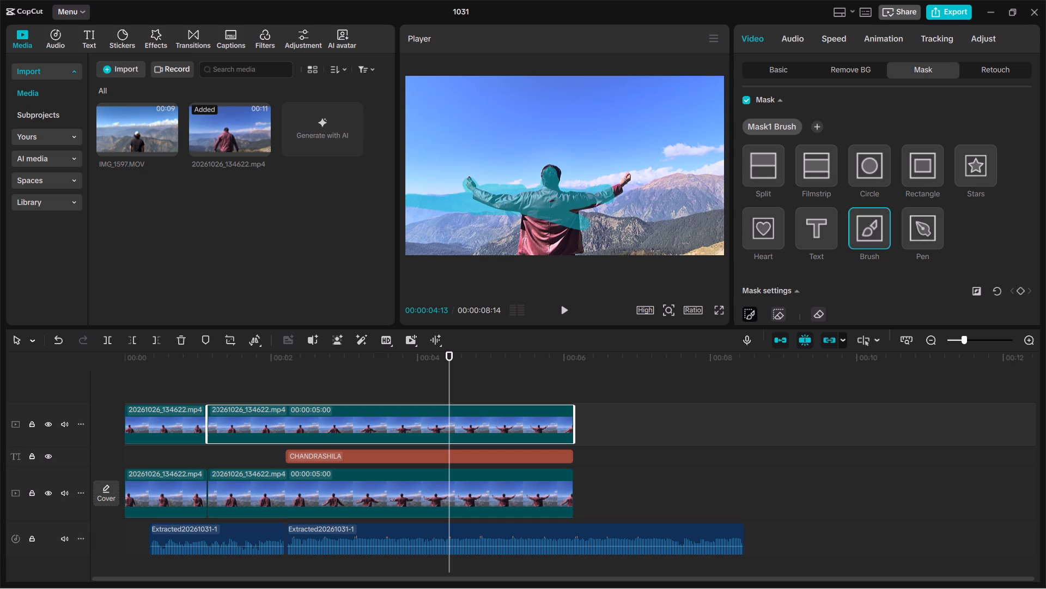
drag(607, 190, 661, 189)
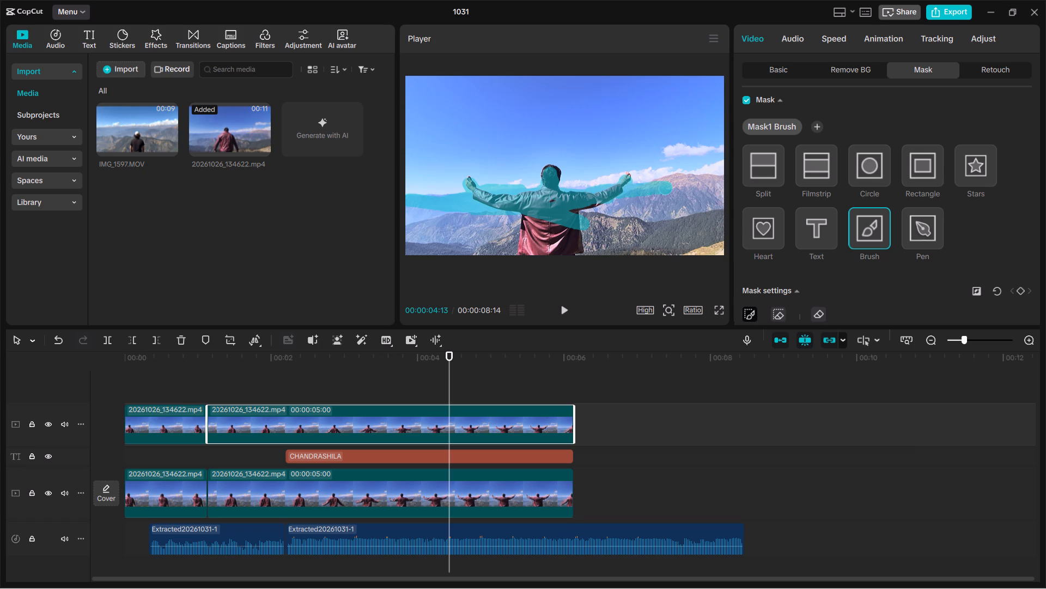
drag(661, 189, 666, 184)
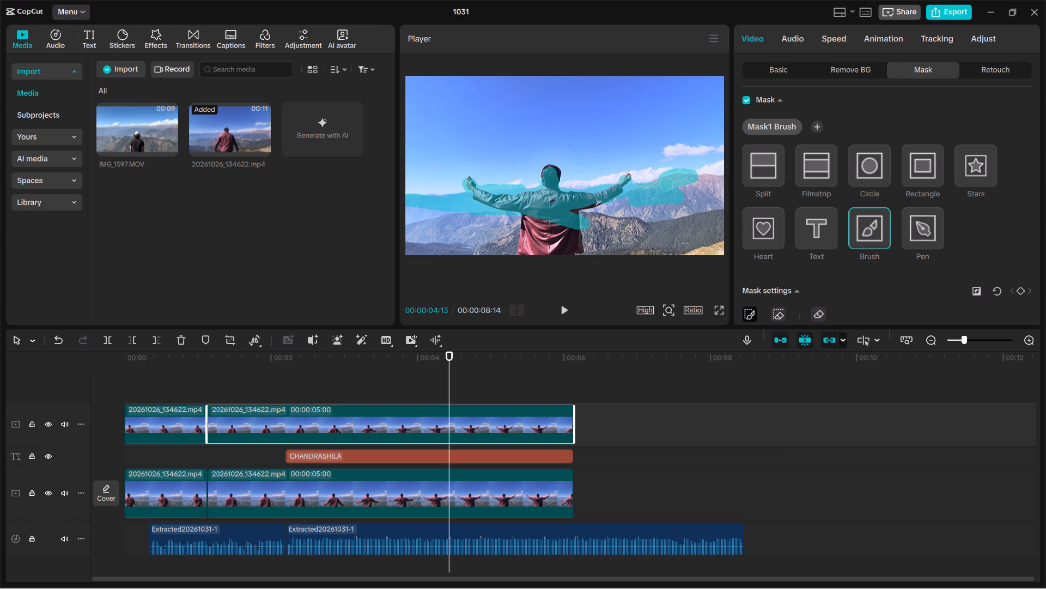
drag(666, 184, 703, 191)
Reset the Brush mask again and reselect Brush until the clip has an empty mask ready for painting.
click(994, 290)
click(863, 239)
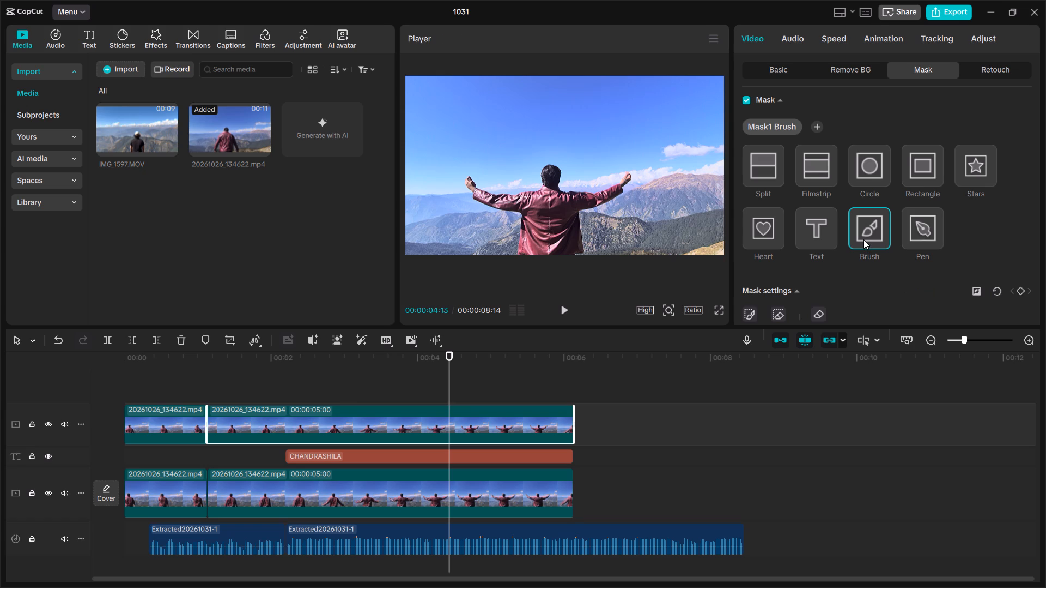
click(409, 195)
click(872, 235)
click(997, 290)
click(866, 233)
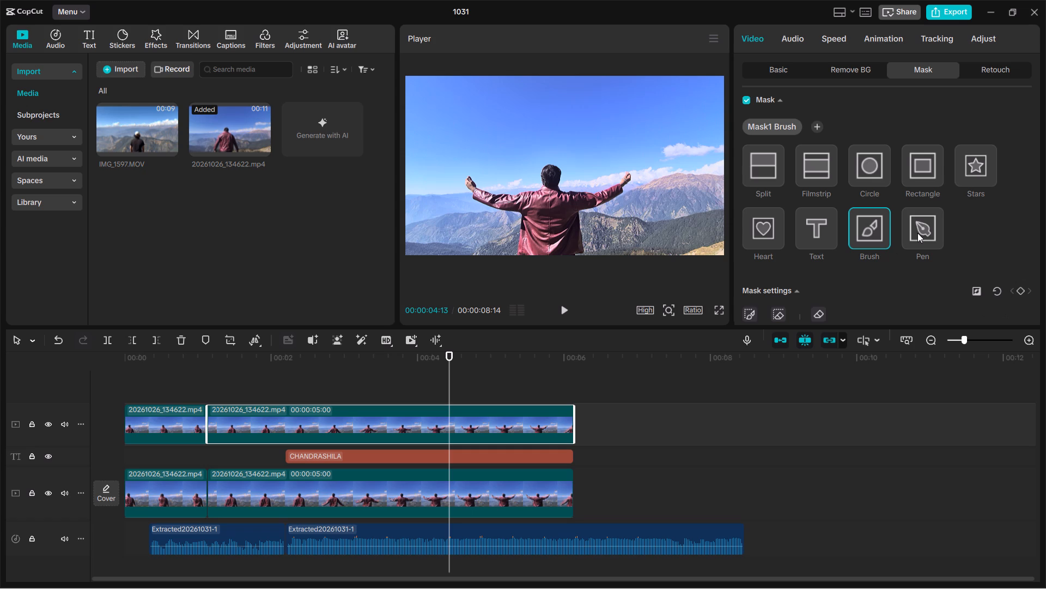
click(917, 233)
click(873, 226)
Paint the Brush mask over the left ridge, the man's left-side hand and arm, his head, shoulders and other arm.
drag(409, 200, 476, 191)
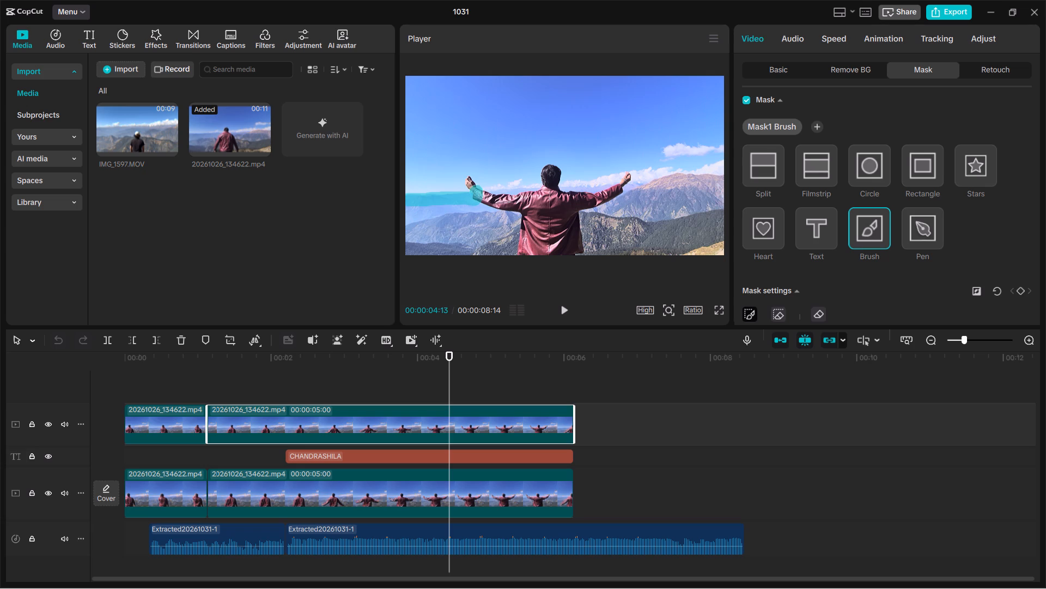
drag(476, 191, 545, 203)
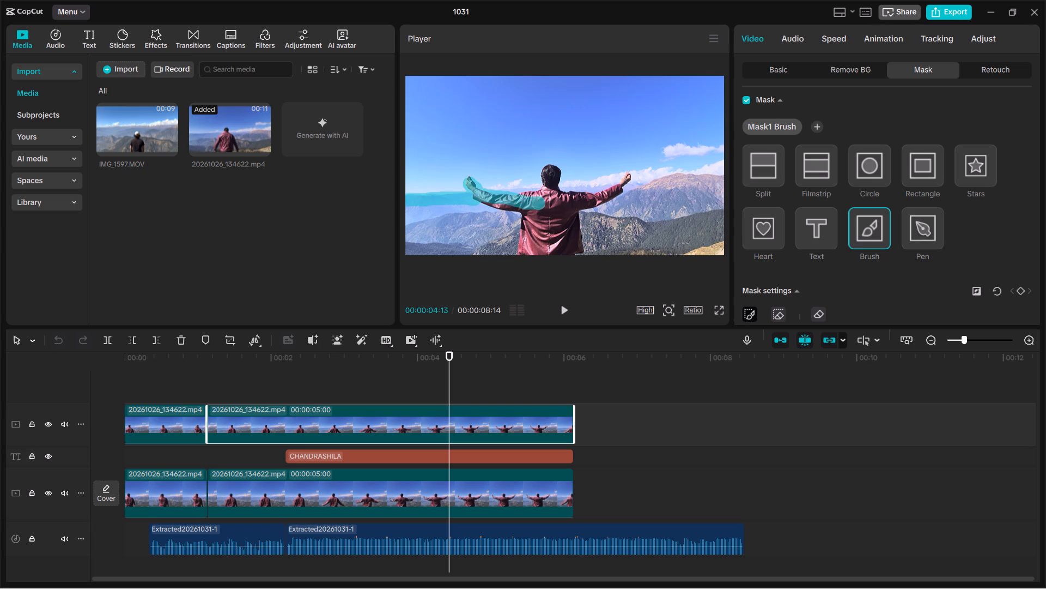
drag(545, 203, 553, 173)
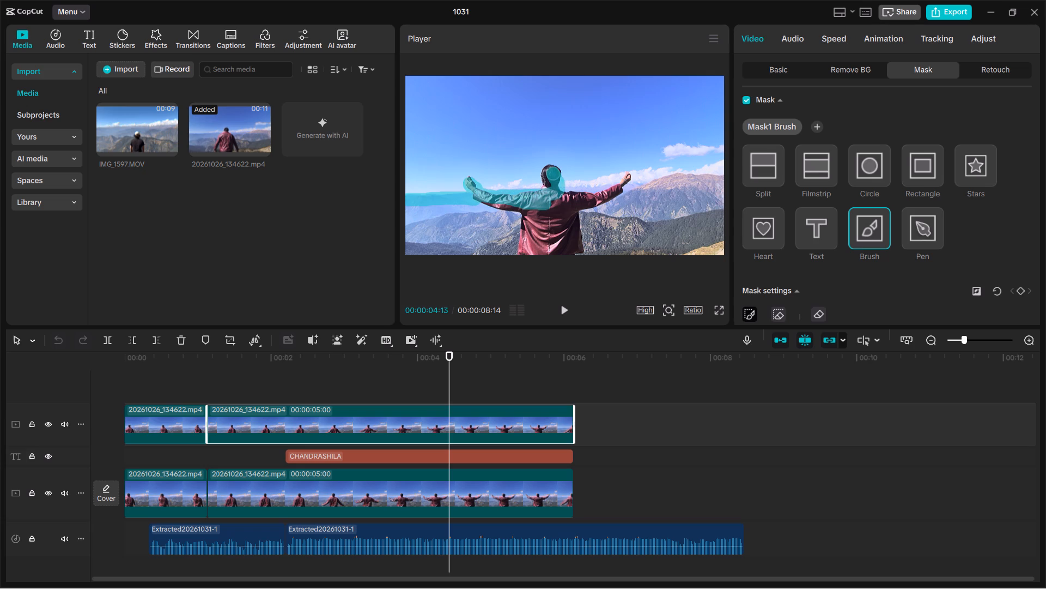
drag(553, 173, 552, 179)
drag(552, 179, 547, 188)
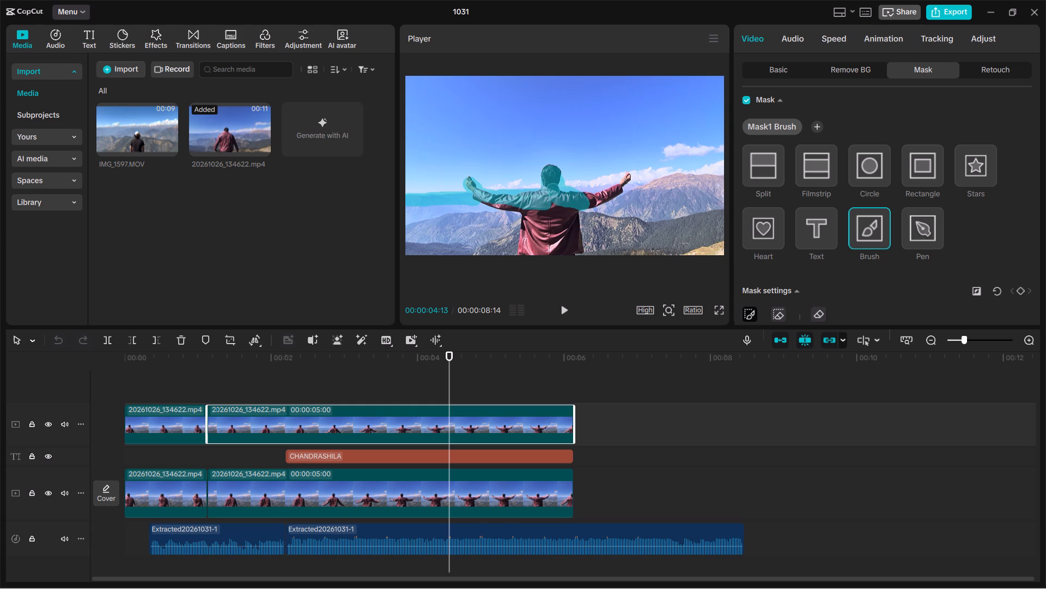
drag(547, 188, 606, 189)
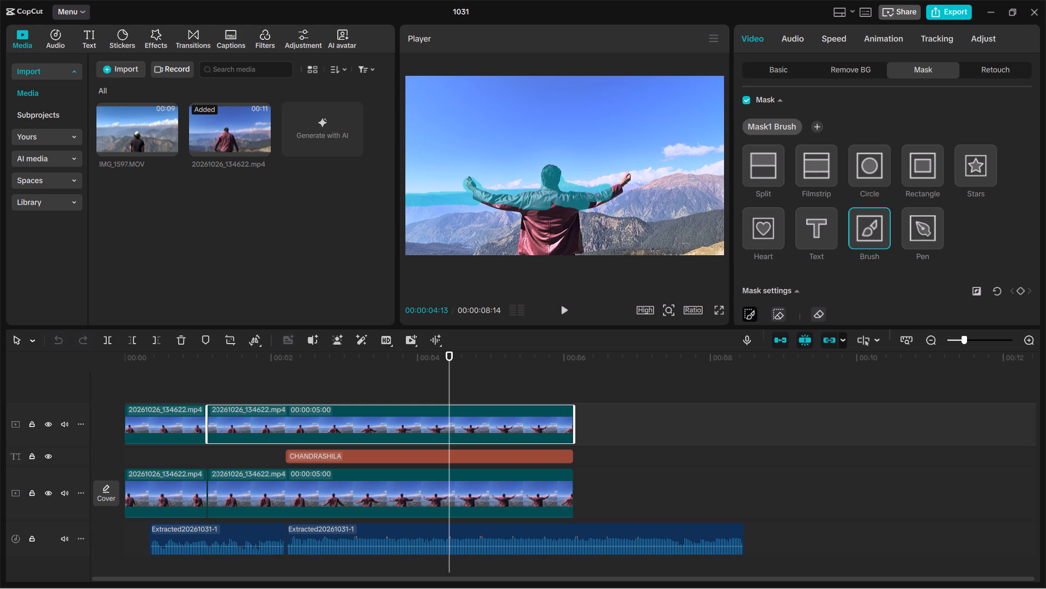
drag(606, 189, 605, 199)
Extend the Brush mask over the man's back and lower body and across the slopes and valley left of him.
drag(605, 199, 497, 212)
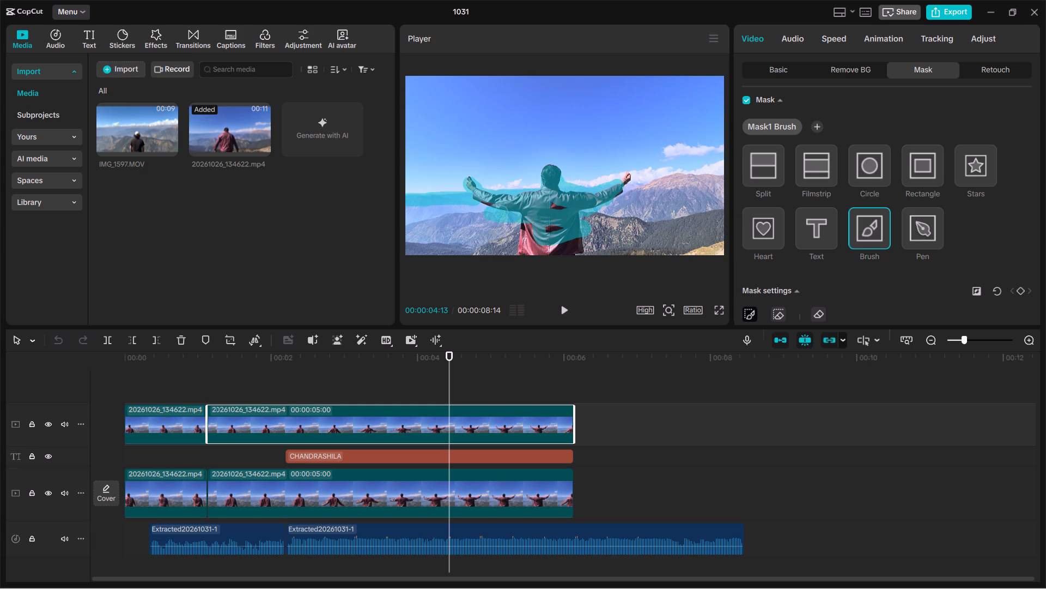
drag(497, 212, 413, 225)
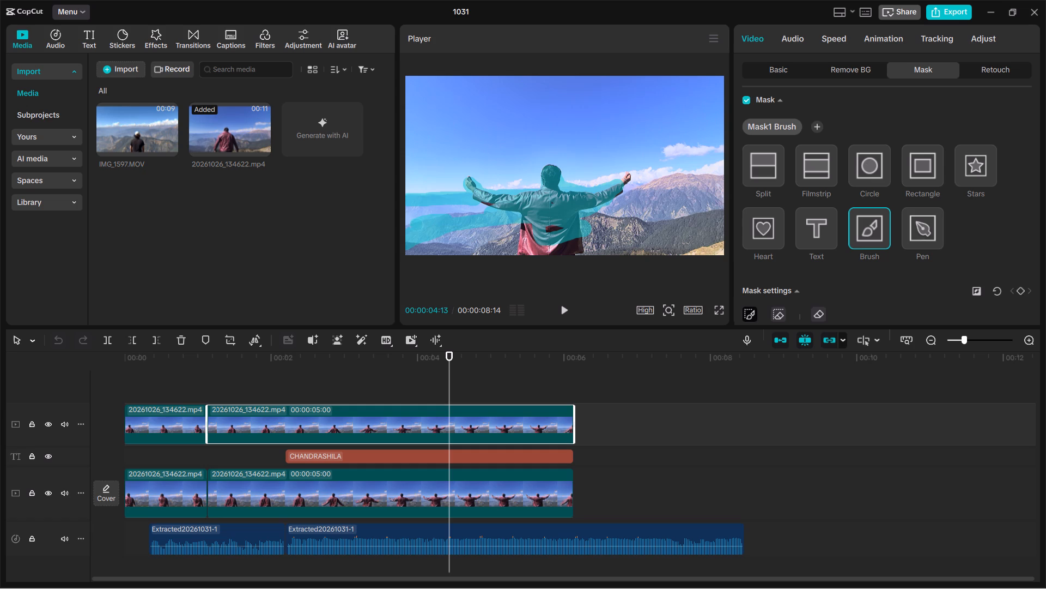
drag(413, 225, 406, 214)
drag(406, 214, 414, 244)
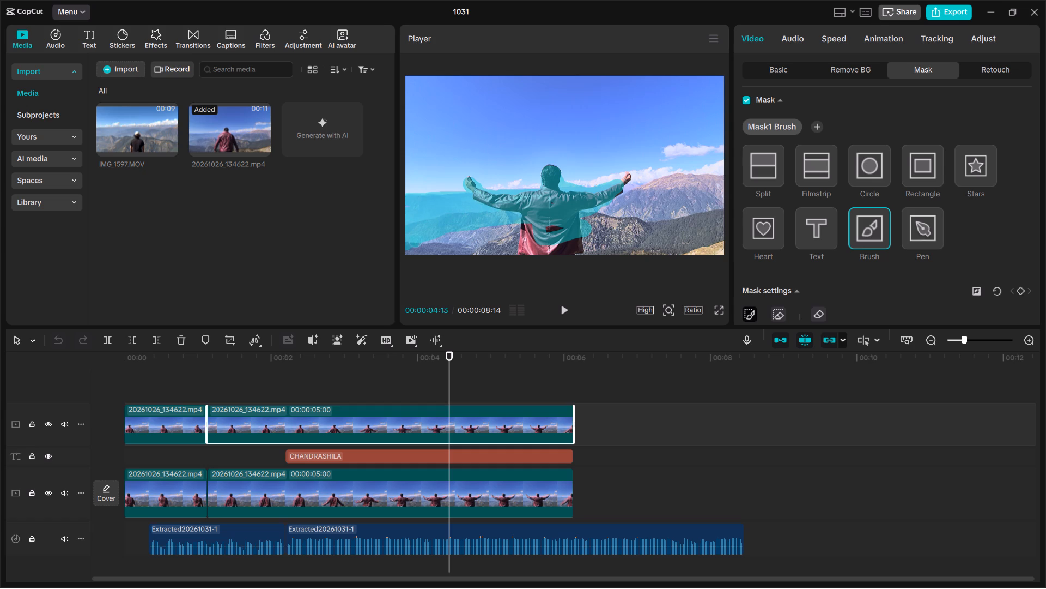
drag(414, 244, 487, 234)
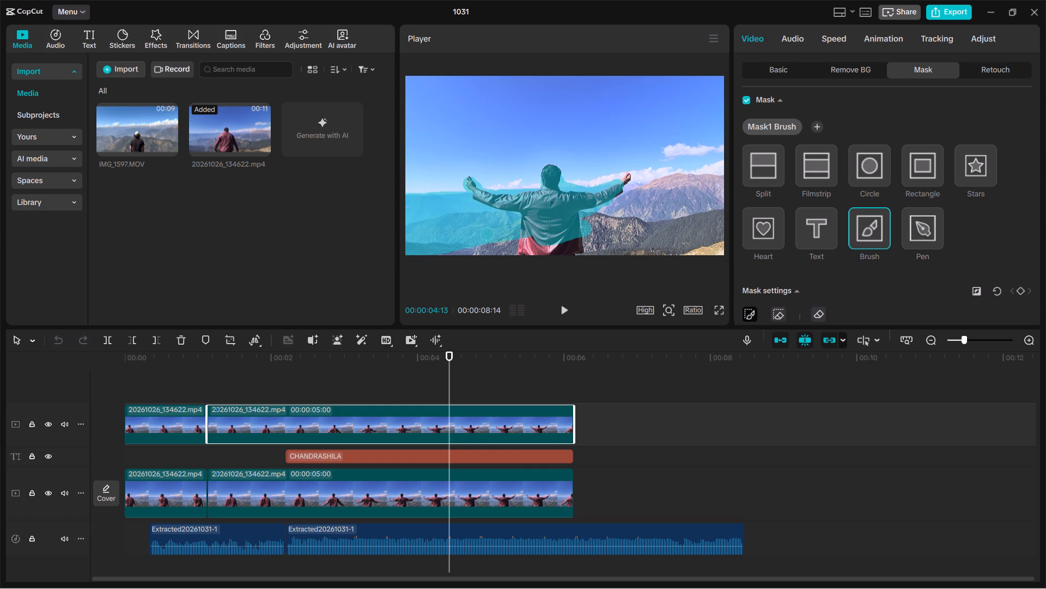
drag(487, 234, 623, 223)
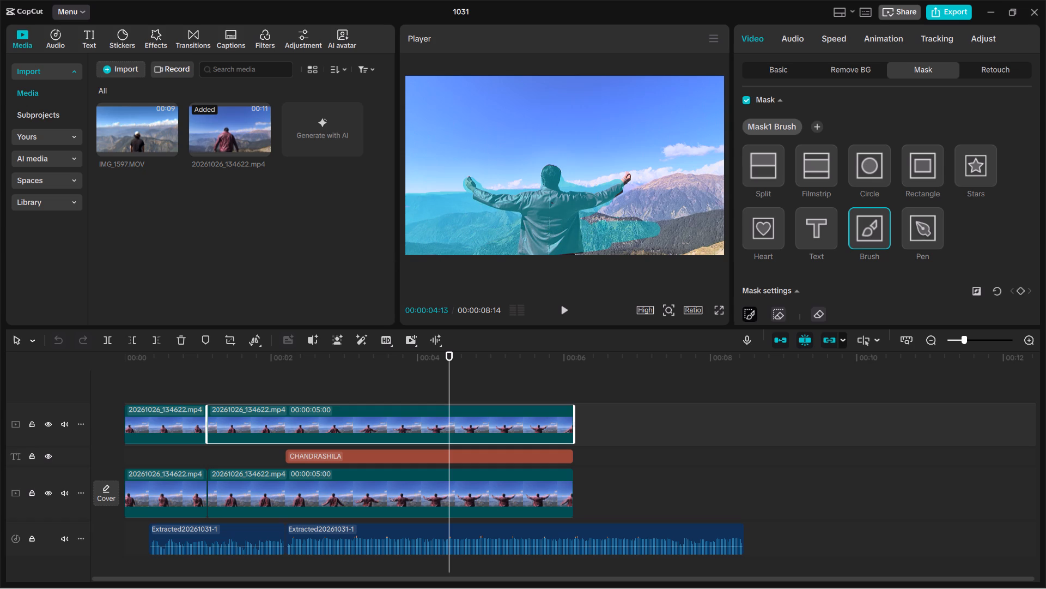
Complete the Brush mask over the valley, foreground and mountains right of the man, including his raised hand, and finish painting.
drag(623, 223, 721, 220)
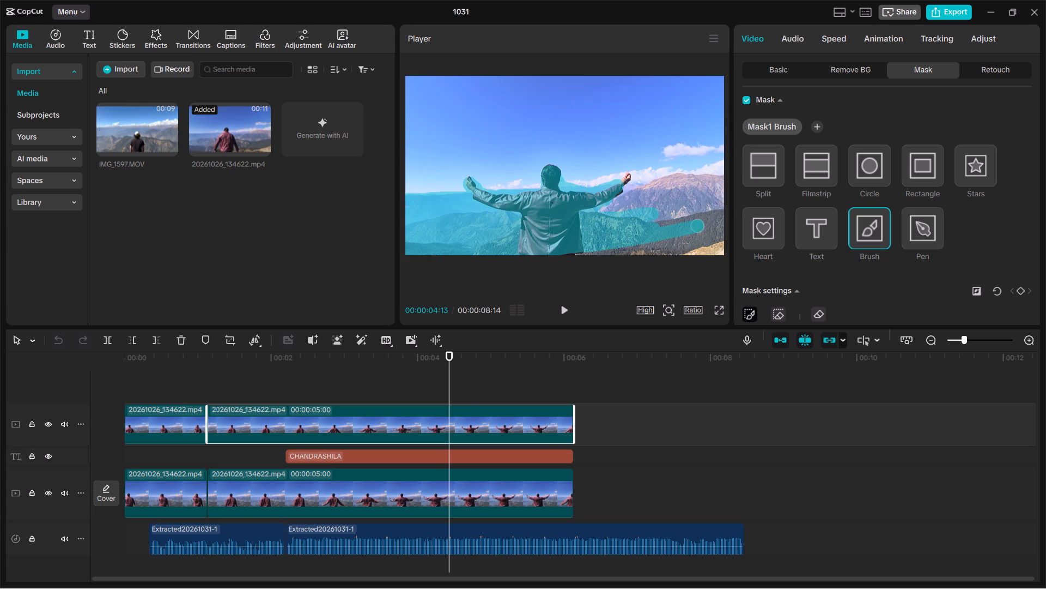
drag(721, 220, 653, 247)
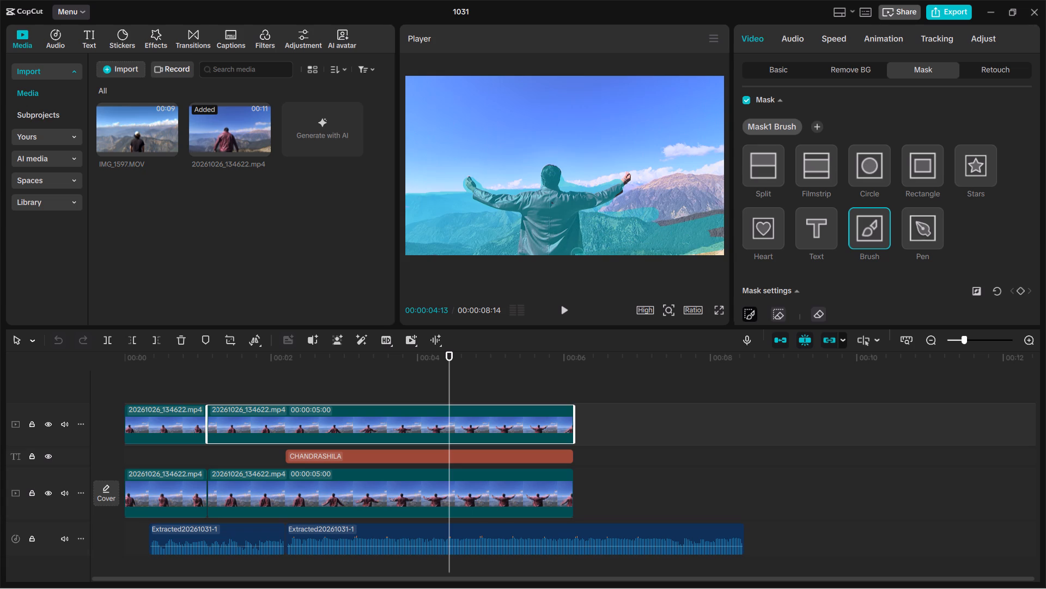
drag(653, 247, 618, 205)
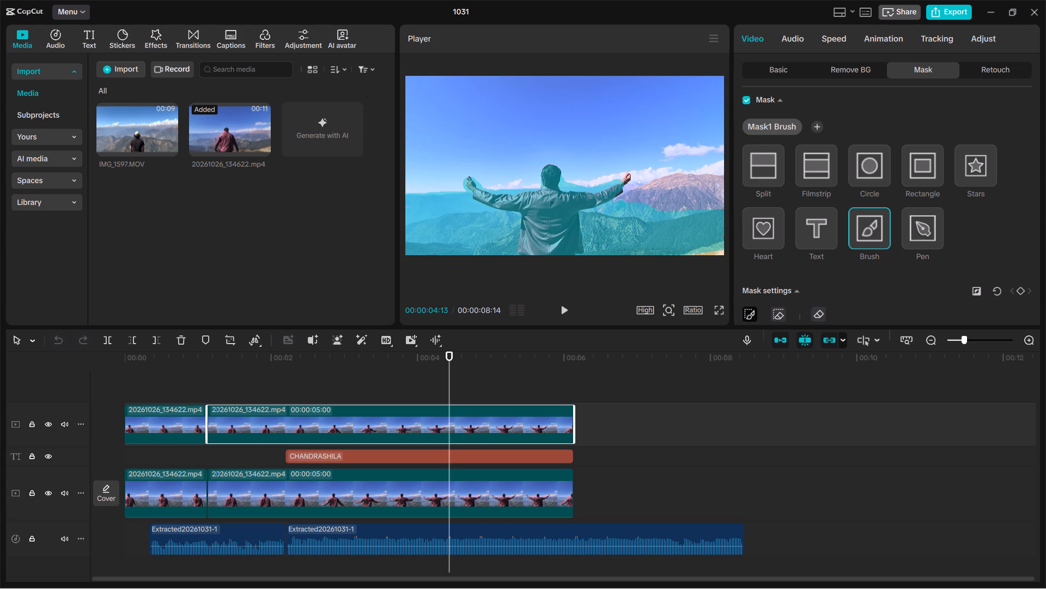
drag(618, 205, 623, 182)
drag(623, 182, 633, 197)
drag(633, 197, 658, 183)
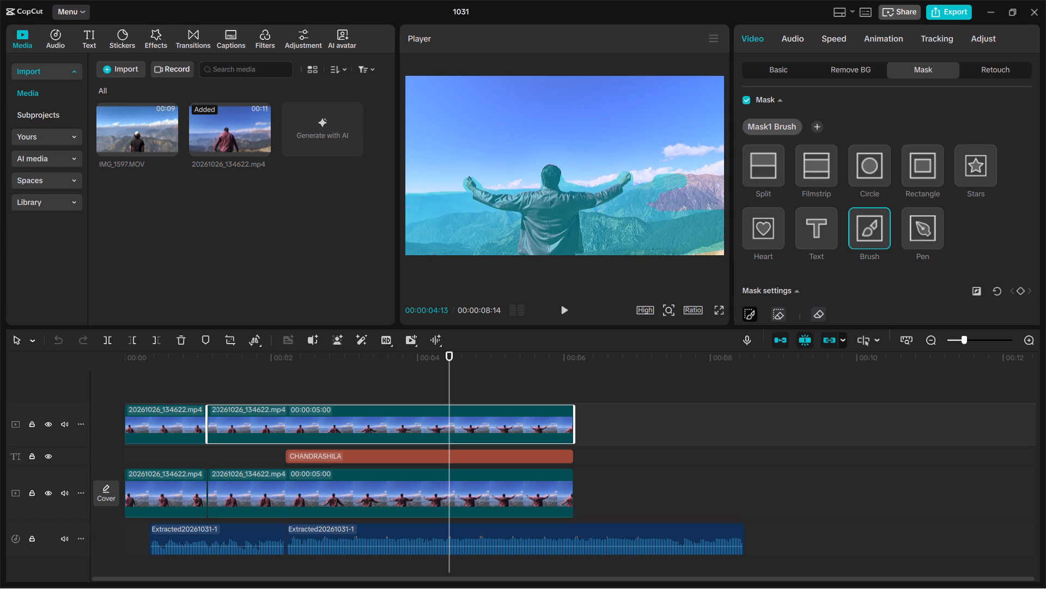
drag(658, 183, 650, 195)
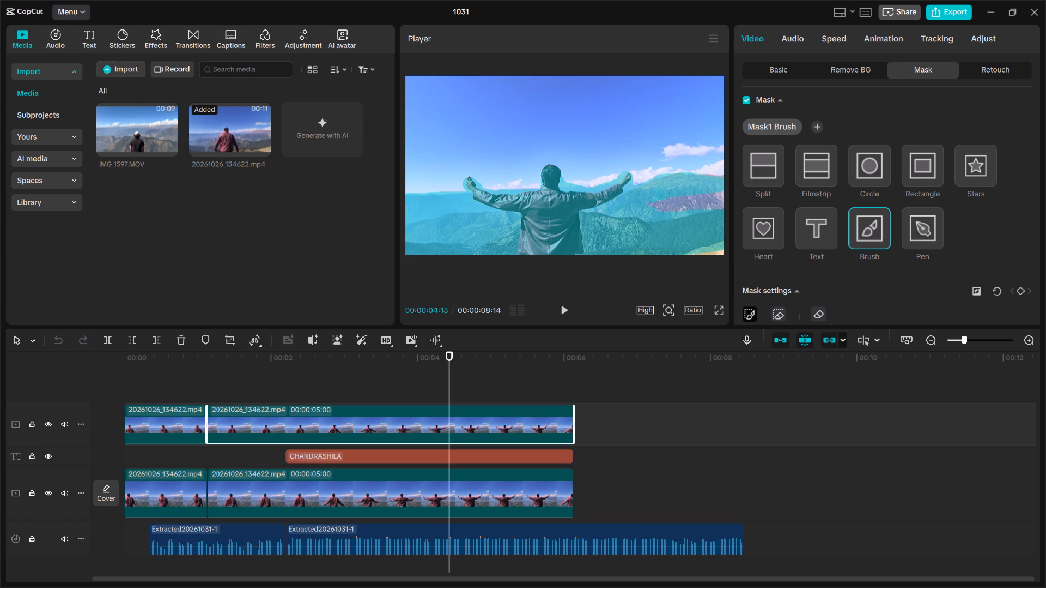
drag(650, 195, 706, 212)
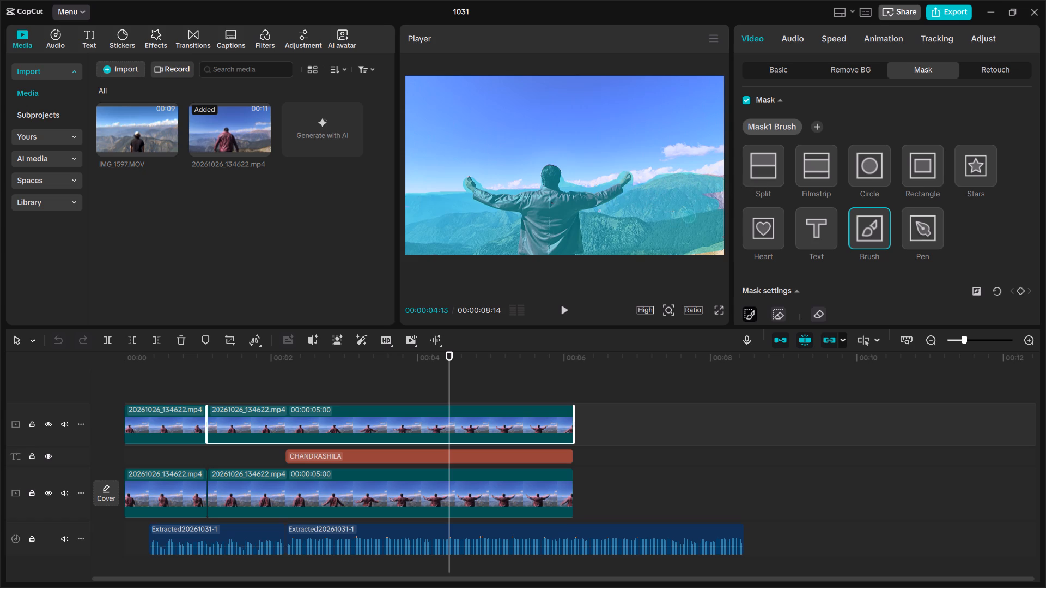
drag(706, 212, 710, 254)
drag(710, 254, 702, 238)
drag(702, 238, 583, 252)
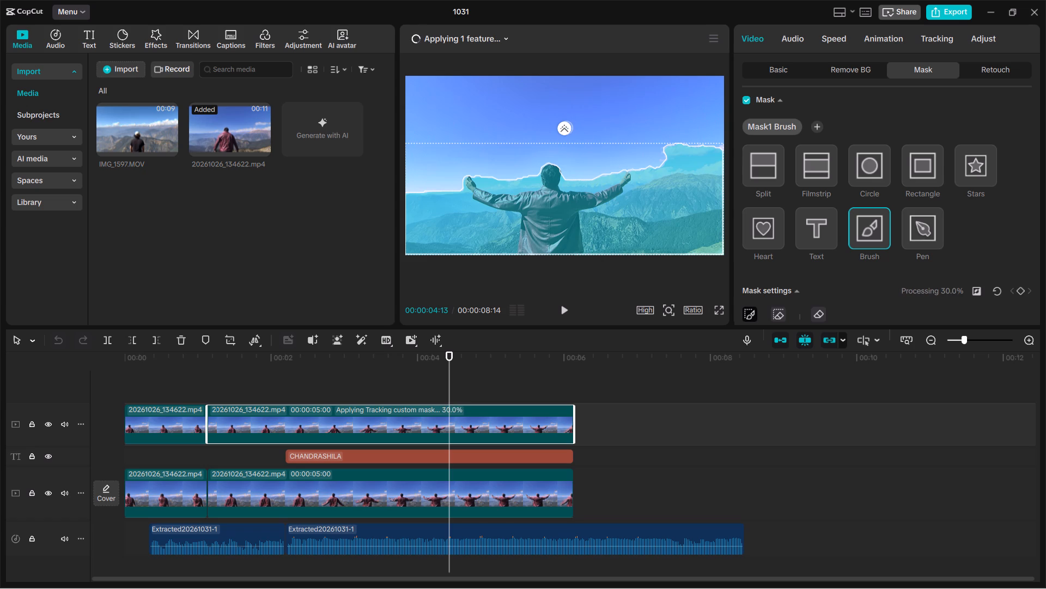
click(859, 219)
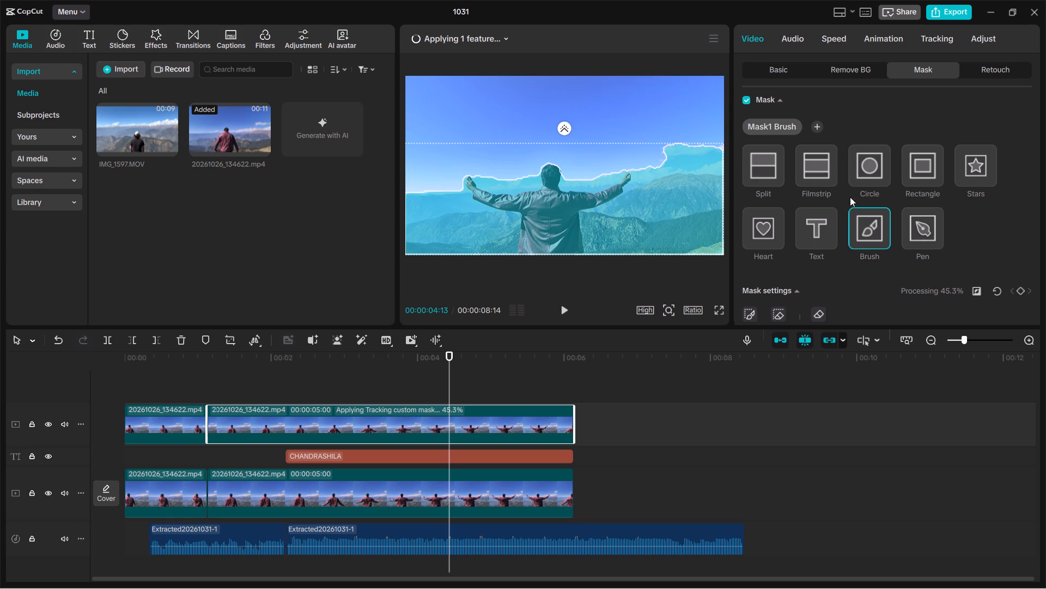
click(844, 120)
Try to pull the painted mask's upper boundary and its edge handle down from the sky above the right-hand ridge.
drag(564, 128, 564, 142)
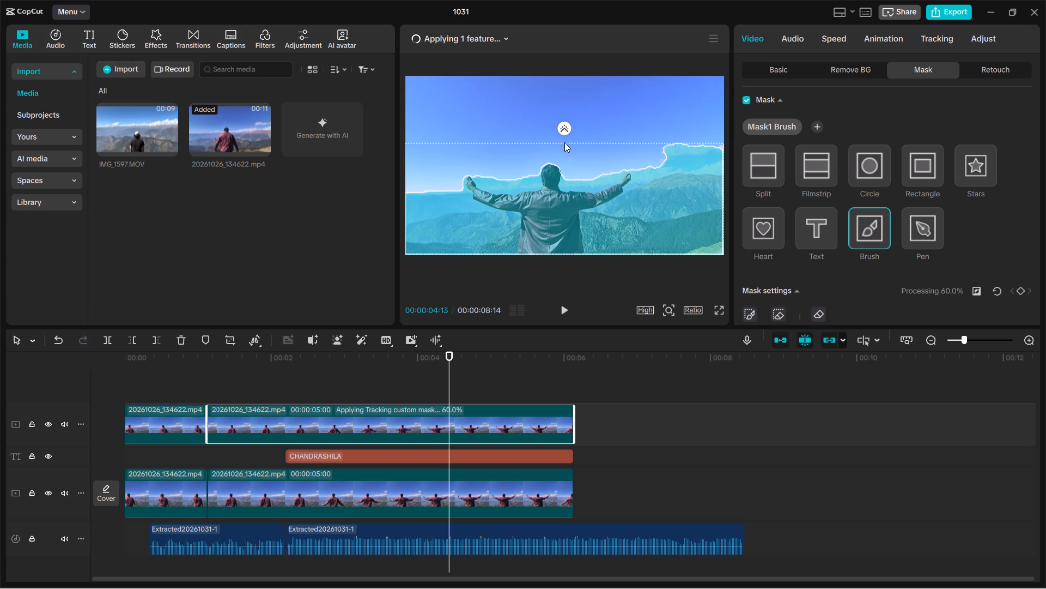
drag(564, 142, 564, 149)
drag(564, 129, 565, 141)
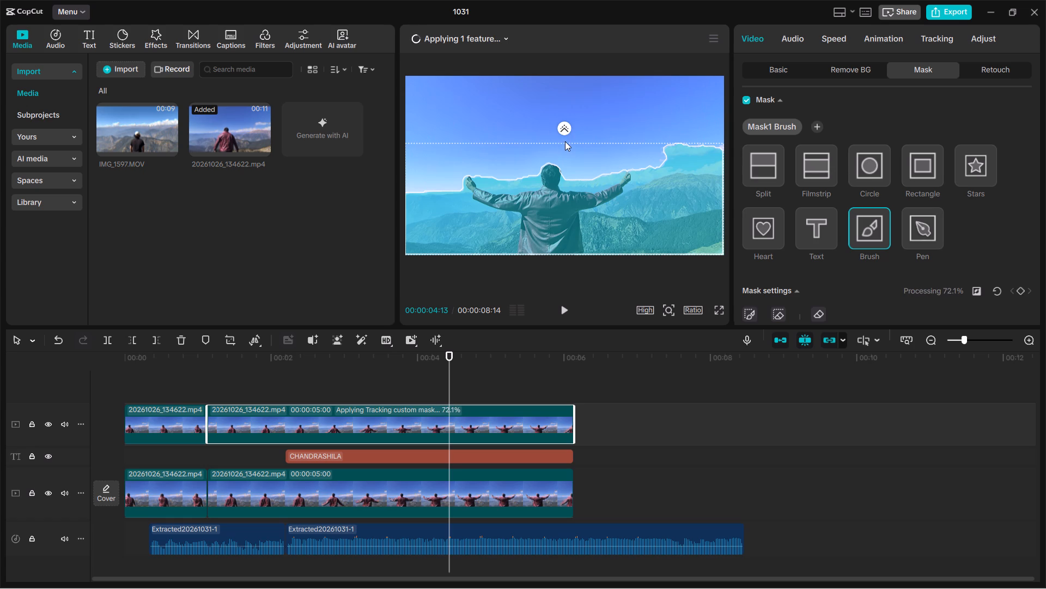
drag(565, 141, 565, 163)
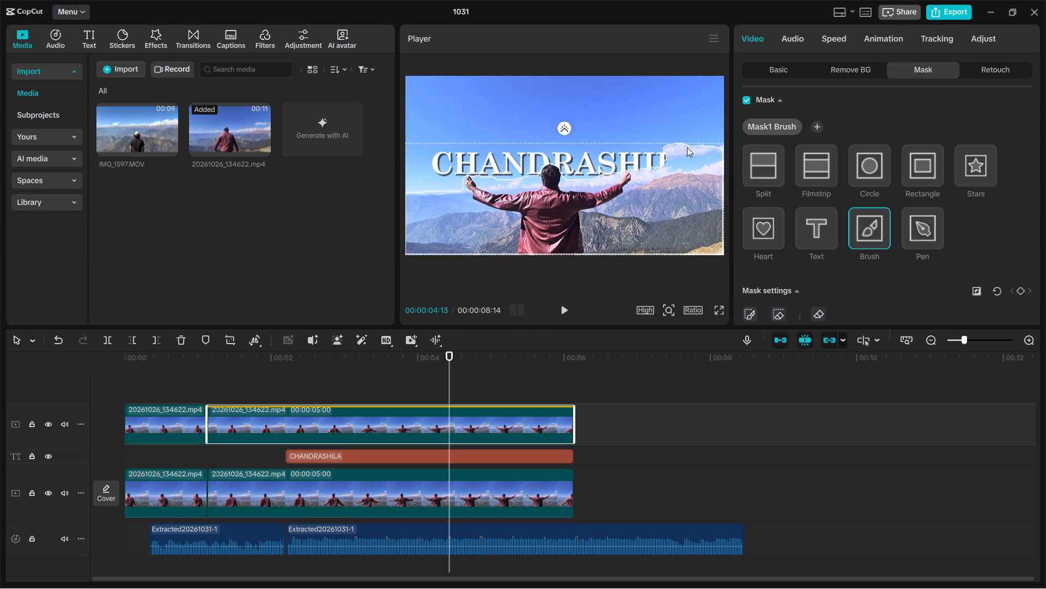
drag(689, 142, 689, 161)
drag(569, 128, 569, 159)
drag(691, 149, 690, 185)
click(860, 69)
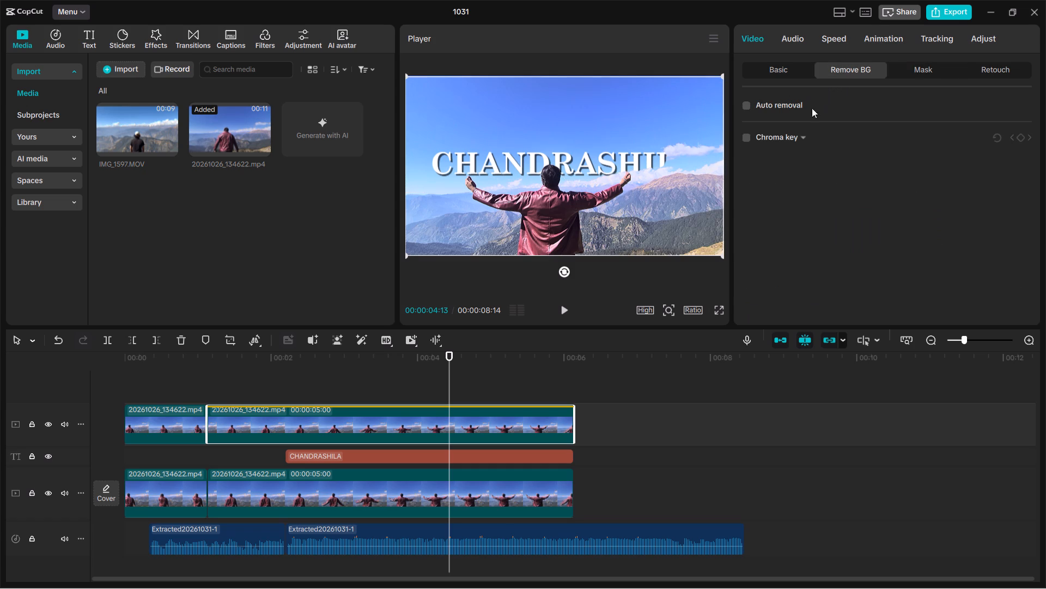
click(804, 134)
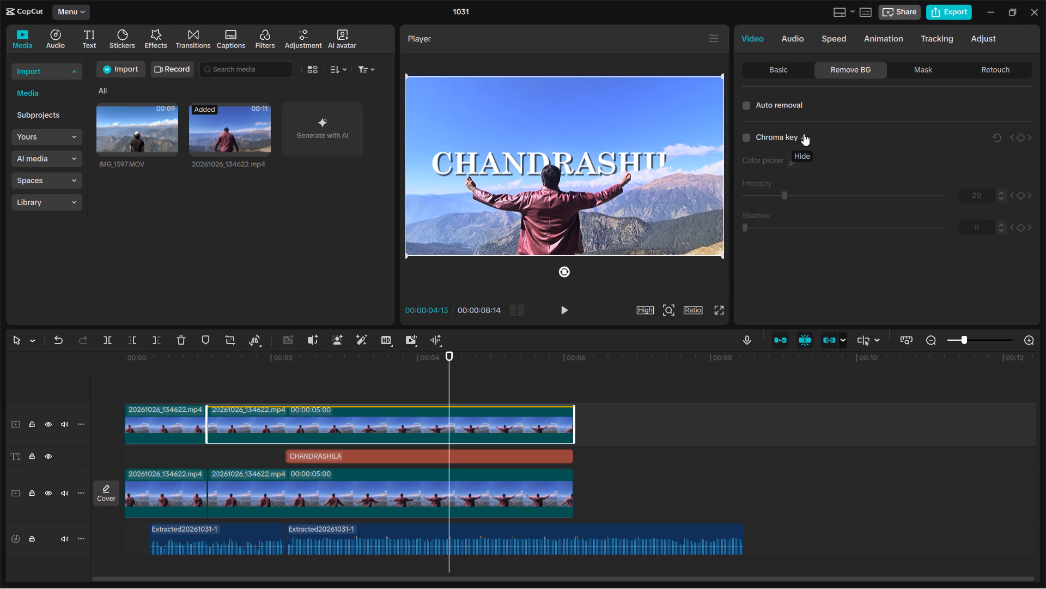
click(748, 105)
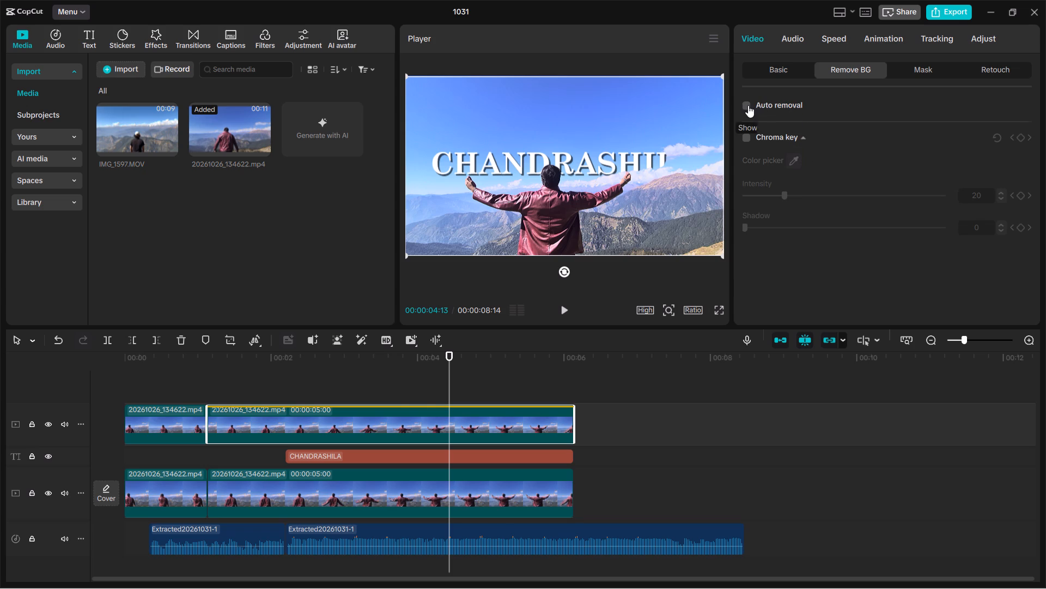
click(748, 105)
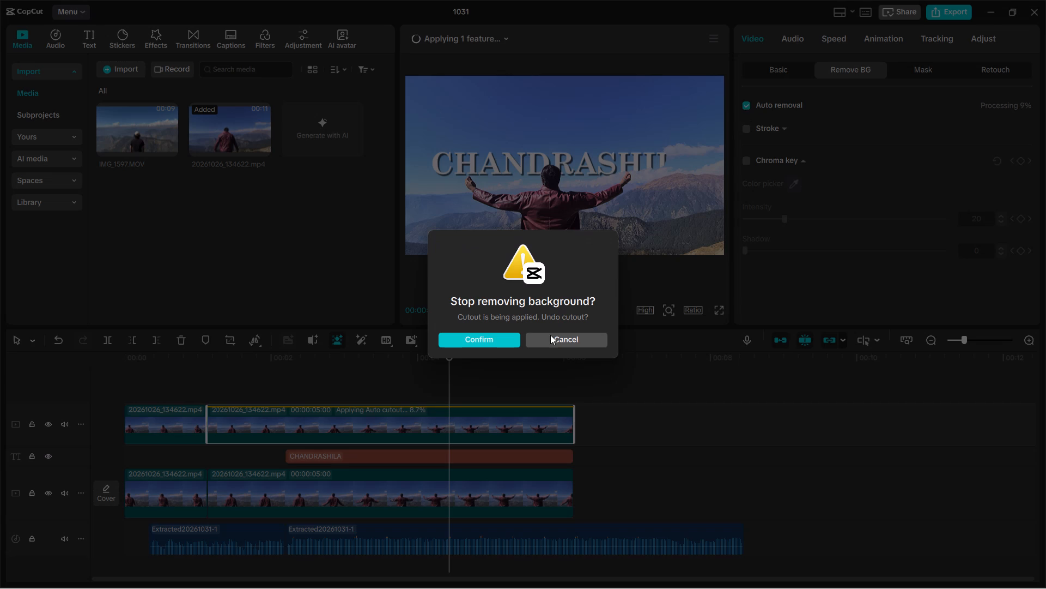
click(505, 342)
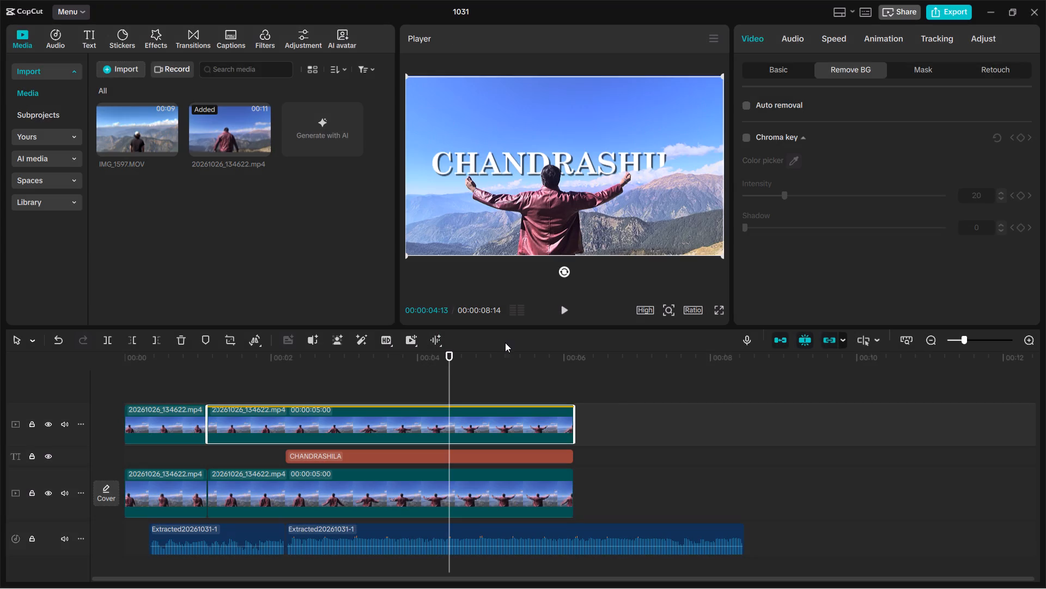
Enable Chroma key on the upper clip, pick the pale cloud colour beside the title's last letters, and set the intensity to 39.
click(798, 163)
click(750, 135)
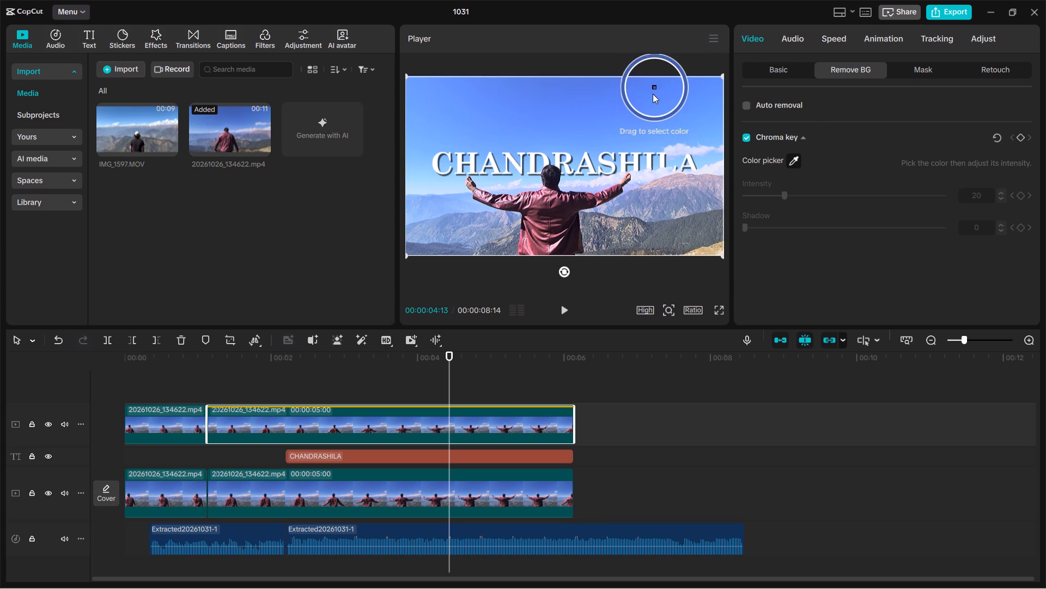
click(679, 171)
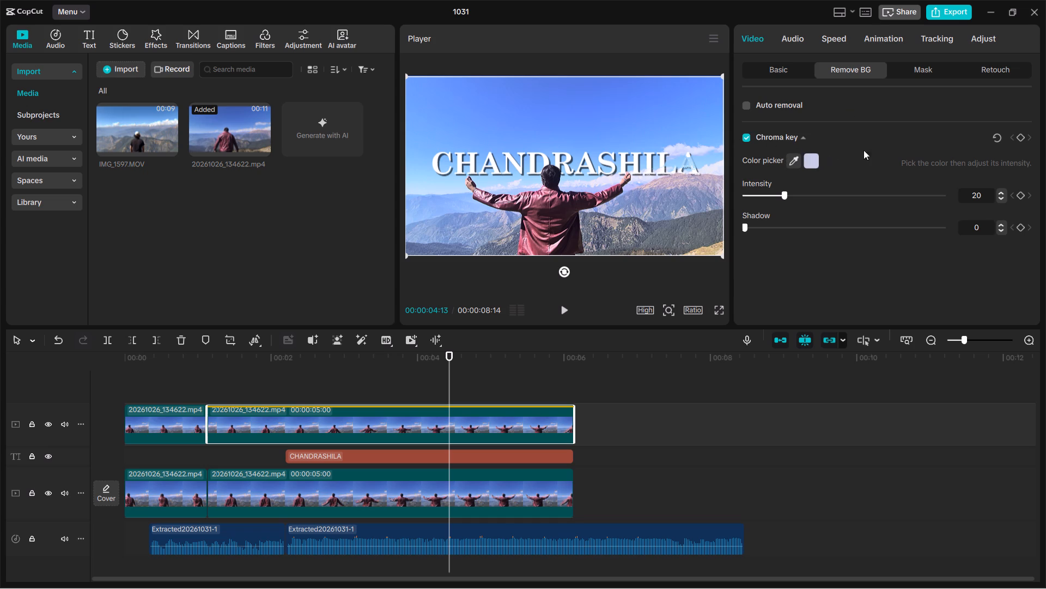
click(781, 136)
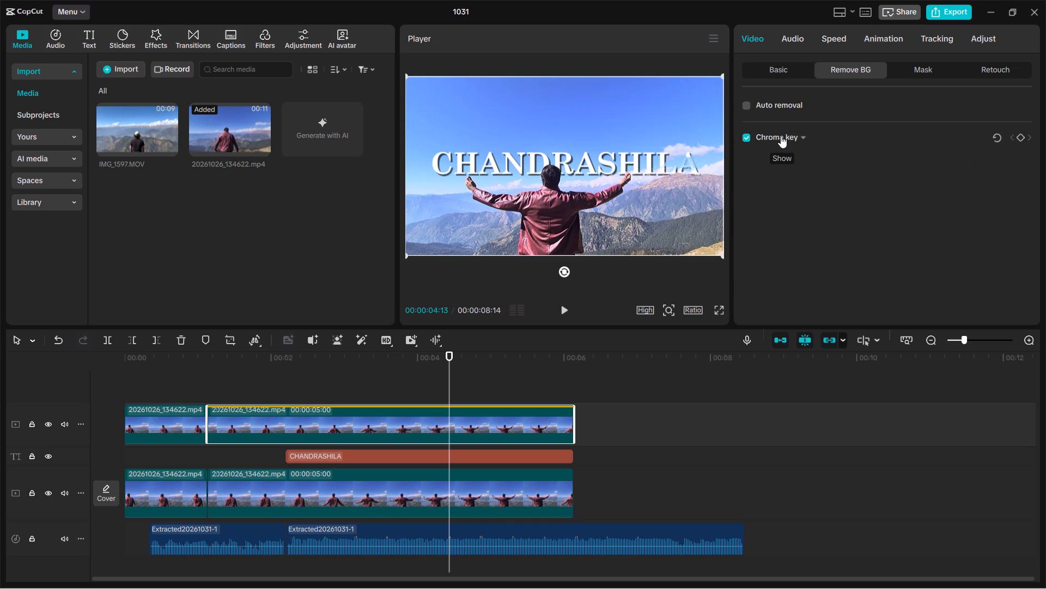
click(781, 136)
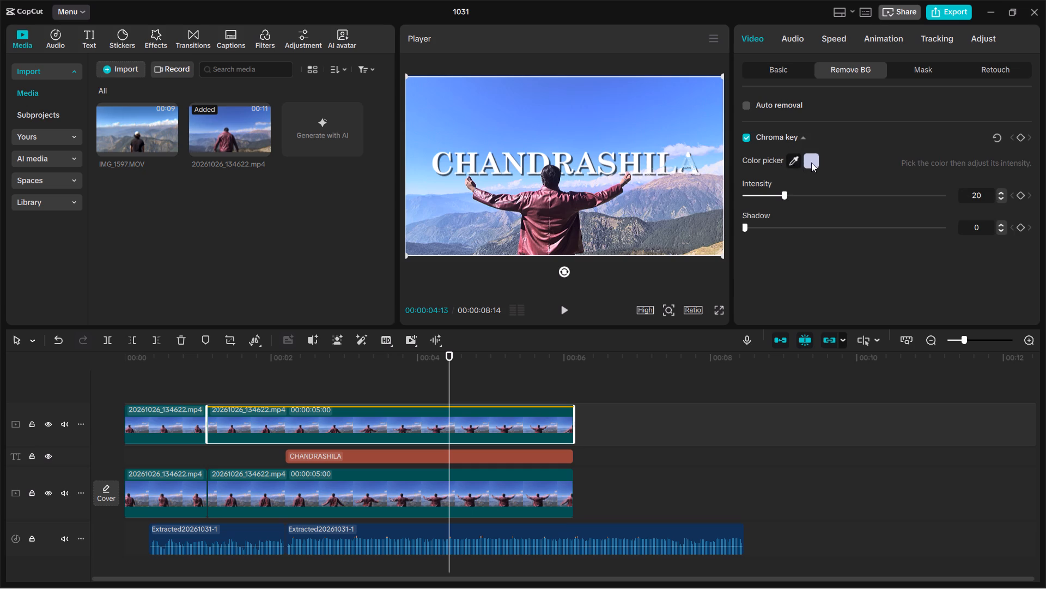
click(819, 159)
click(668, 173)
click(762, 65)
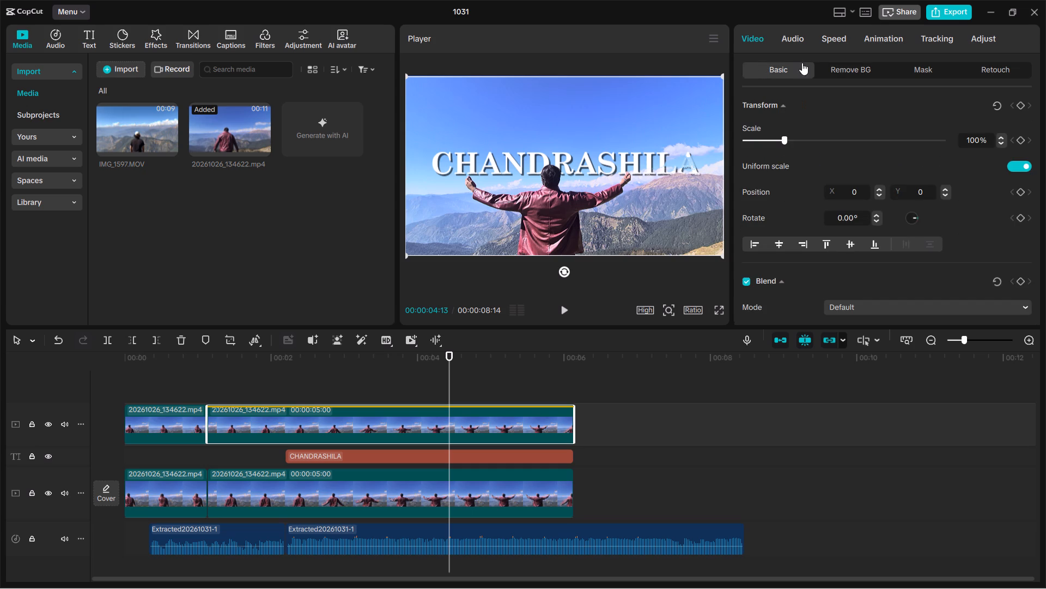
click(840, 64)
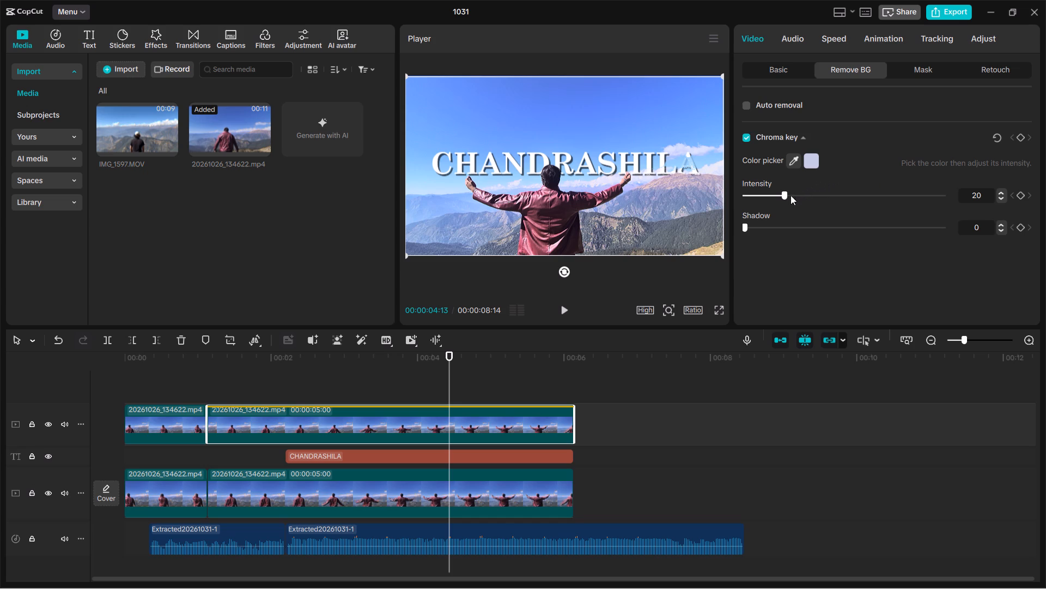
drag(782, 194, 822, 191)
drag(448, 366, 249, 383)
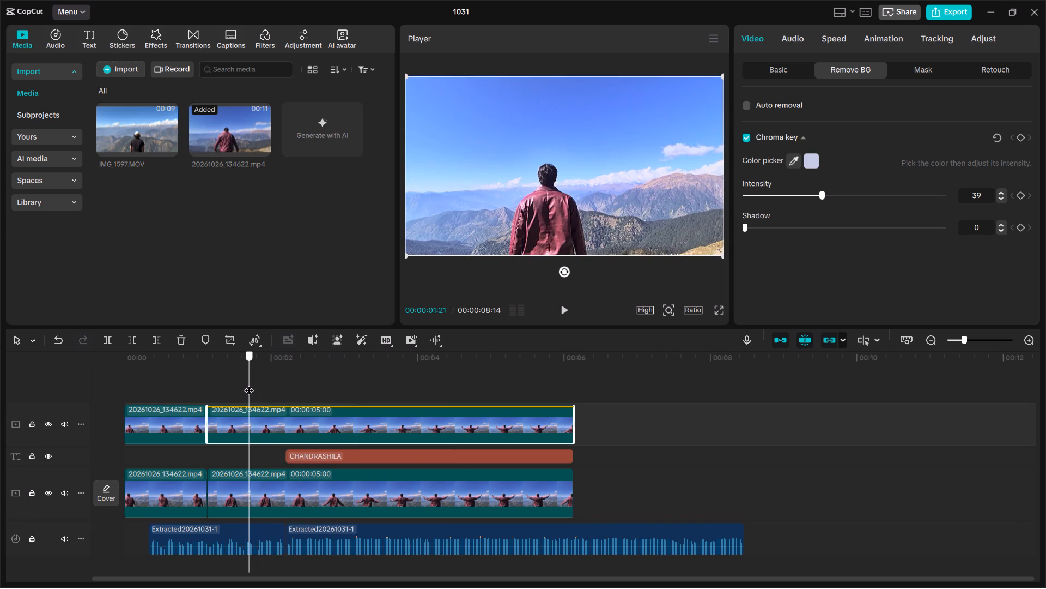
drag(249, 383, 411, 399)
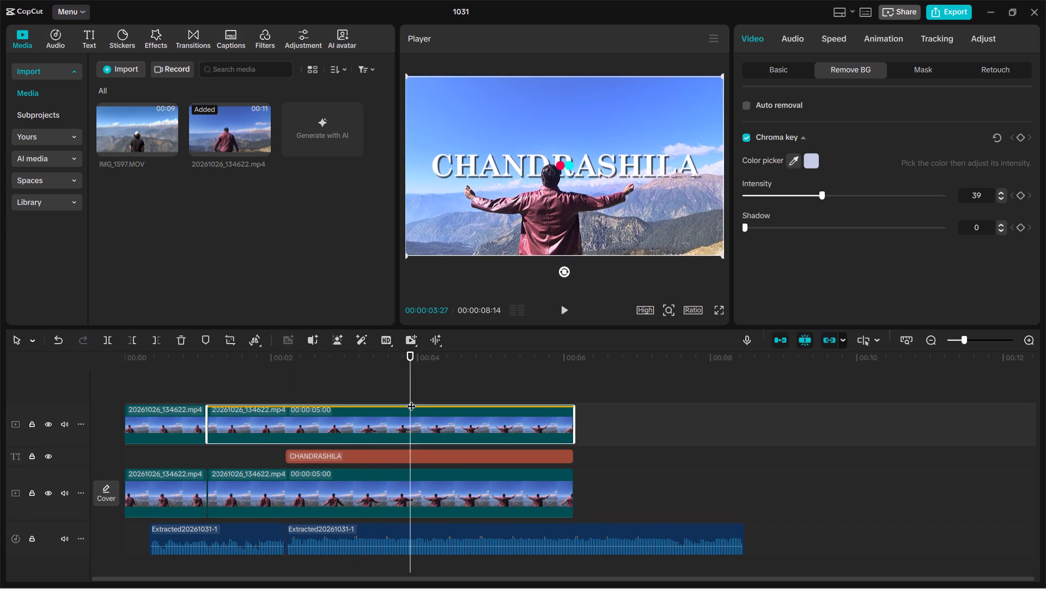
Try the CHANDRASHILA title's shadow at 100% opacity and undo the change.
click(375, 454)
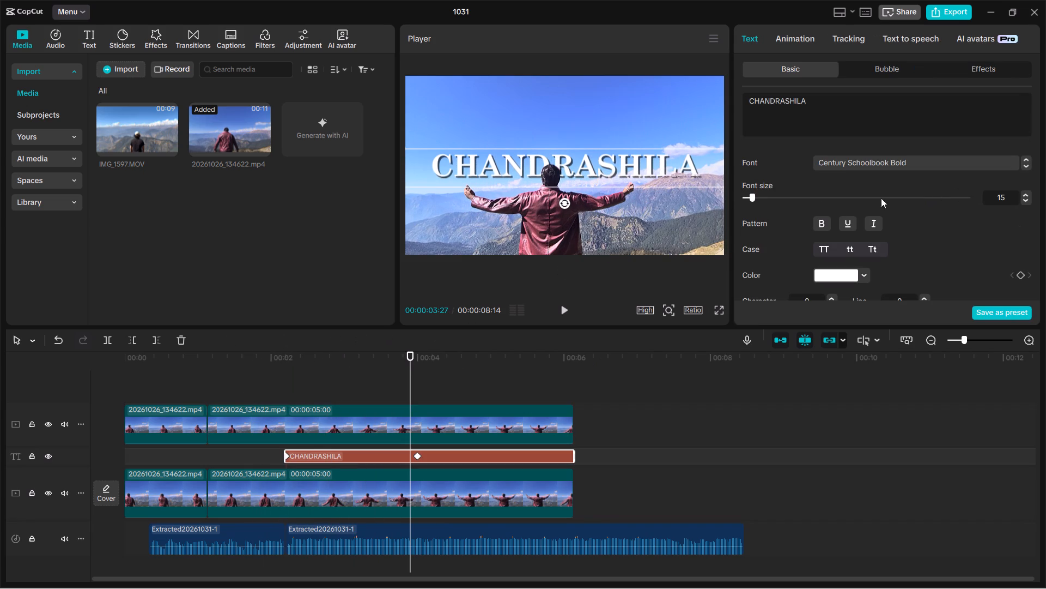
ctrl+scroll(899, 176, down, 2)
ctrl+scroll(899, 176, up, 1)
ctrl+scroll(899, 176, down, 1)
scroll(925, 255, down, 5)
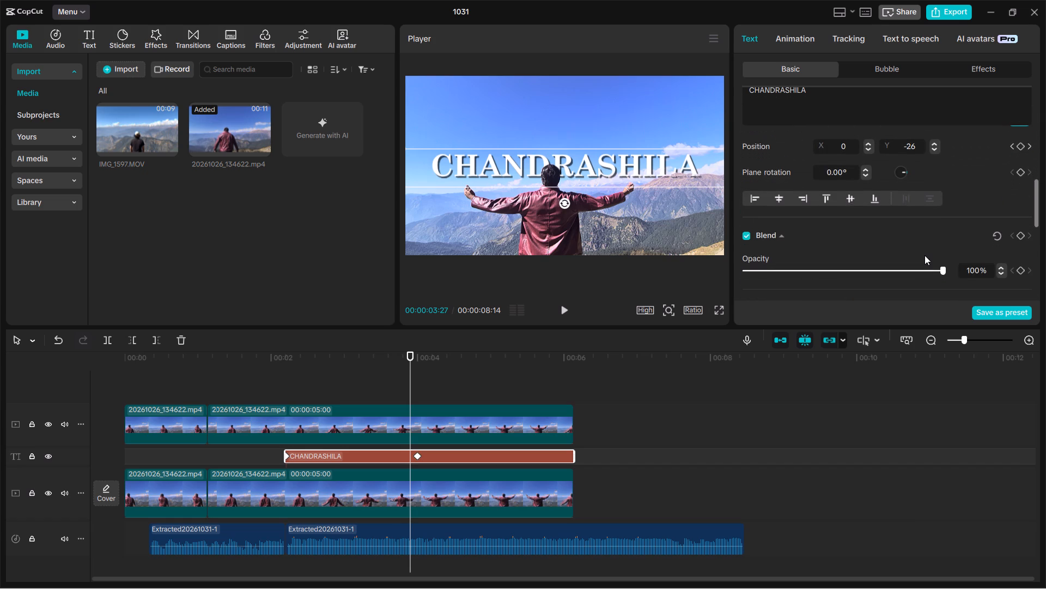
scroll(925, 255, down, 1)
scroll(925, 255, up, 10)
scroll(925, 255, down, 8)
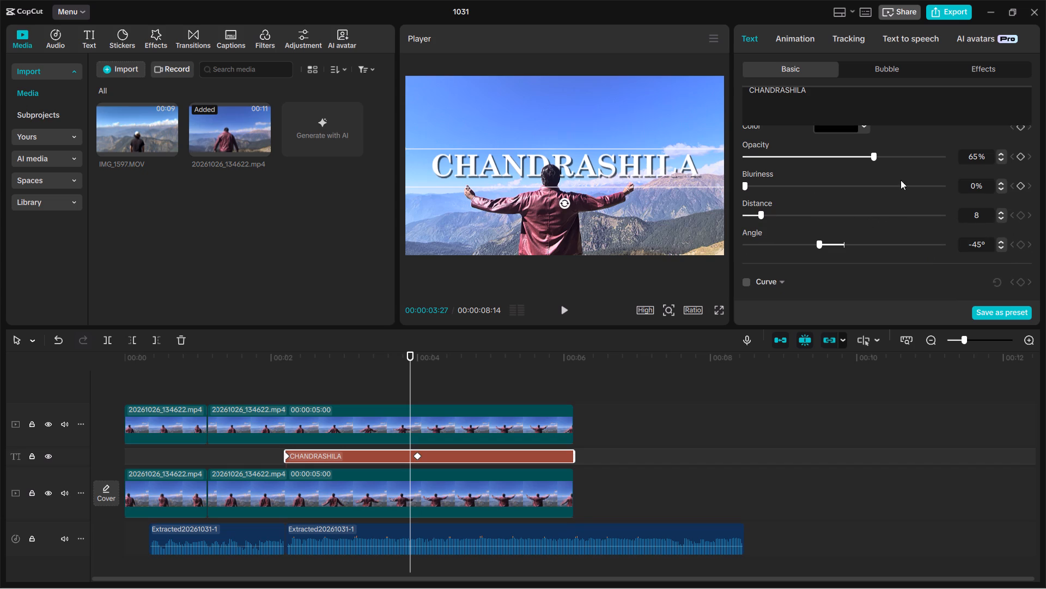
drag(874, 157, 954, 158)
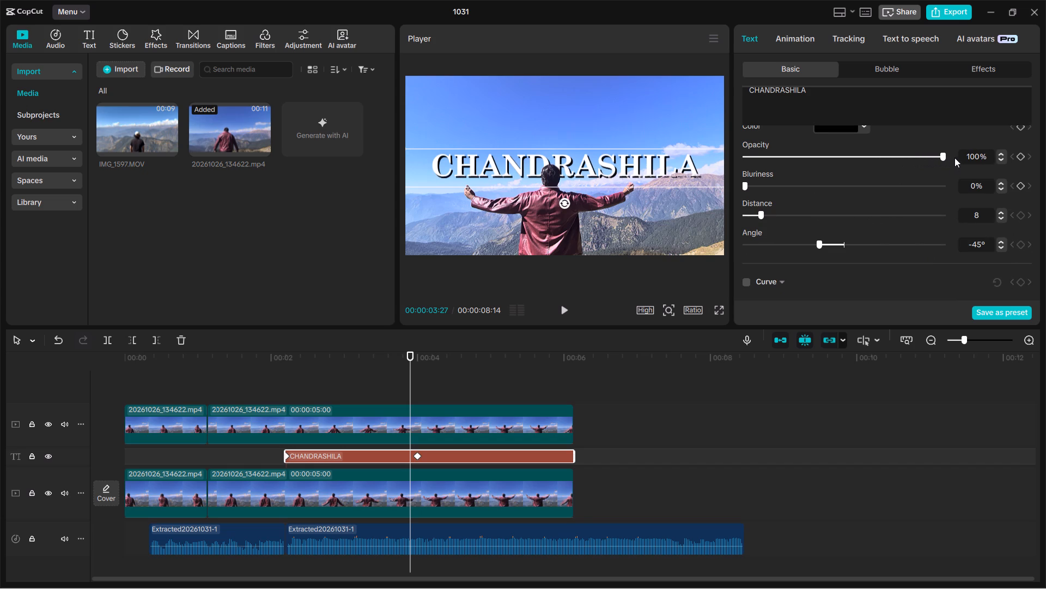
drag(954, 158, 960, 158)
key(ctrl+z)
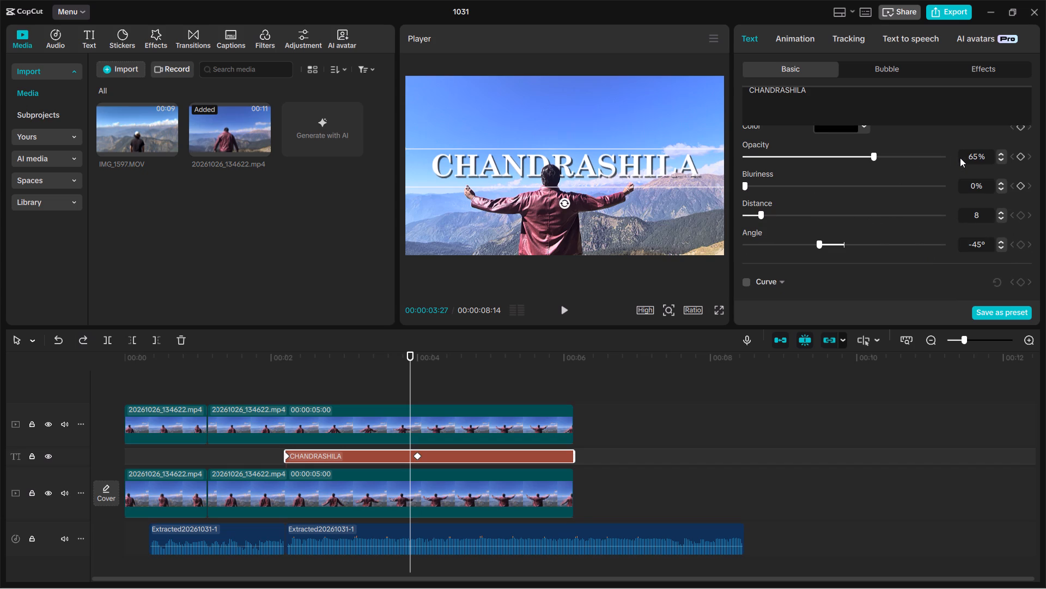
Keyframe the CHANDRASHILA title at 00:00:02:24 in a lower position, behind the man's torso and across the lower mountains.
drag(412, 378, 278, 385)
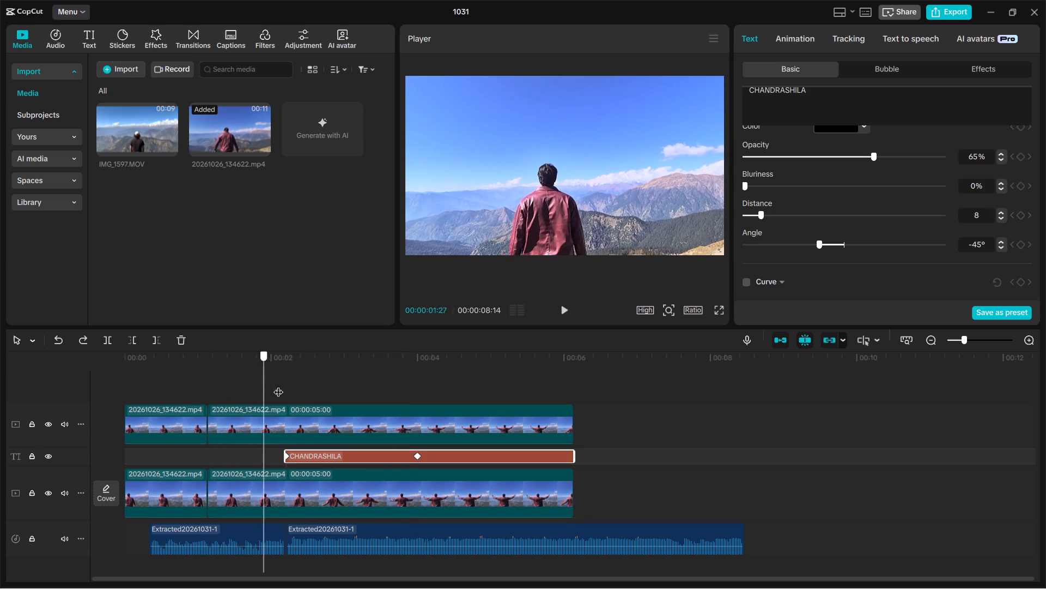
drag(278, 385, 257, 401)
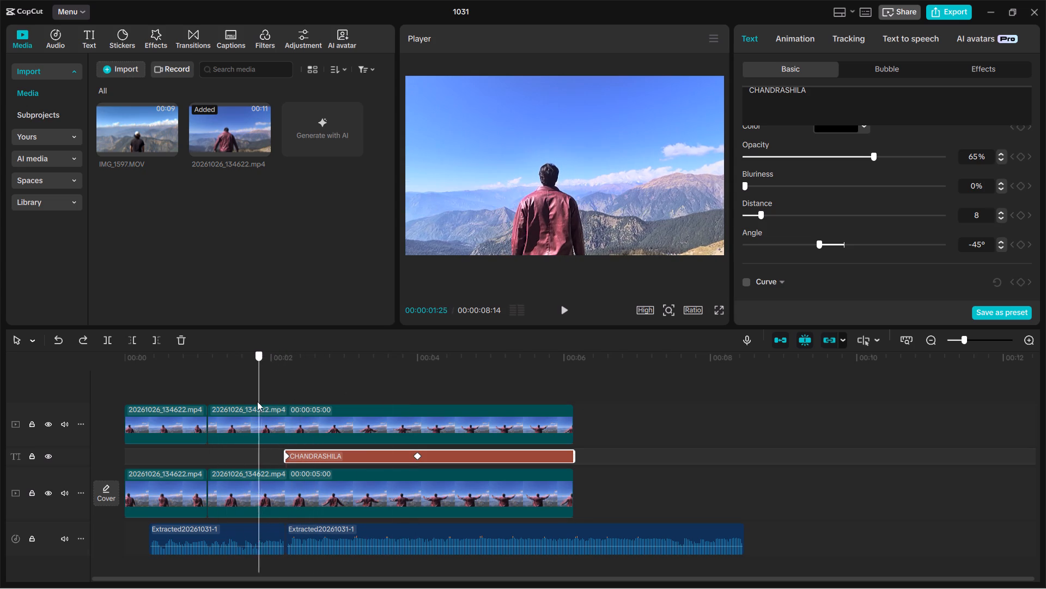
drag(257, 401, 266, 400)
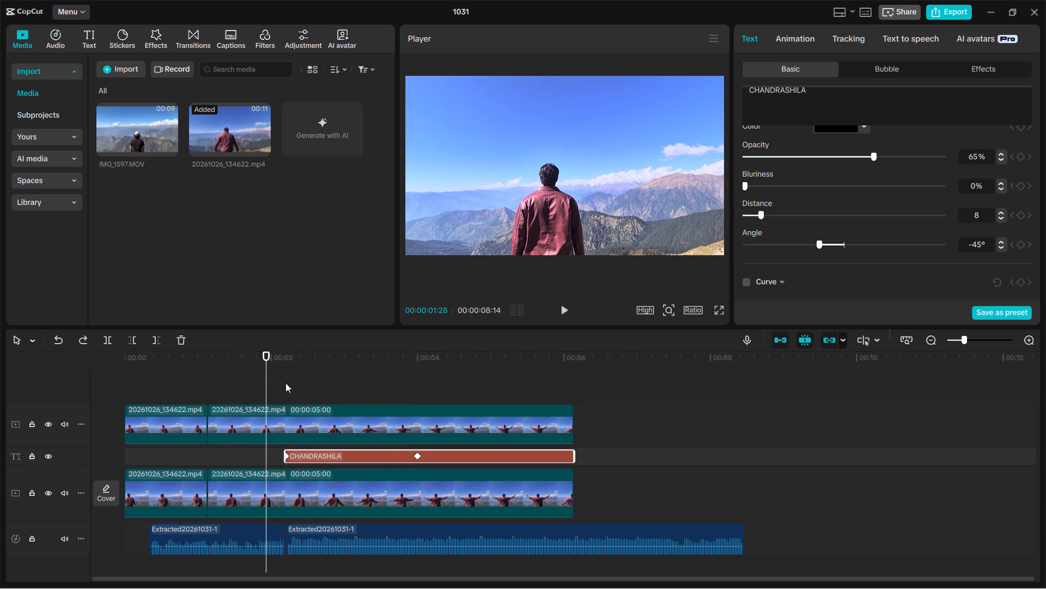
drag(269, 379, 329, 381)
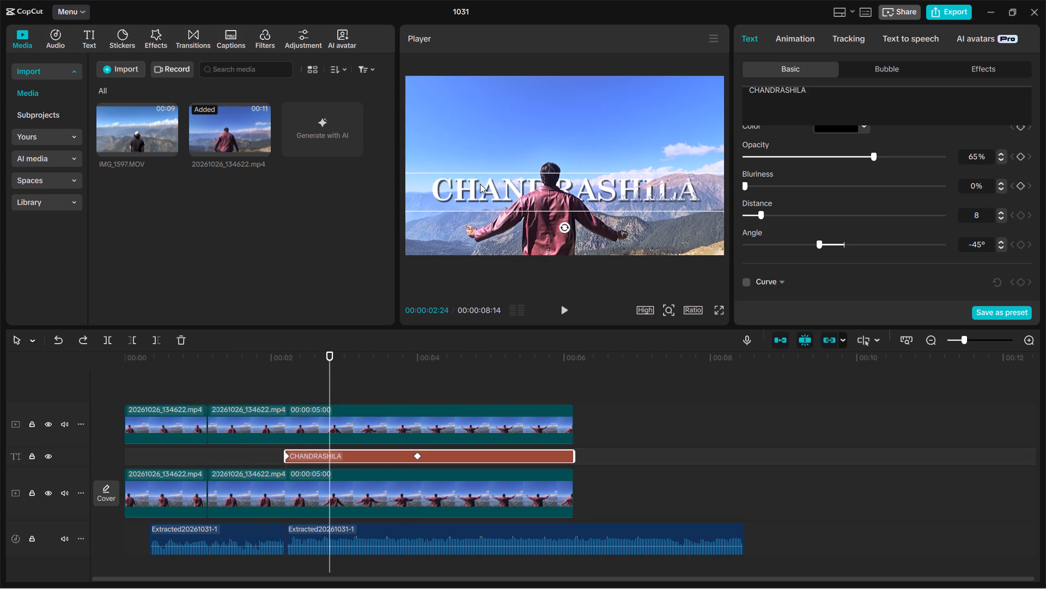
drag(480, 184, 470, 208)
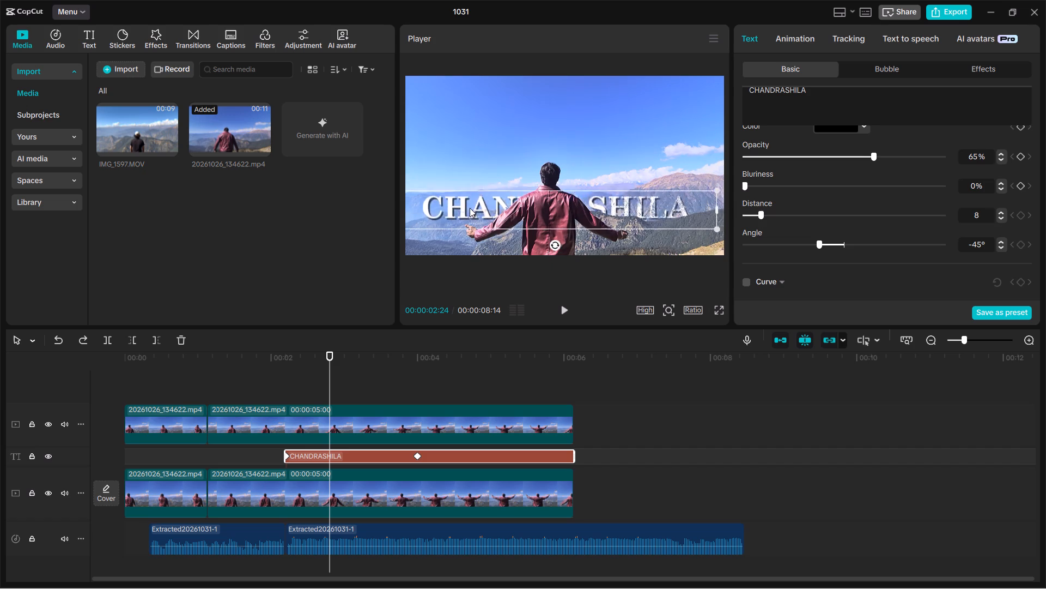
drag(470, 208, 472, 138)
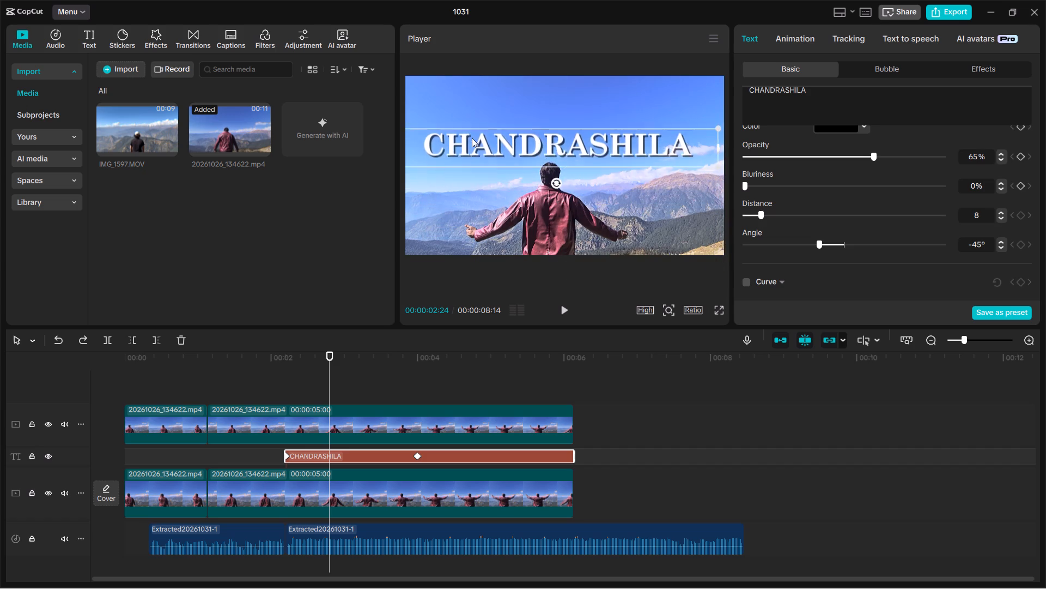
drag(472, 138, 471, 243)
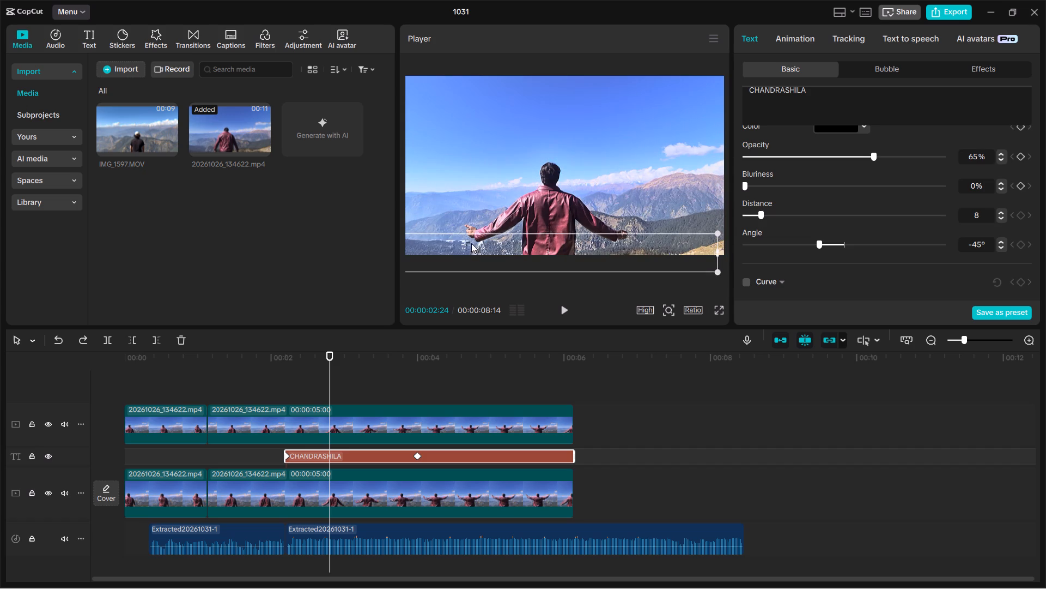
drag(471, 243, 472, 129)
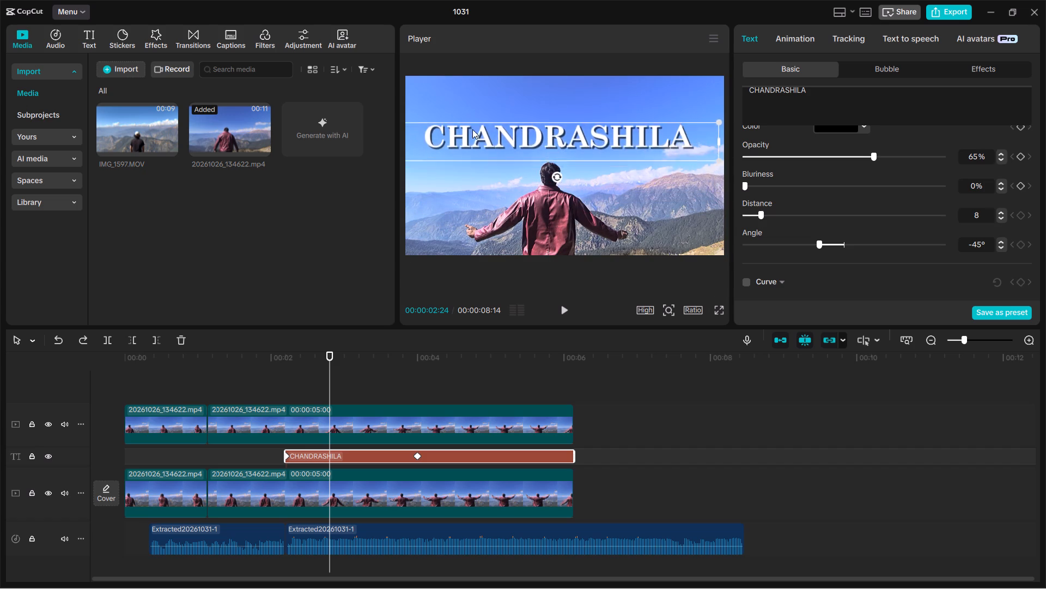
drag(472, 129, 468, 200)
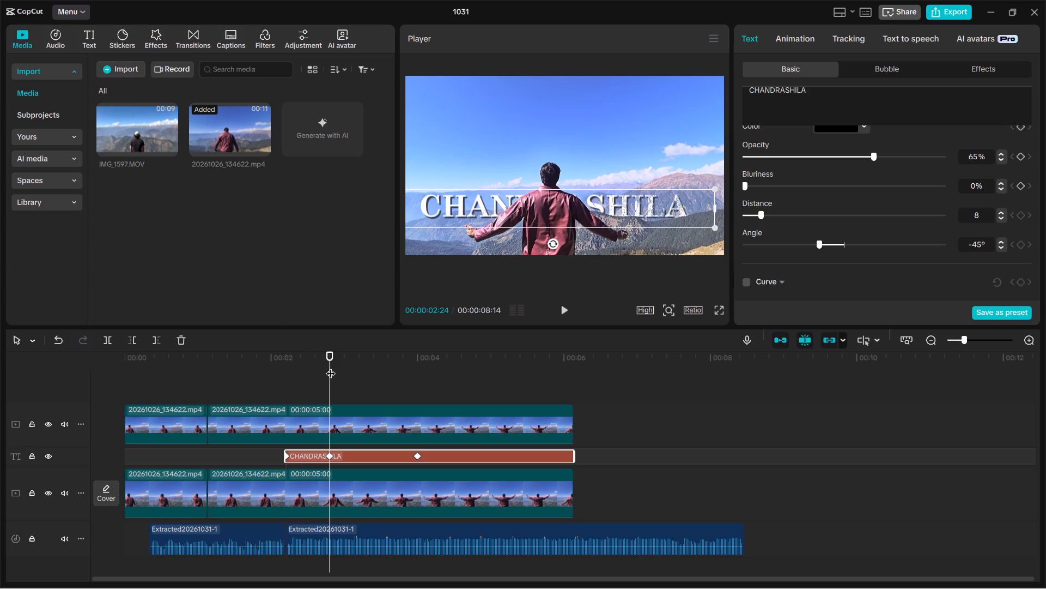
drag(331, 366, 261, 376)
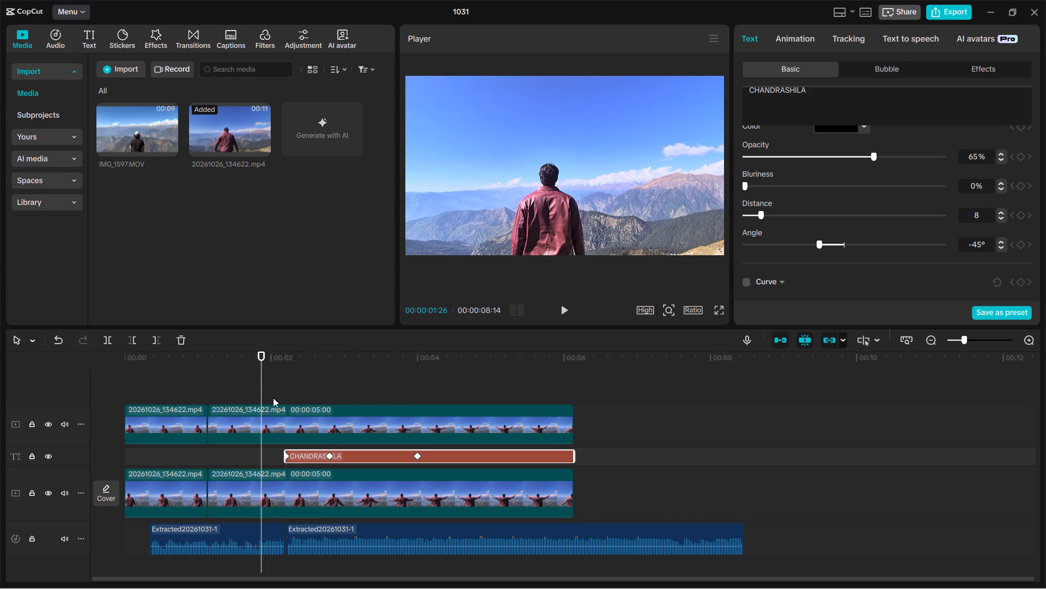
drag(263, 387, 328, 386)
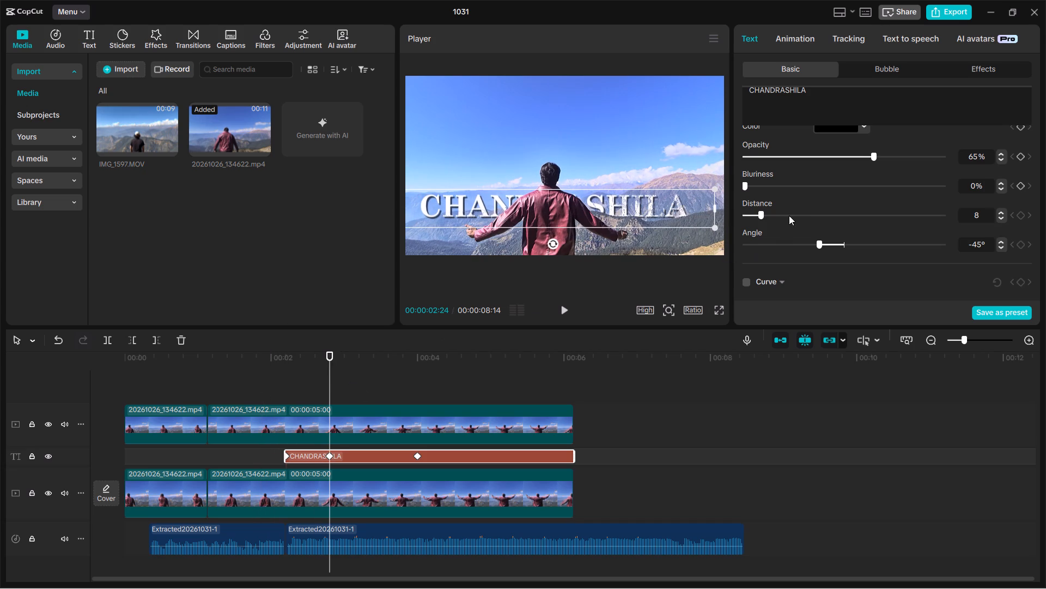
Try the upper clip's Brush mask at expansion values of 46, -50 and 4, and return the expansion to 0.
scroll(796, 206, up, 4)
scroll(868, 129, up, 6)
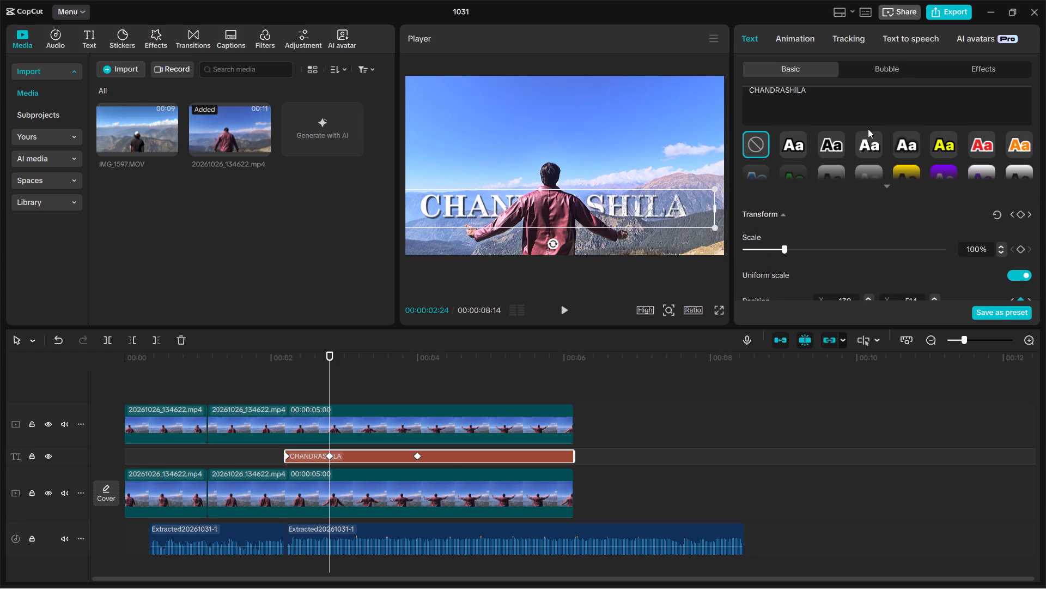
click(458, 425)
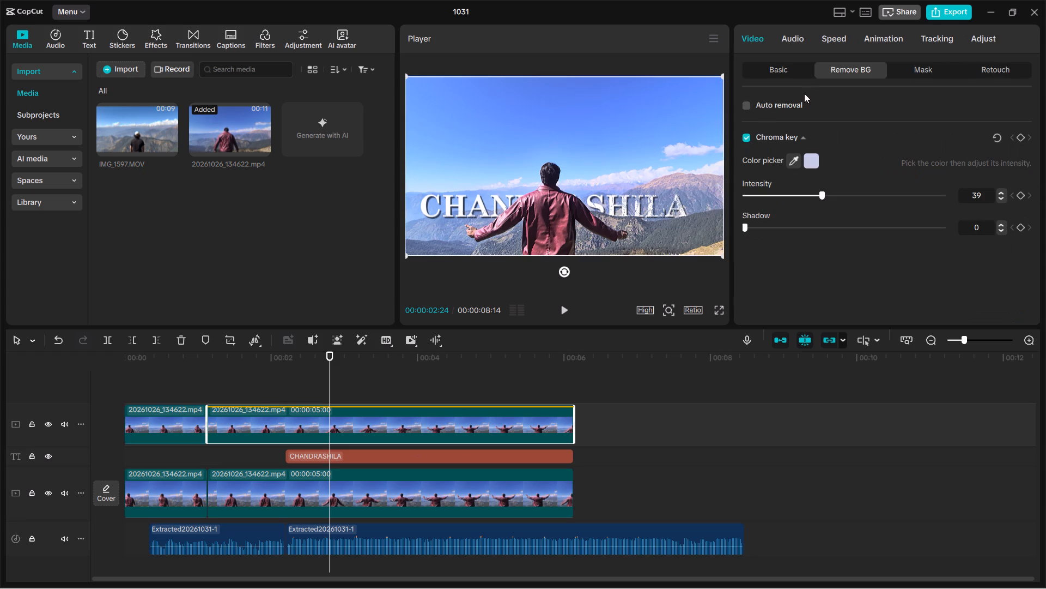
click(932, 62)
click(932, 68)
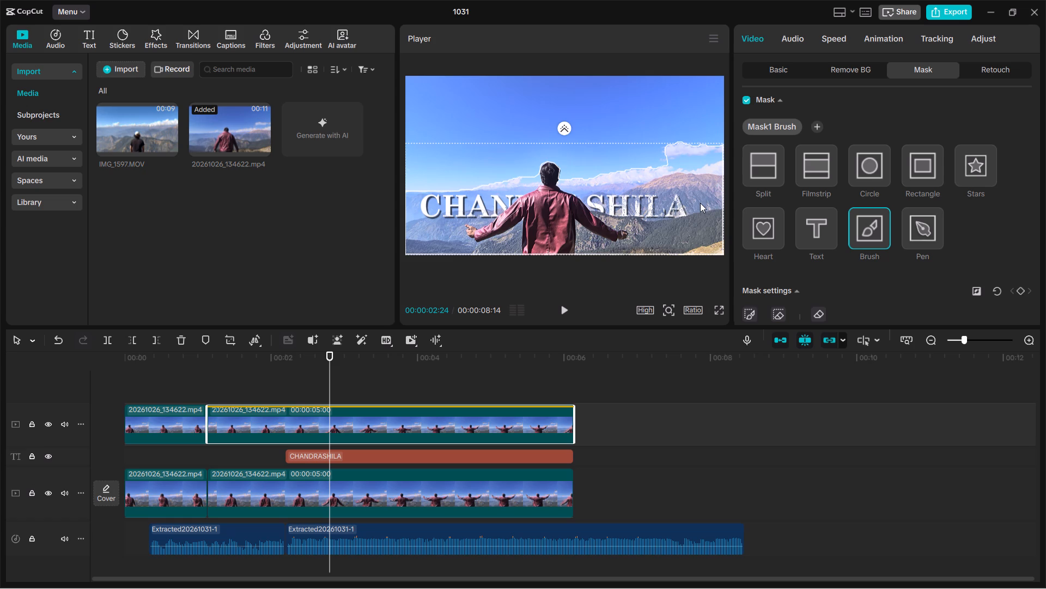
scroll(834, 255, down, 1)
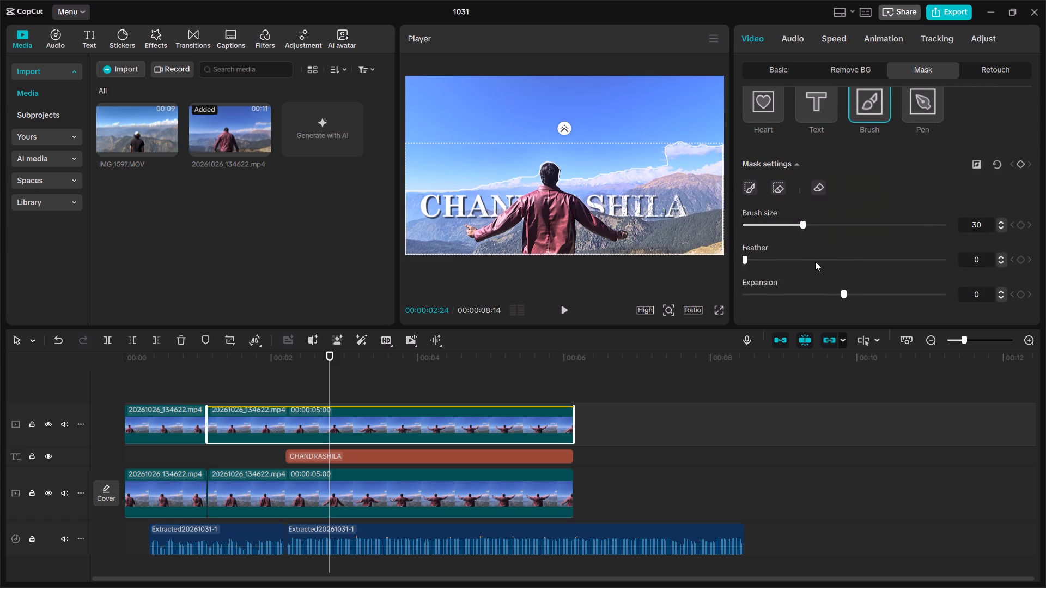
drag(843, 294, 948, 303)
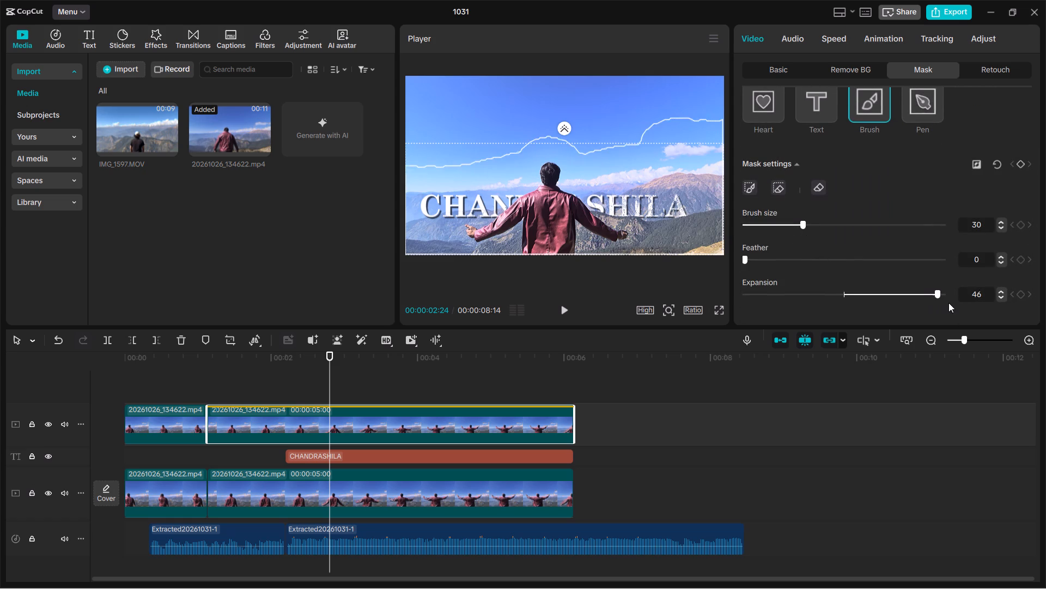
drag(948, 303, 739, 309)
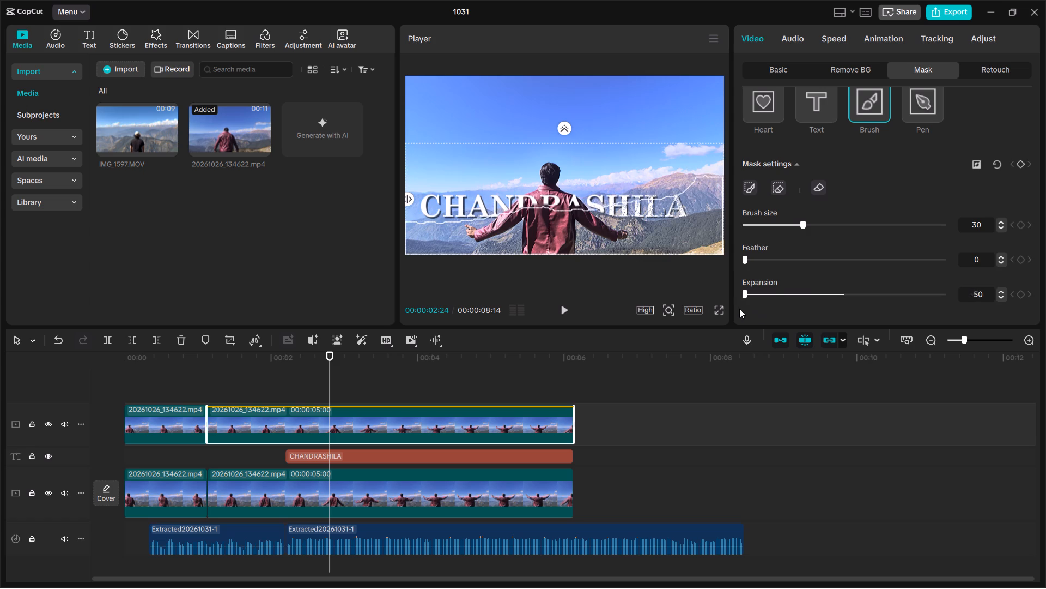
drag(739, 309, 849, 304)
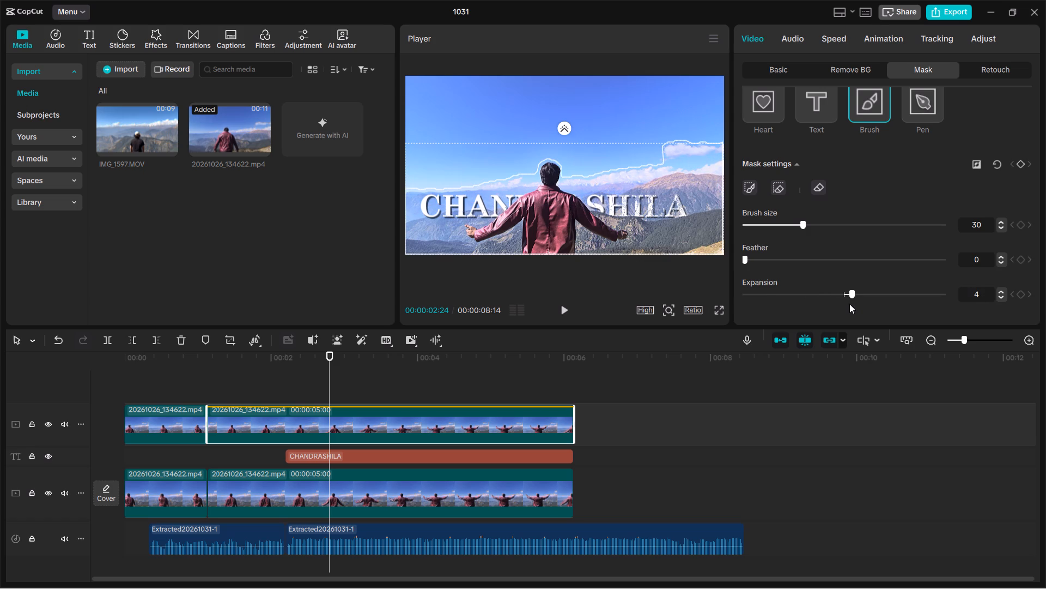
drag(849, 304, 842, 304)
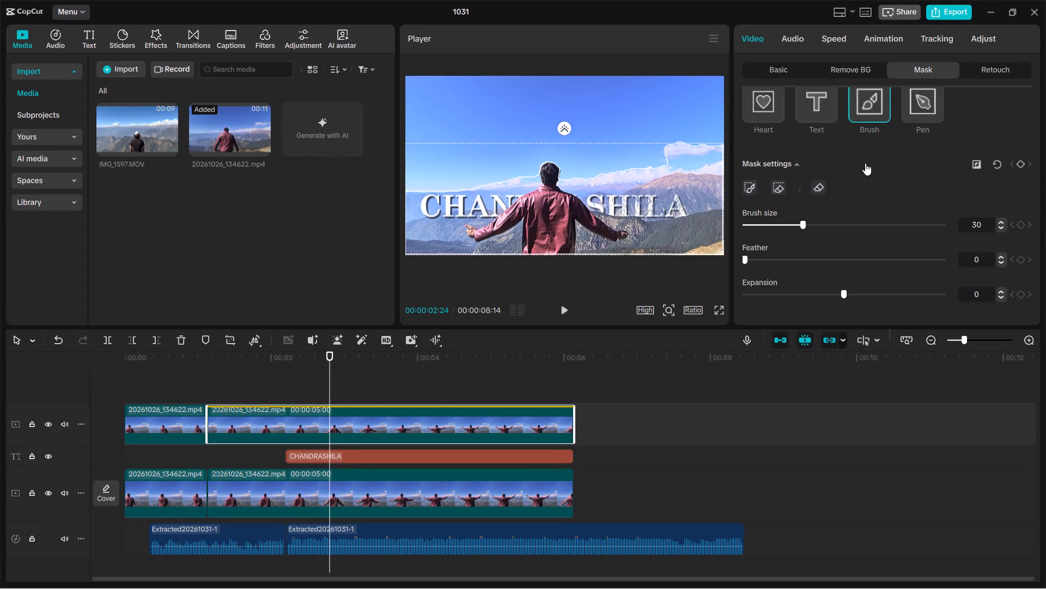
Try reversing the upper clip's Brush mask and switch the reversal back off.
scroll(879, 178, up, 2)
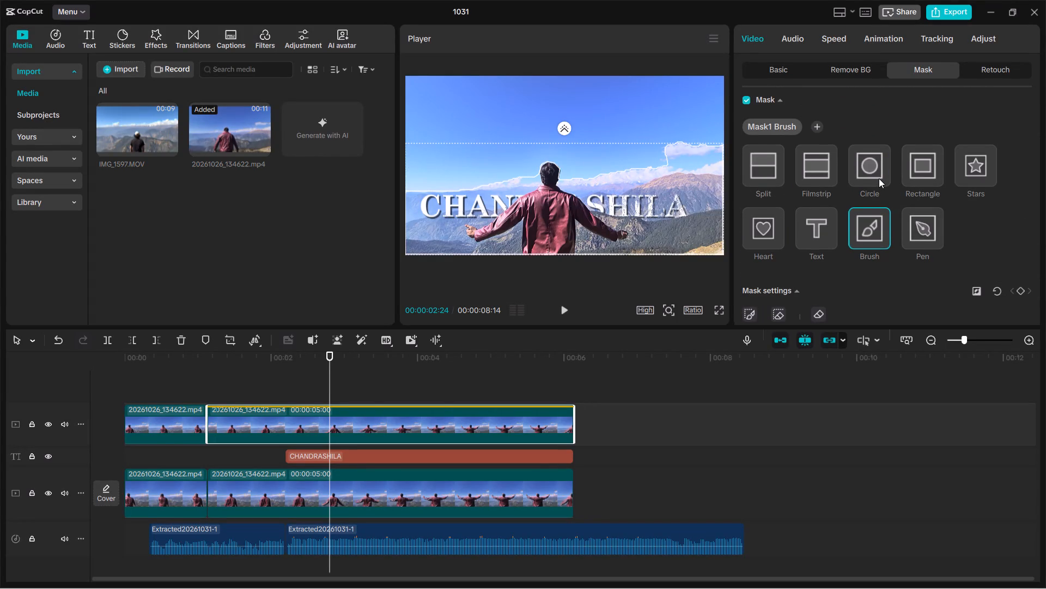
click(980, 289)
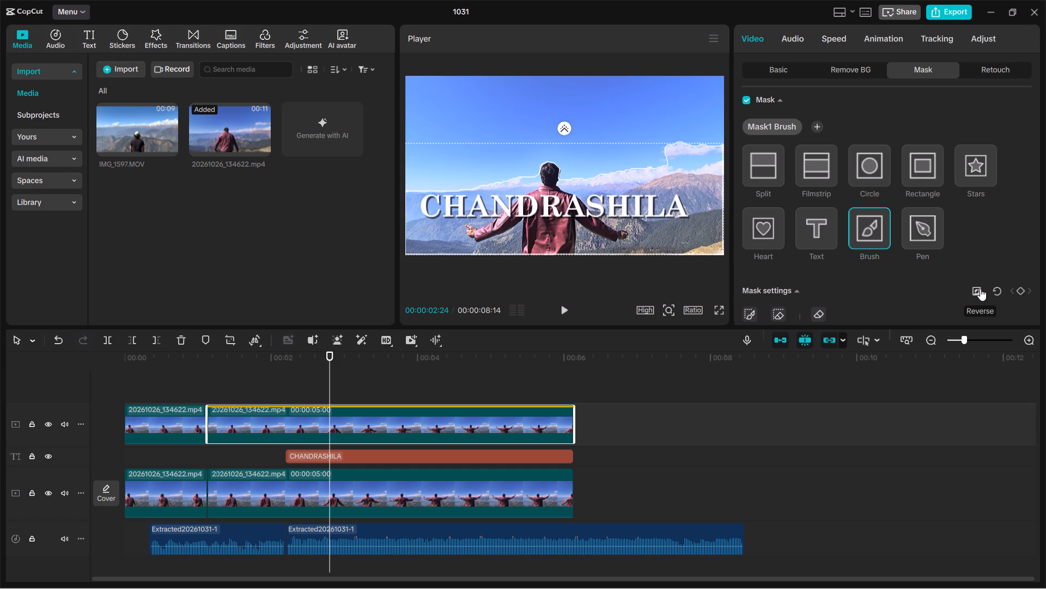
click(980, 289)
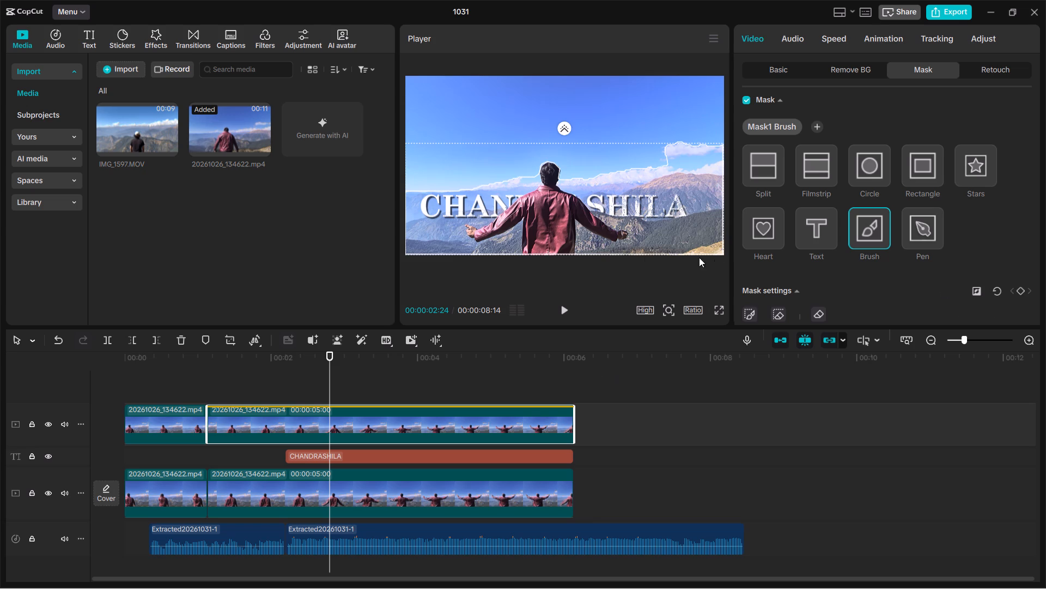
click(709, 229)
Reset the upper clip's mask to a fresh Brush mask by way of Split, and paint over the right-hand ridge and slopes.
click(762, 168)
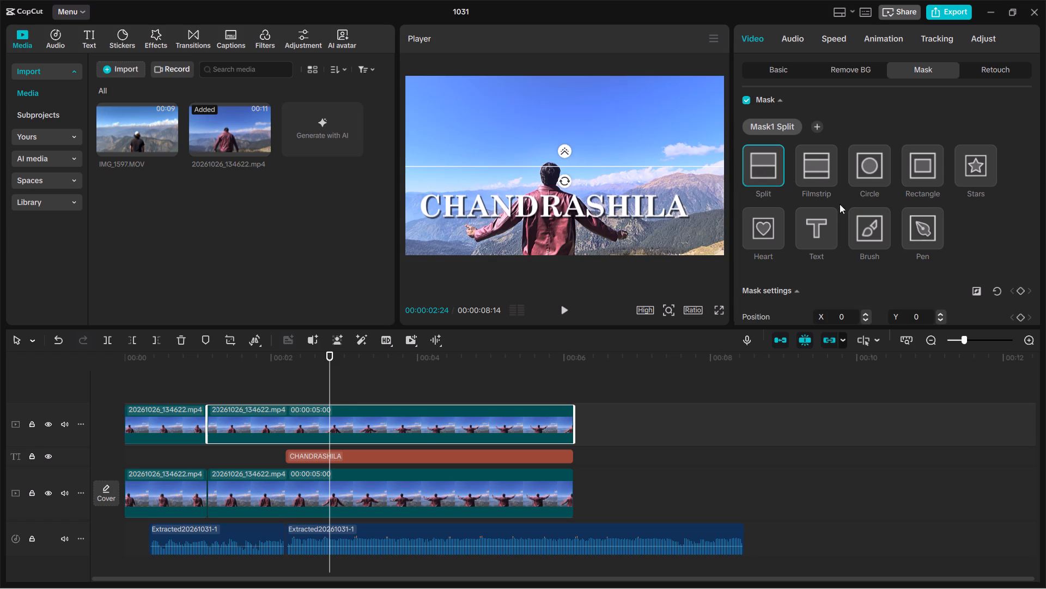
click(874, 231)
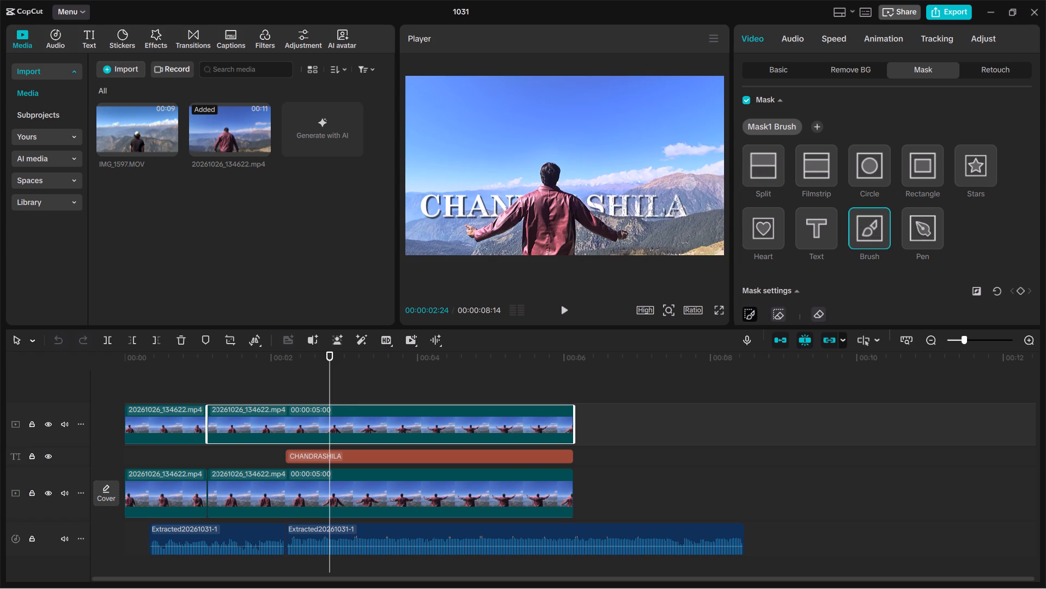
drag(689, 183, 664, 186)
drag(664, 186, 708, 193)
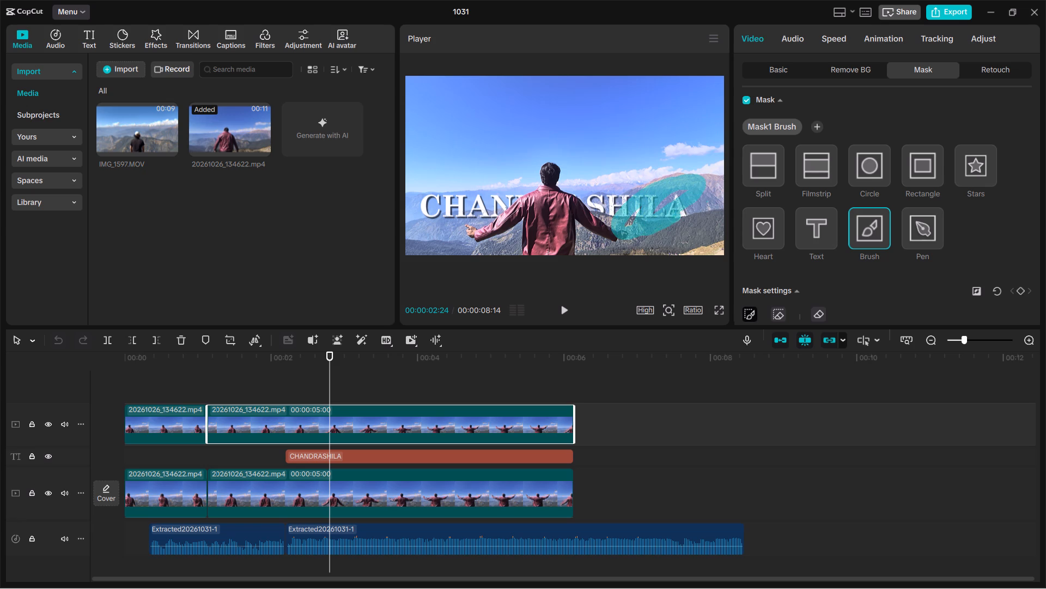
drag(708, 193, 634, 228)
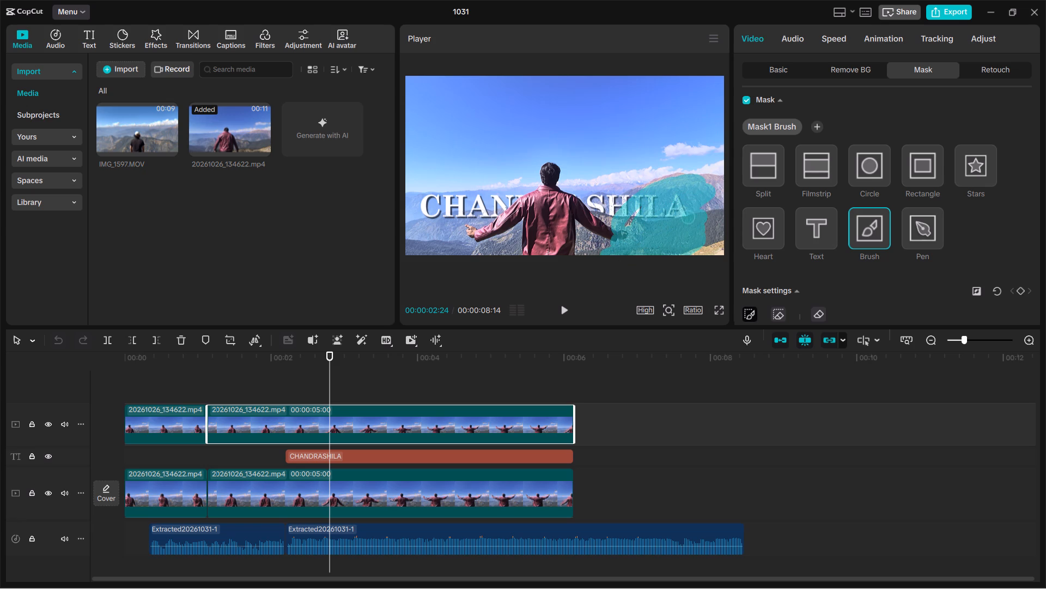
drag(634, 228, 708, 206)
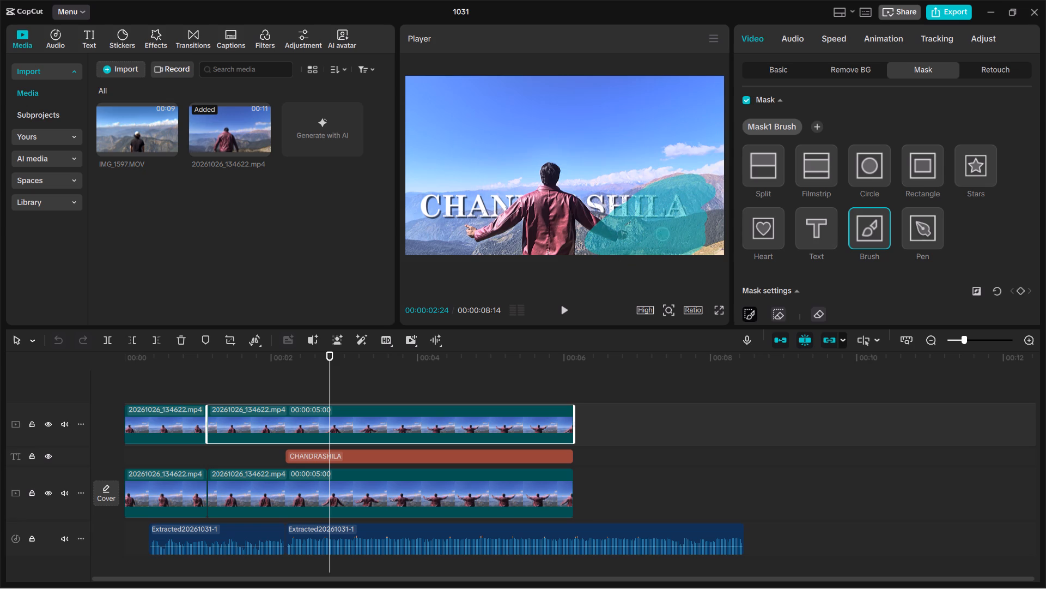
drag(708, 206, 657, 204)
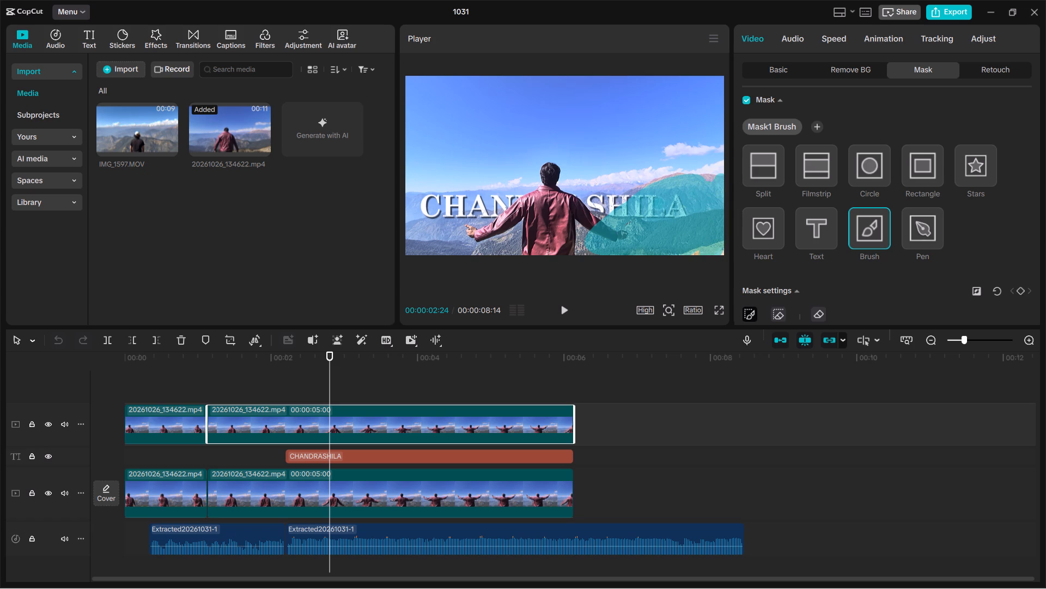
drag(657, 204, 641, 211)
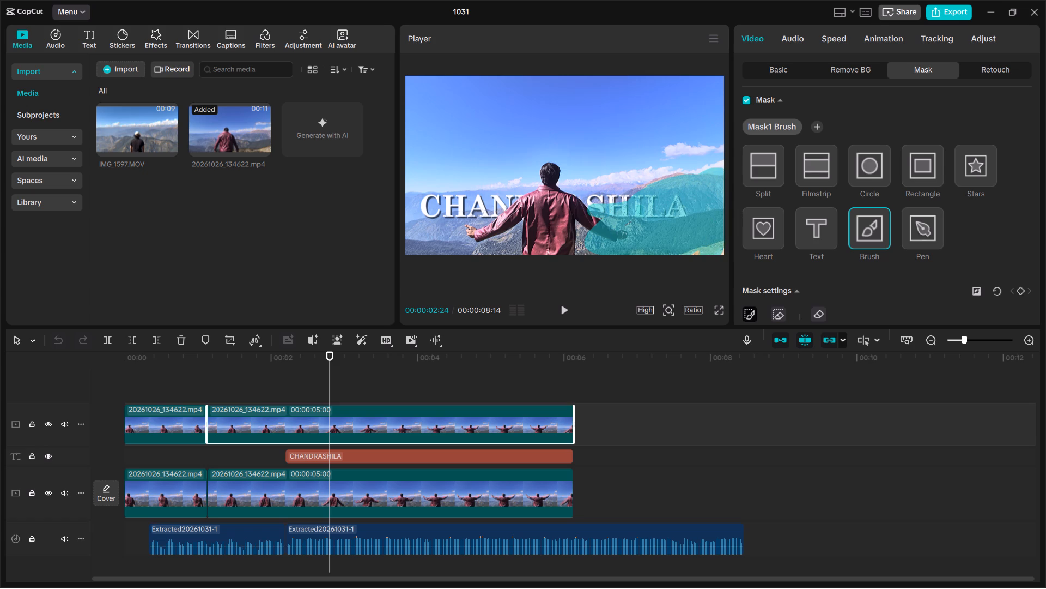
Extend the brush mask over the man's shoulders, torso and arms, and the slopes just left of him.
drag(641, 211, 581, 193)
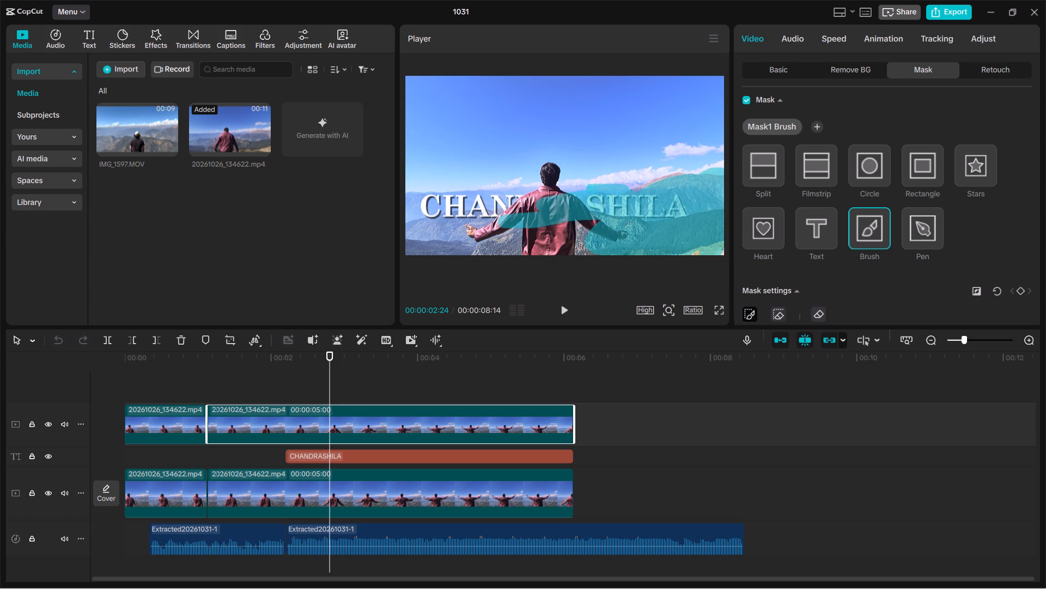
drag(581, 193, 542, 215)
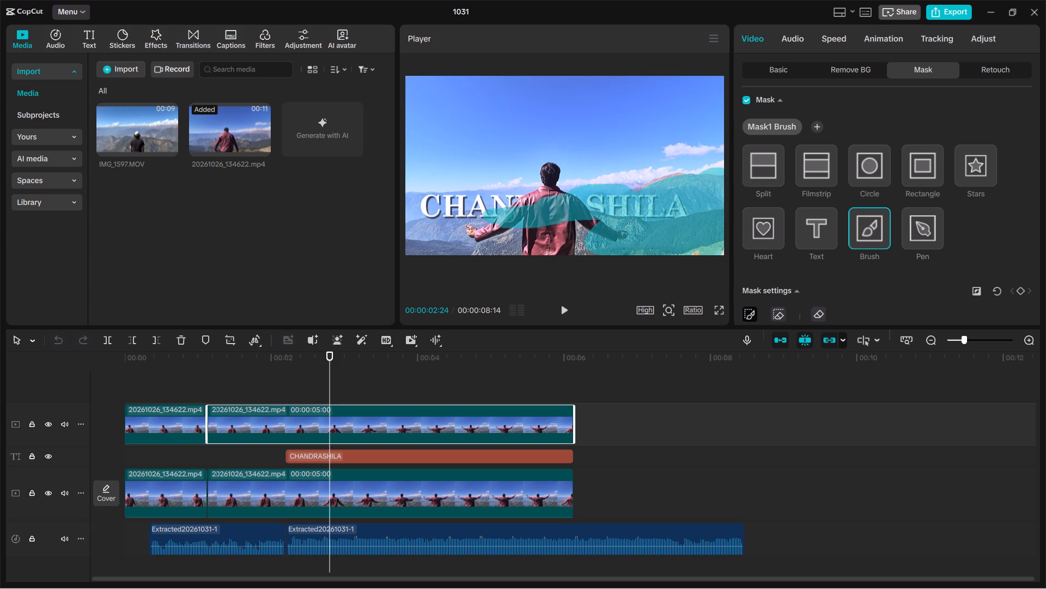
drag(542, 215, 552, 197)
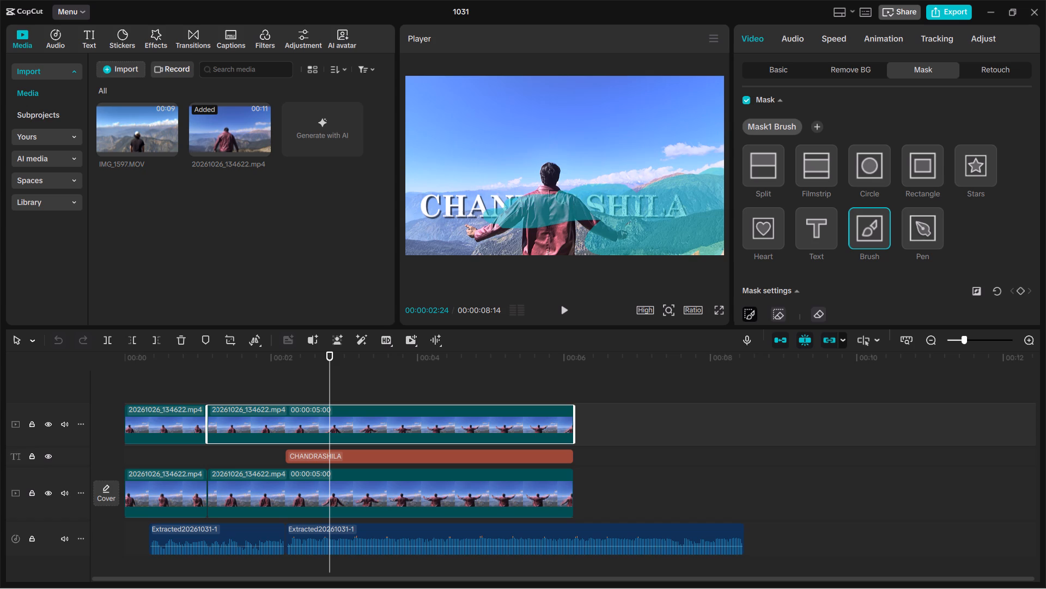
drag(552, 197, 511, 196)
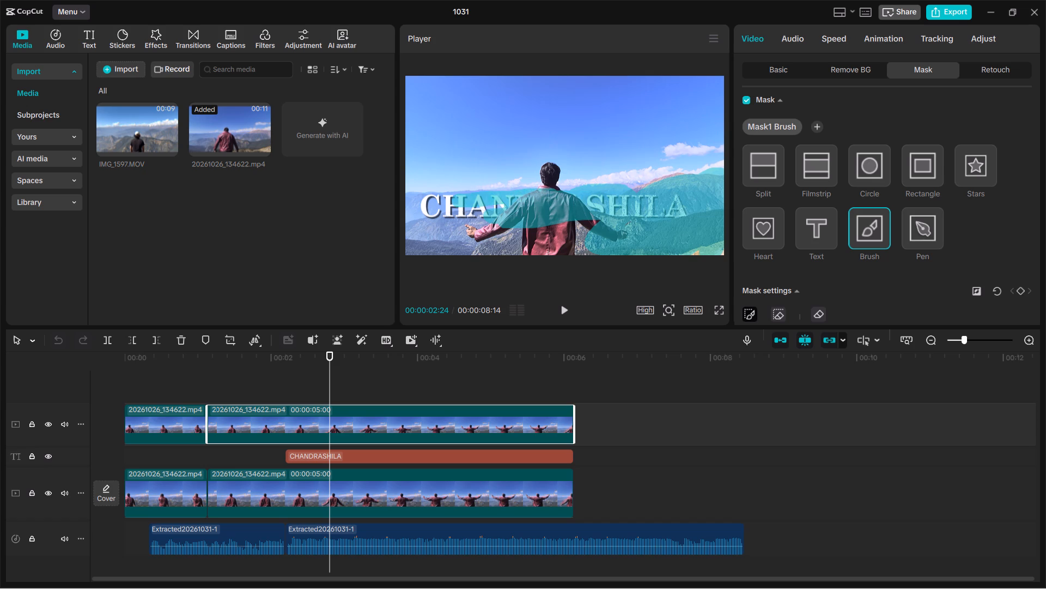
drag(511, 196, 532, 230)
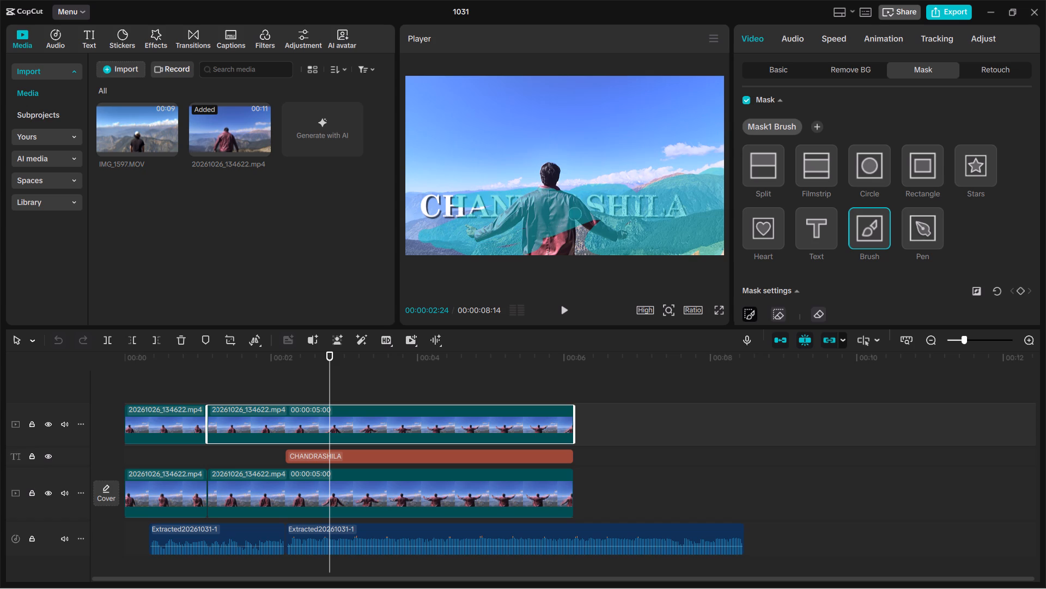
drag(532, 230, 516, 258)
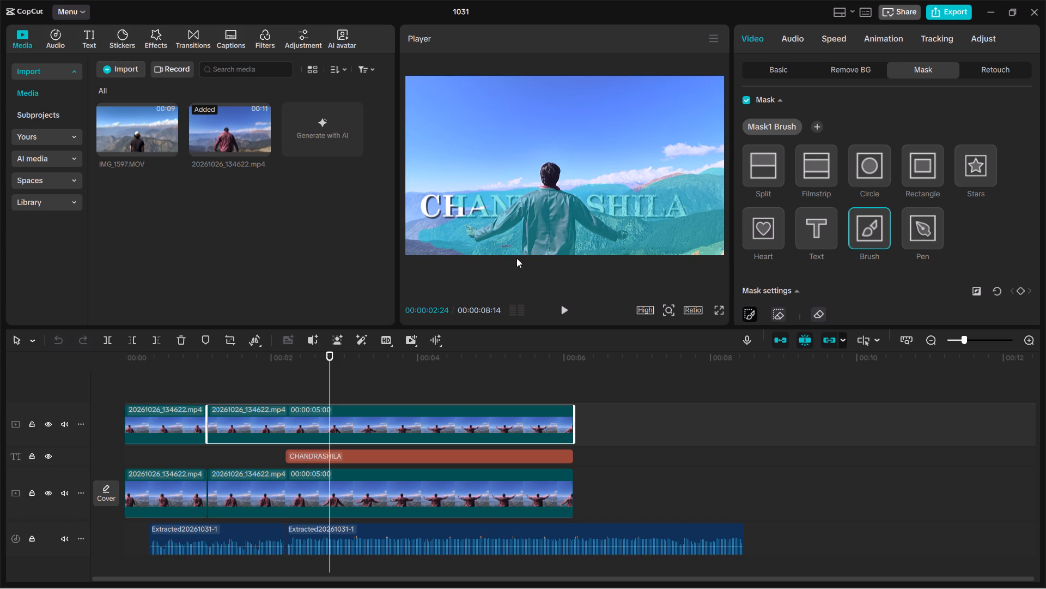
Paint the brush mask over the left-hand mountains to the frame's edge and fill gaps along the bottom and right-hand ridge.
drag(516, 258, 423, 218)
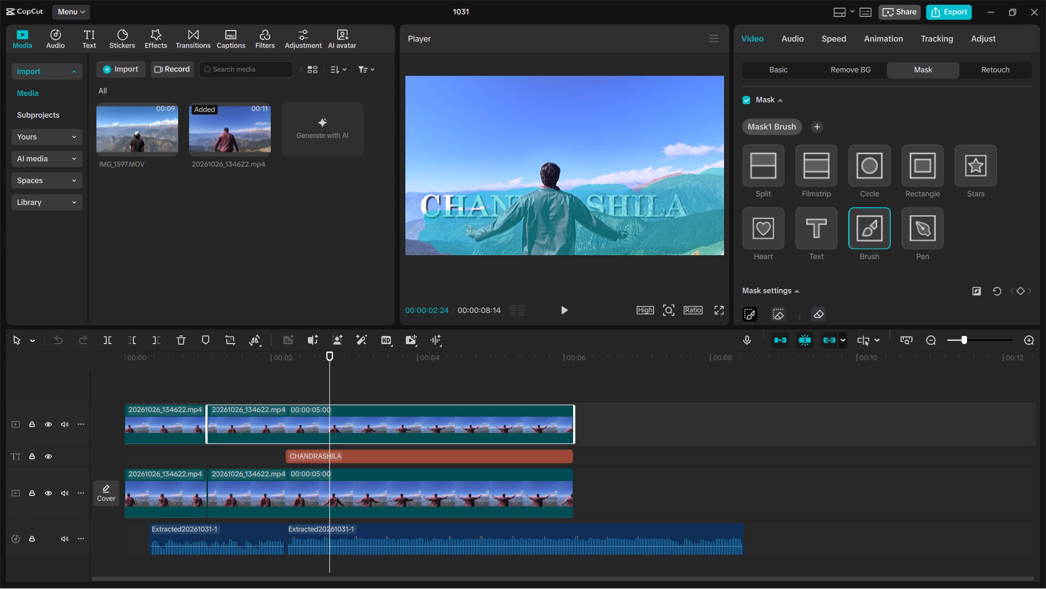
drag(423, 218, 405, 206)
drag(405, 206, 398, 242)
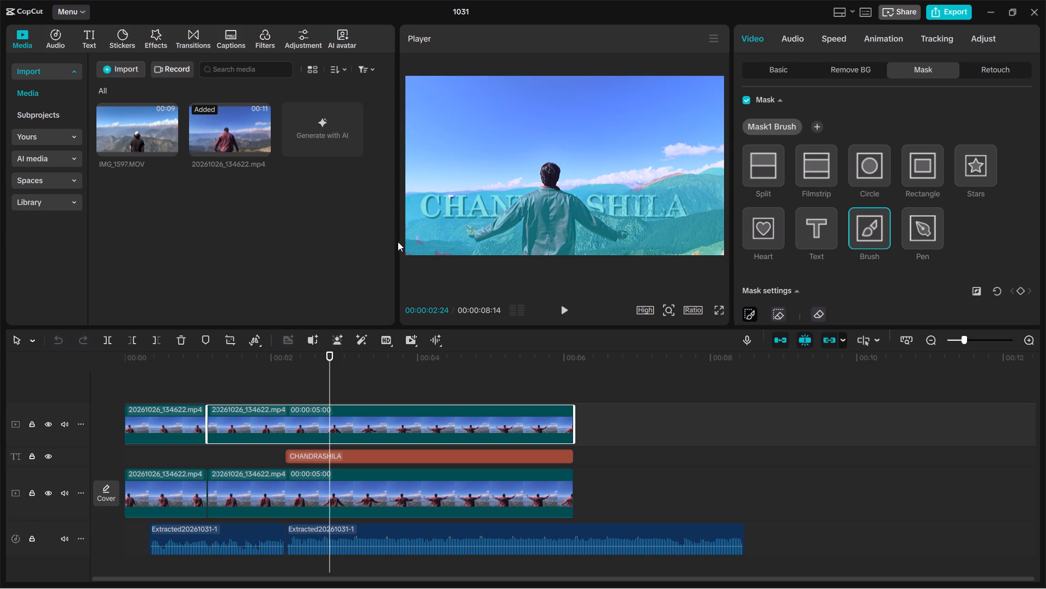
drag(398, 242, 492, 227)
drag(492, 227, 643, 259)
drag(643, 259, 656, 192)
drag(656, 192, 690, 175)
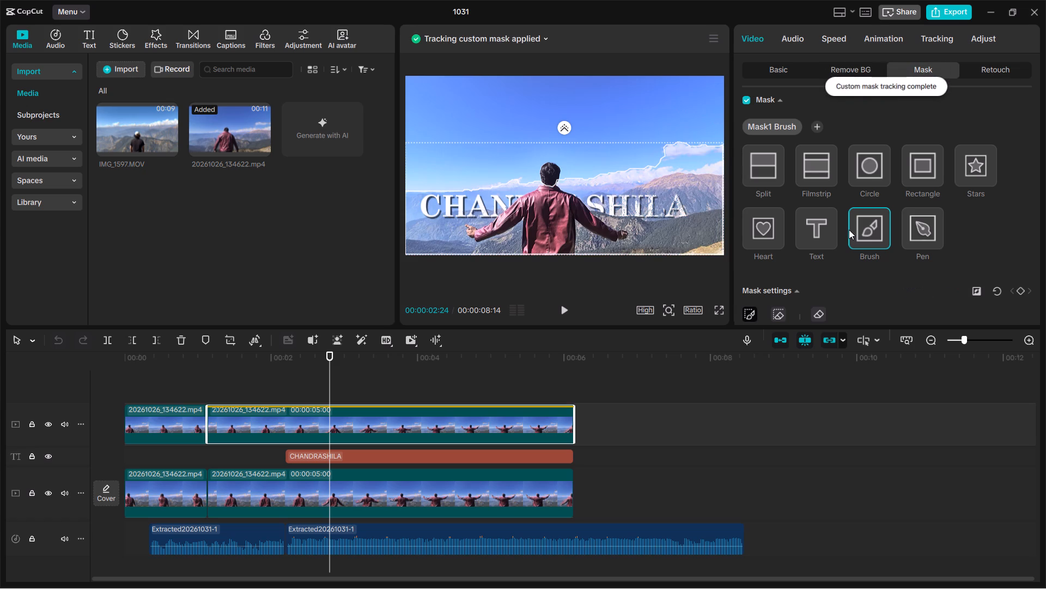
Test the CHANDRASHILA title against the mask at 00:00:02:24 and leave it shifted slightly right and up in the frame.
click(406, 454)
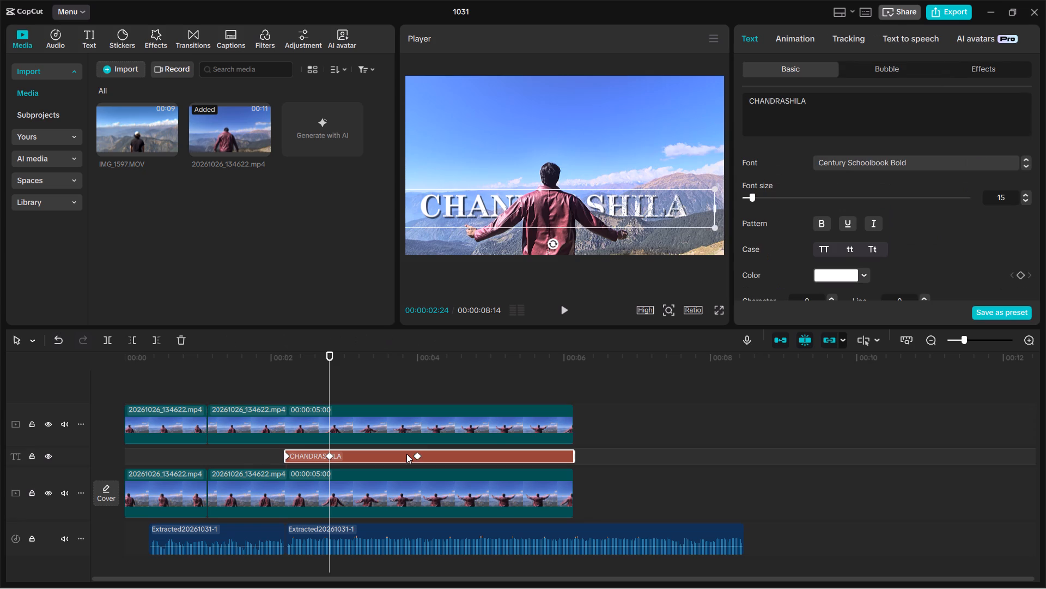
click(497, 211)
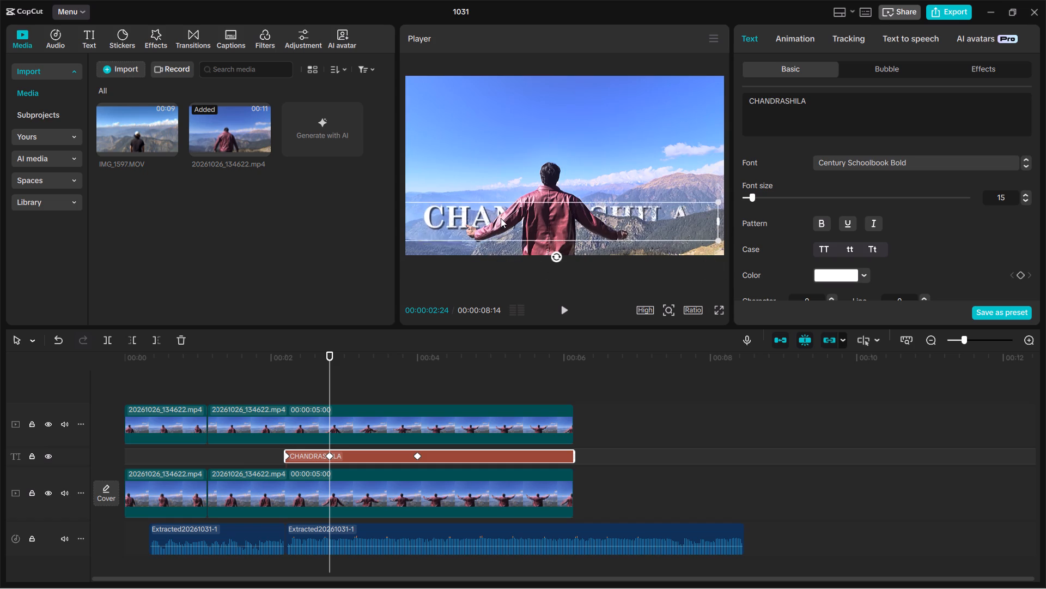
scroll(850, 120, up, 4)
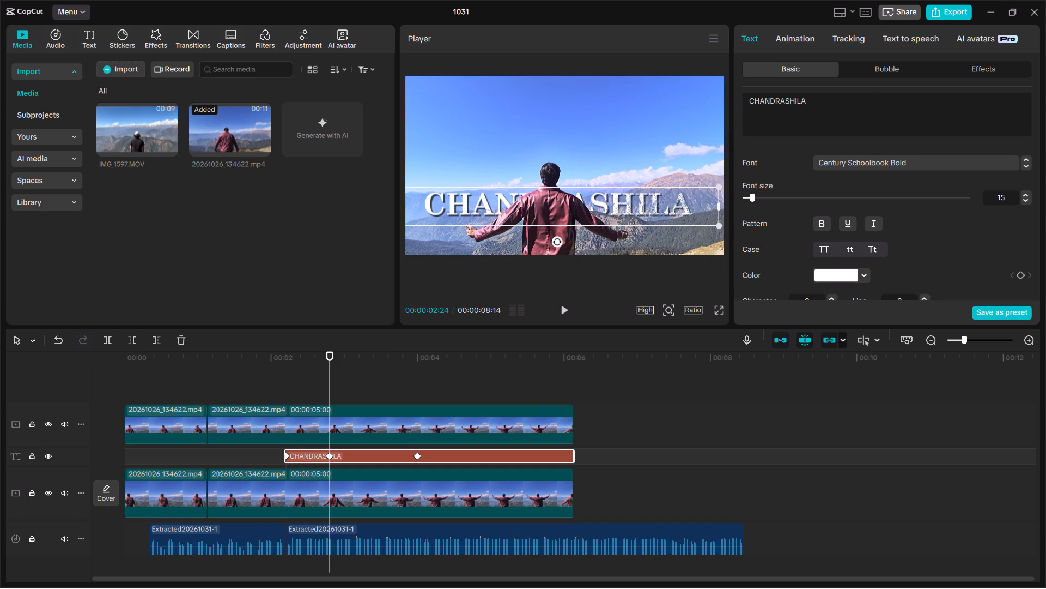
click(876, 65)
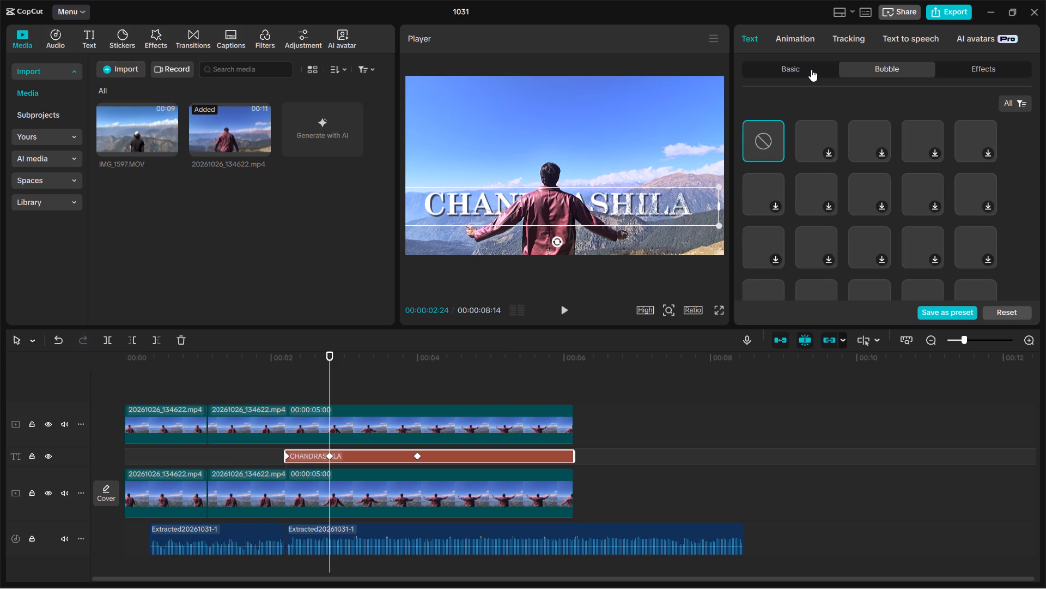
click(811, 69)
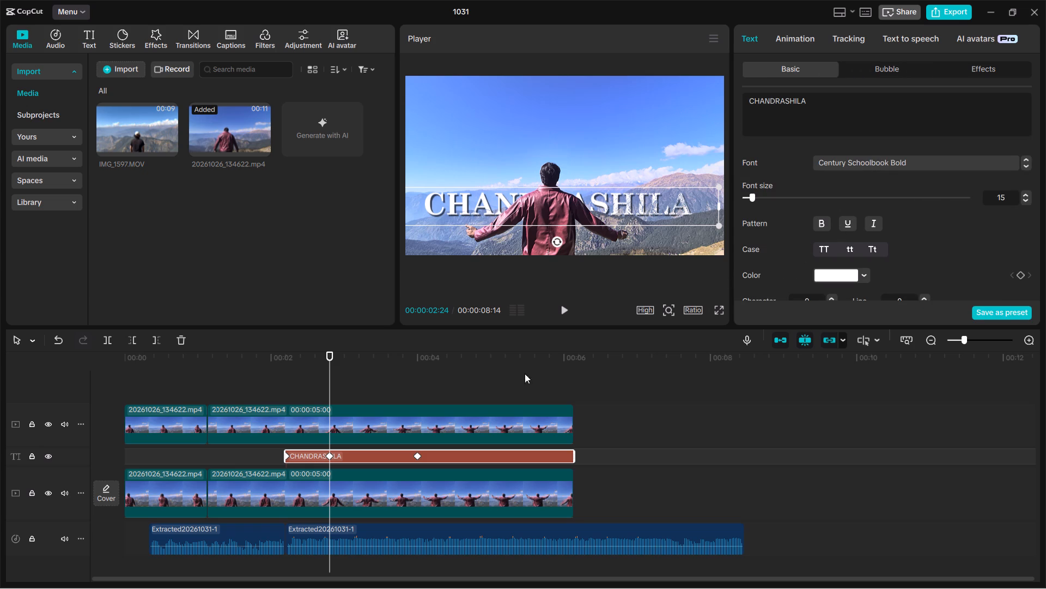
Turn off Chroma key on the longer upper 20261026_134622 clip.
click(466, 414)
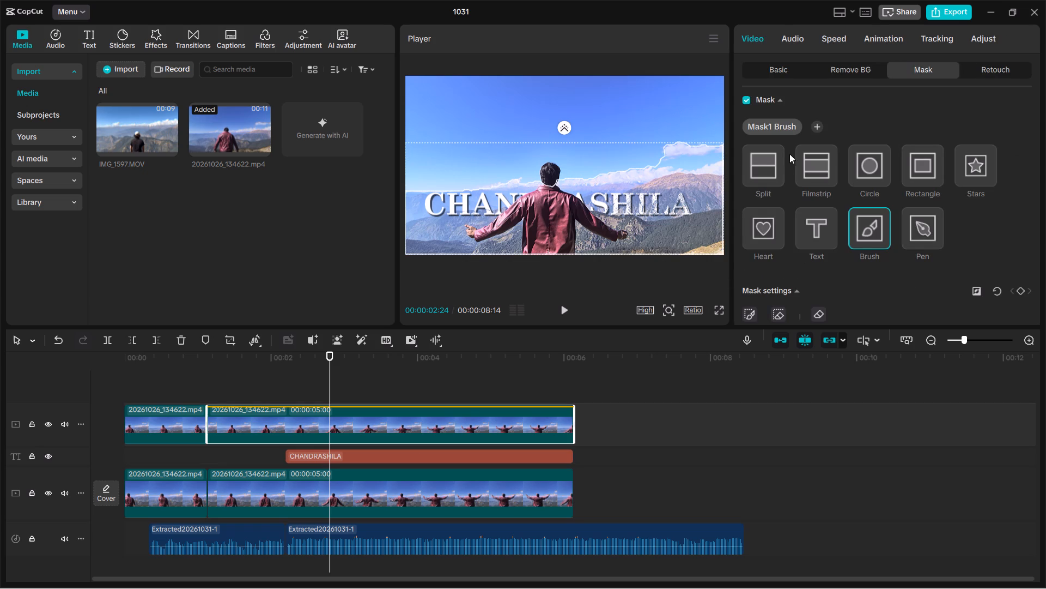
click(847, 66)
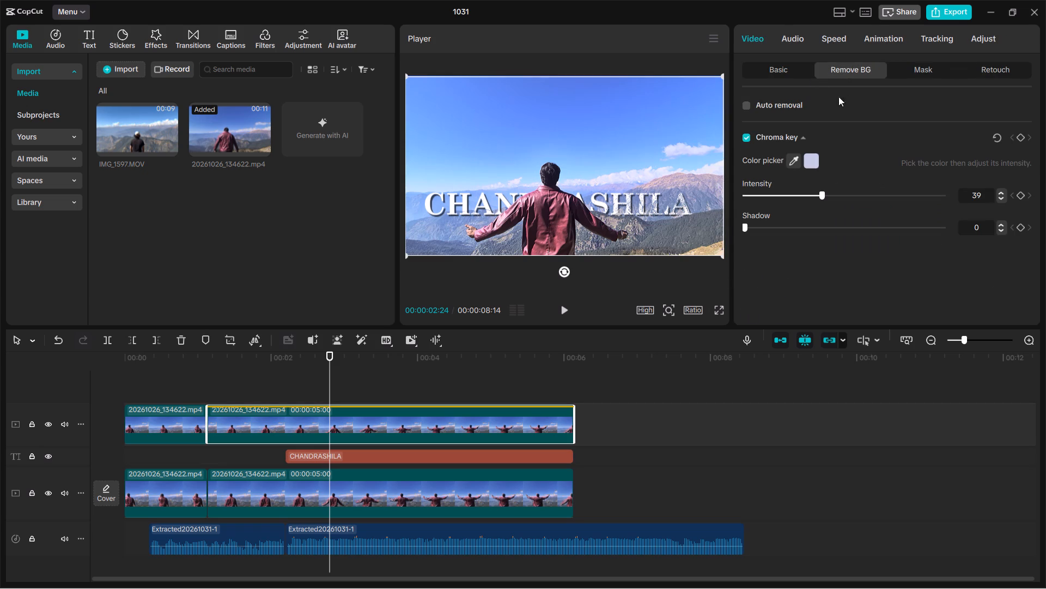
click(746, 136)
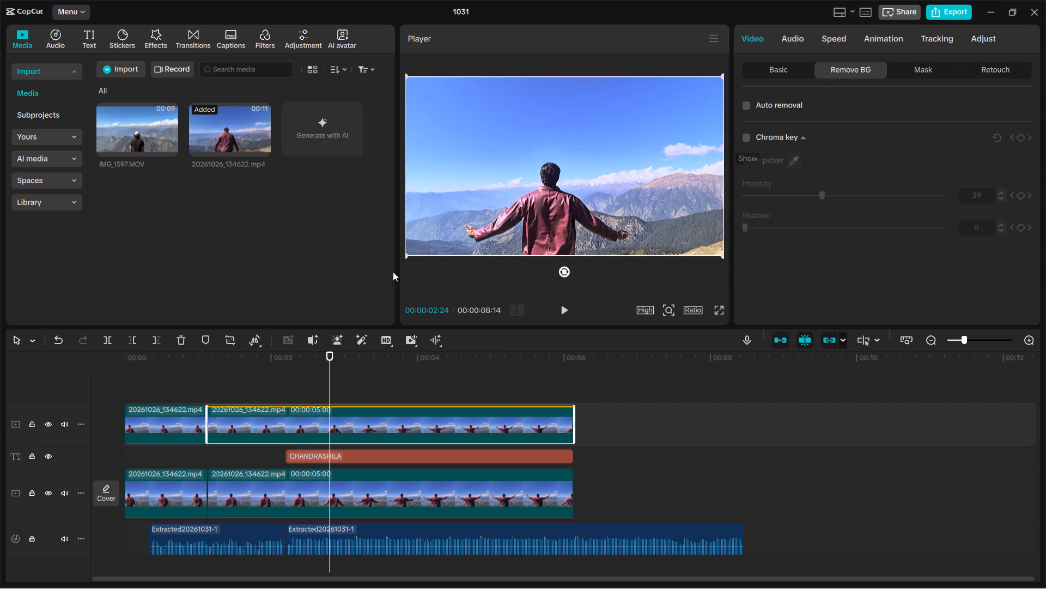
Reposition the CHANDRASHILA title at 00:00:02:20, trying it over the sky and ridgeline, and leave it along the frame's bottom edge.
drag(331, 385, 272, 387)
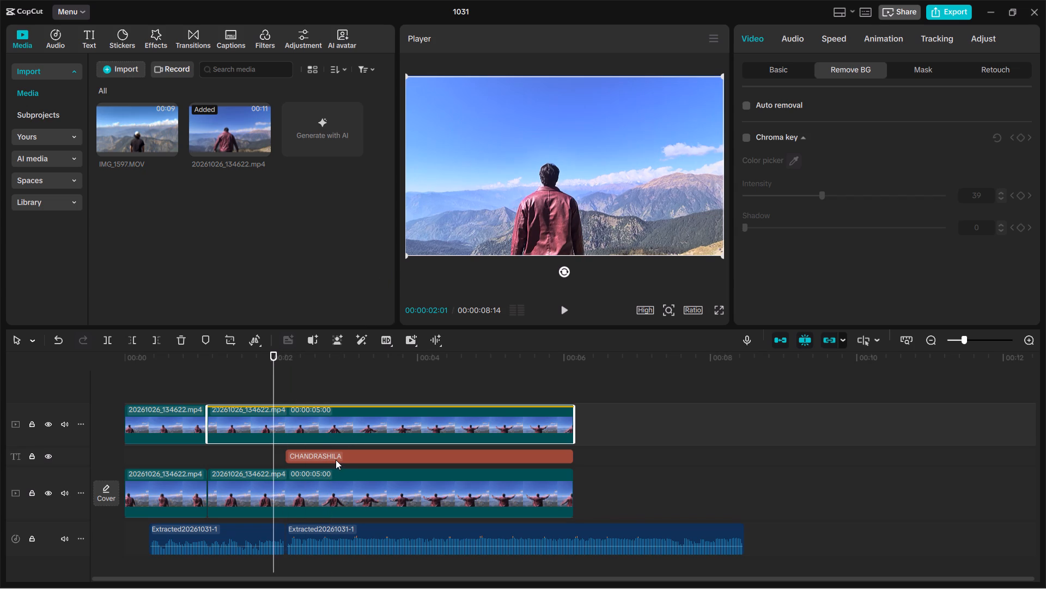
click(336, 460)
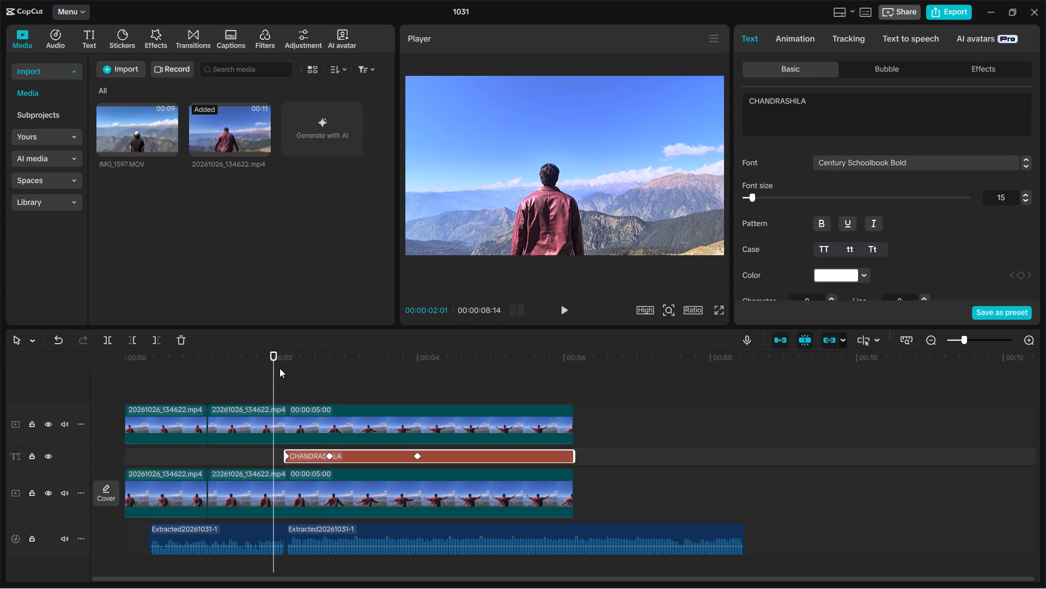
drag(272, 366, 320, 367)
drag(567, 194, 579, 136)
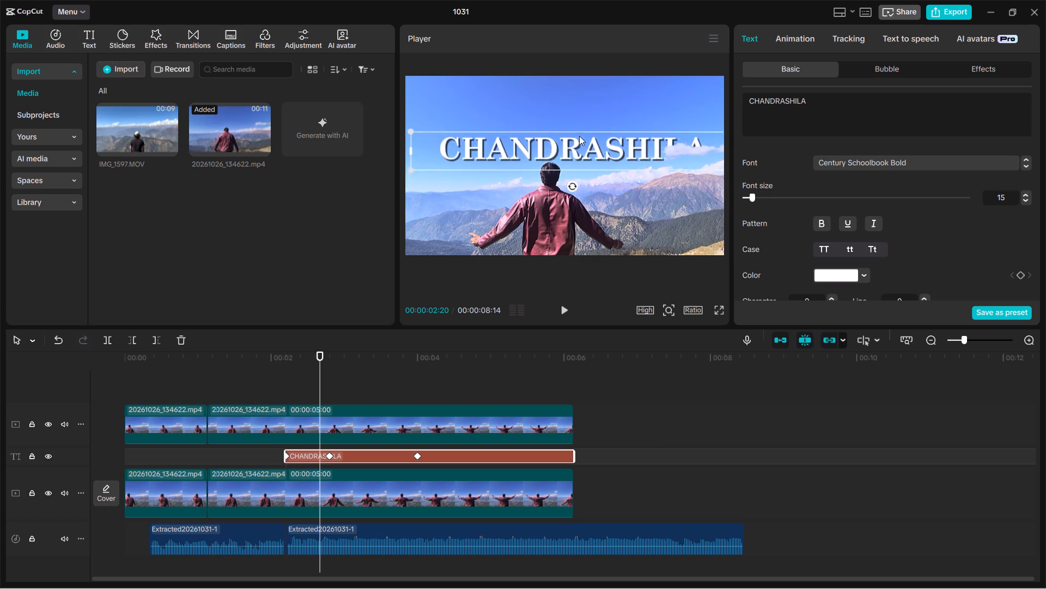
drag(579, 136, 567, 188)
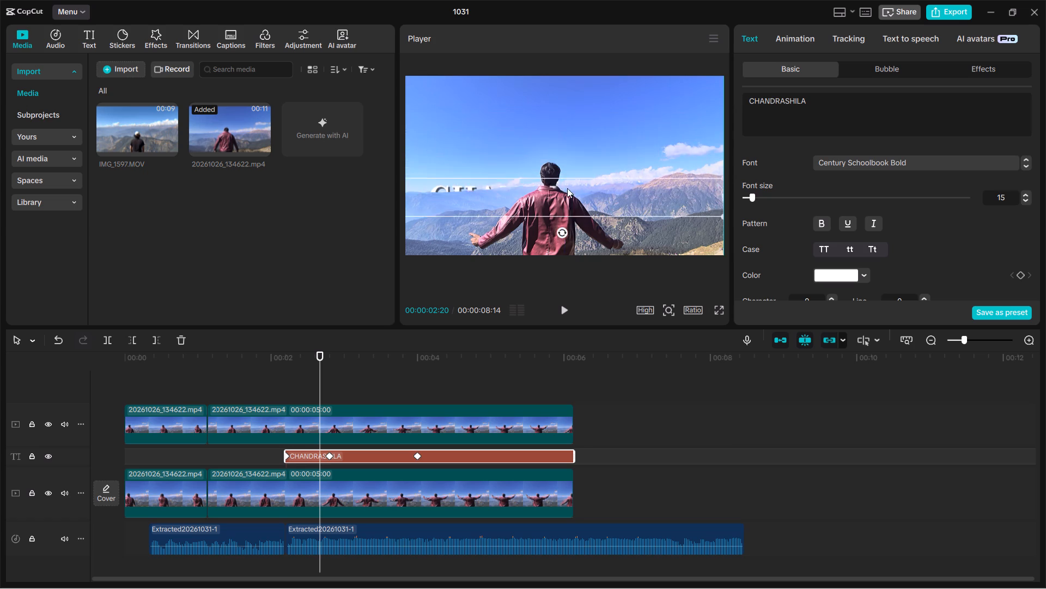
drag(567, 188, 541, 189)
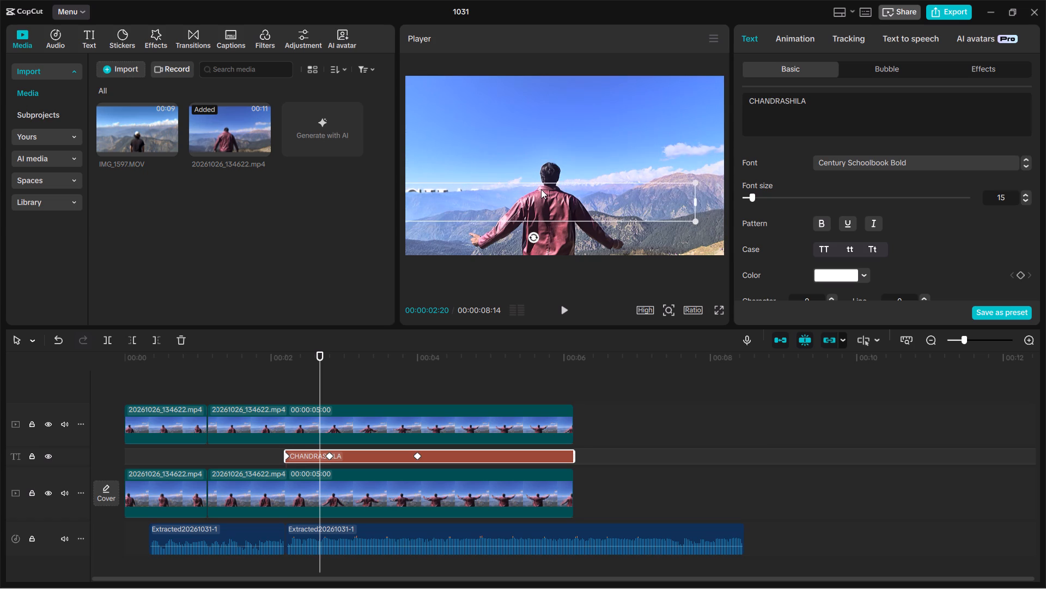
drag(541, 189, 550, 196)
drag(550, 196, 547, 140)
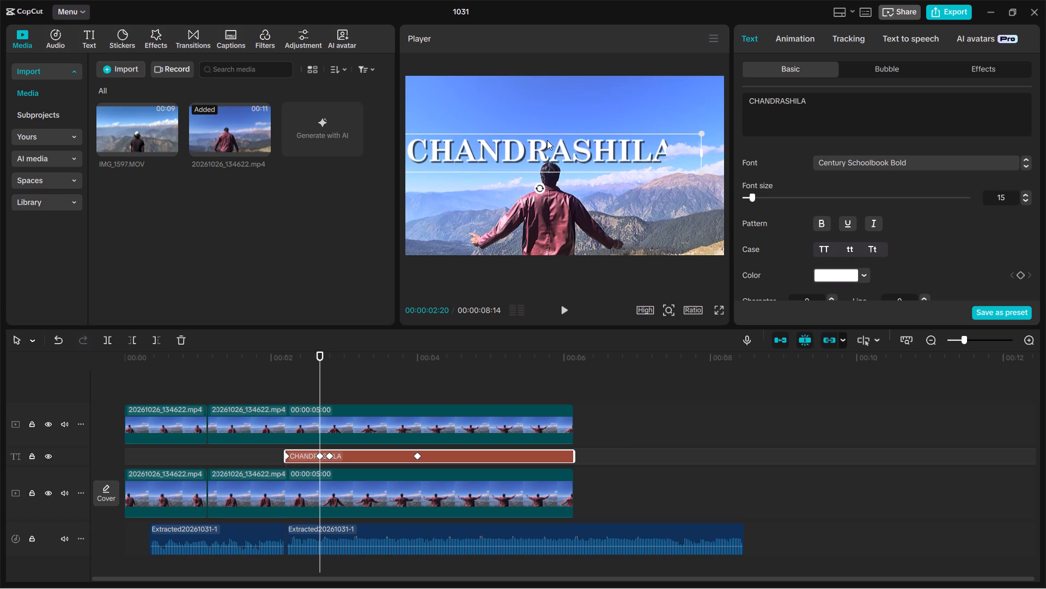
drag(547, 140, 548, 169)
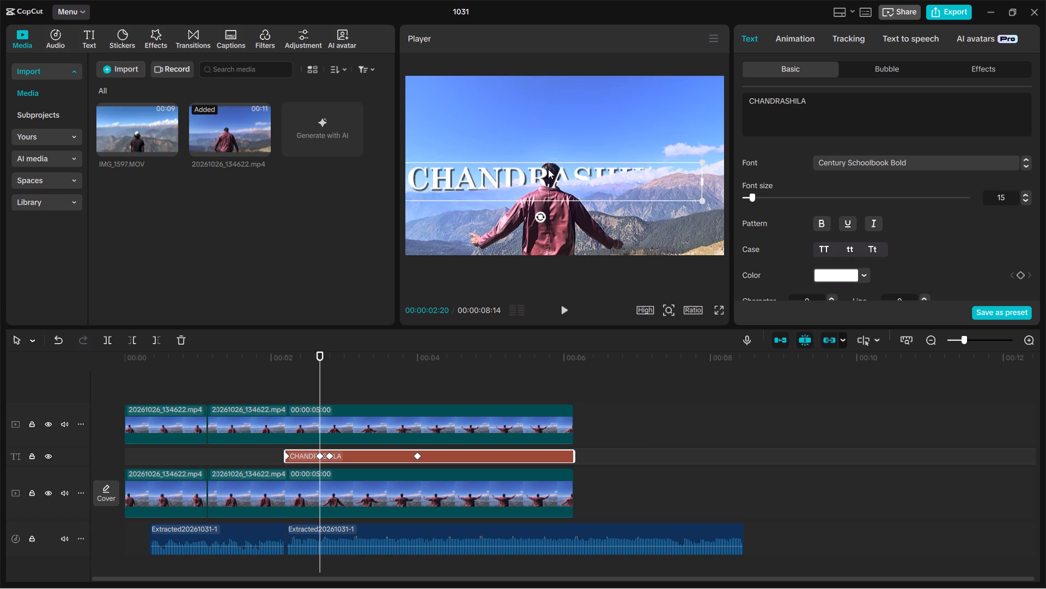
drag(548, 169, 549, 157)
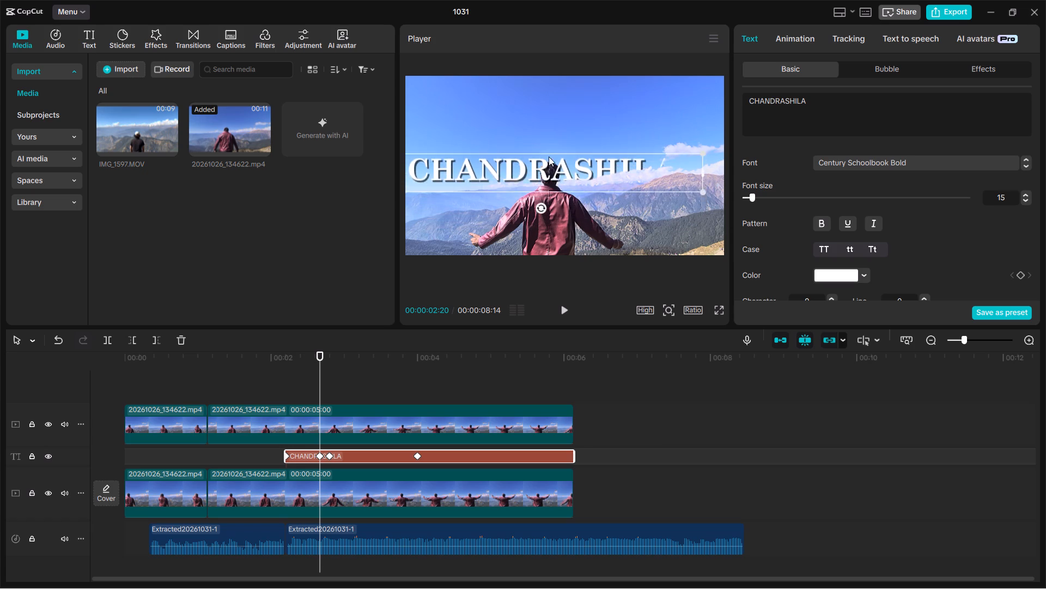
drag(549, 157, 550, 208)
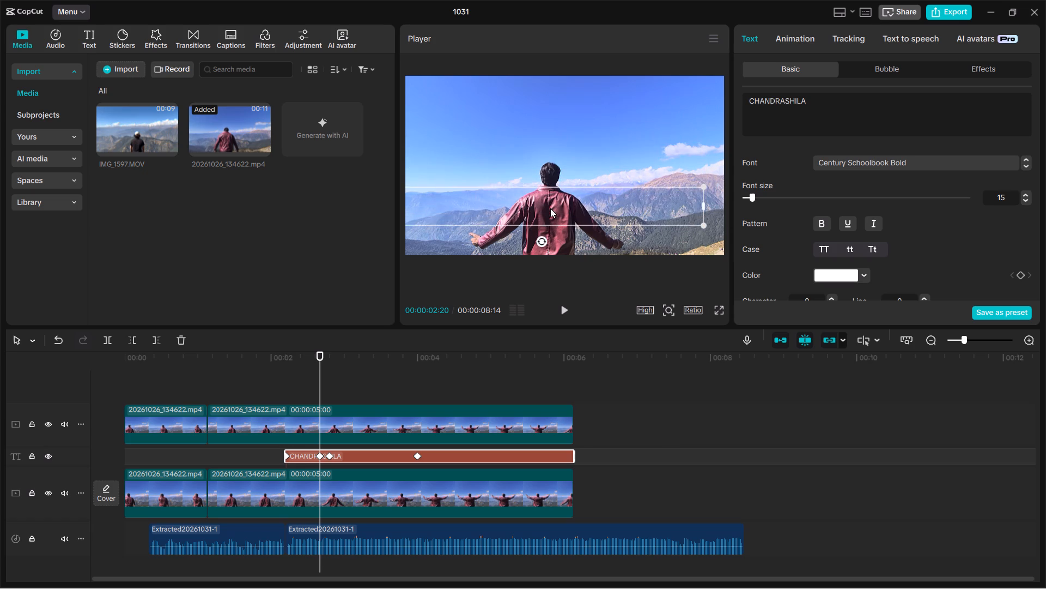
drag(550, 208, 552, 220)
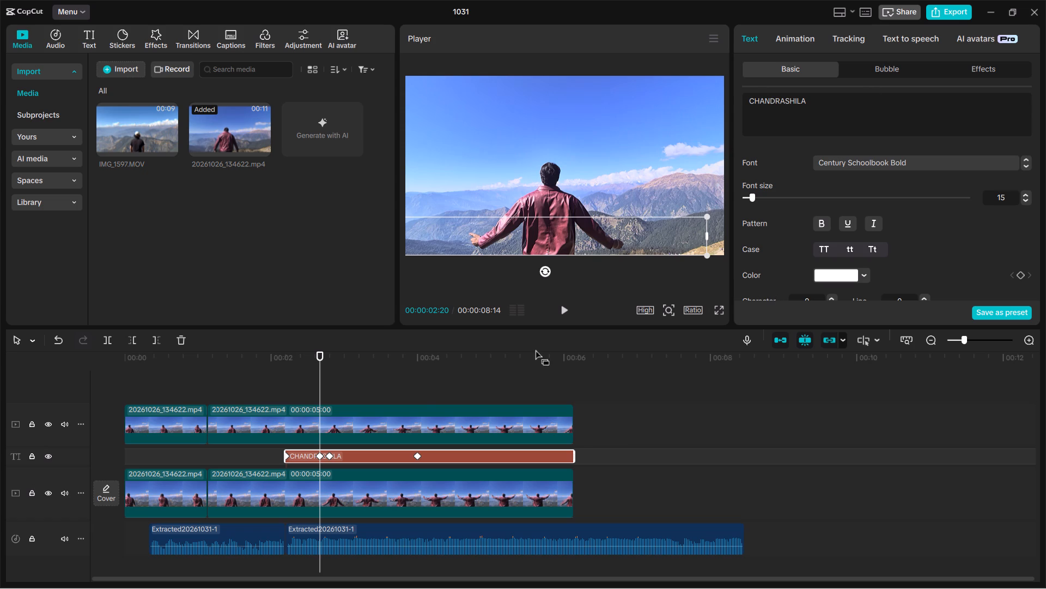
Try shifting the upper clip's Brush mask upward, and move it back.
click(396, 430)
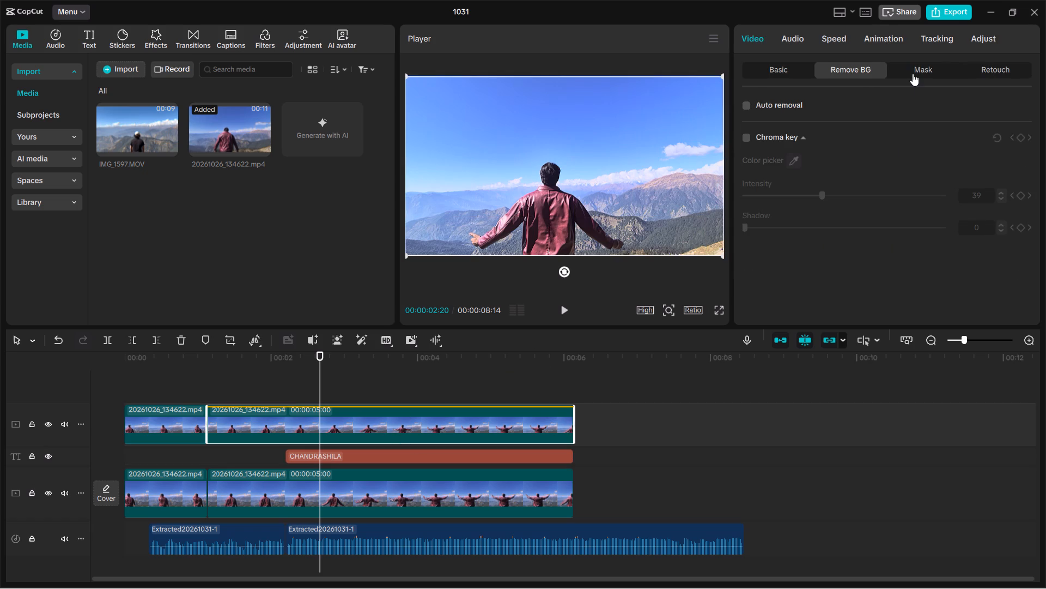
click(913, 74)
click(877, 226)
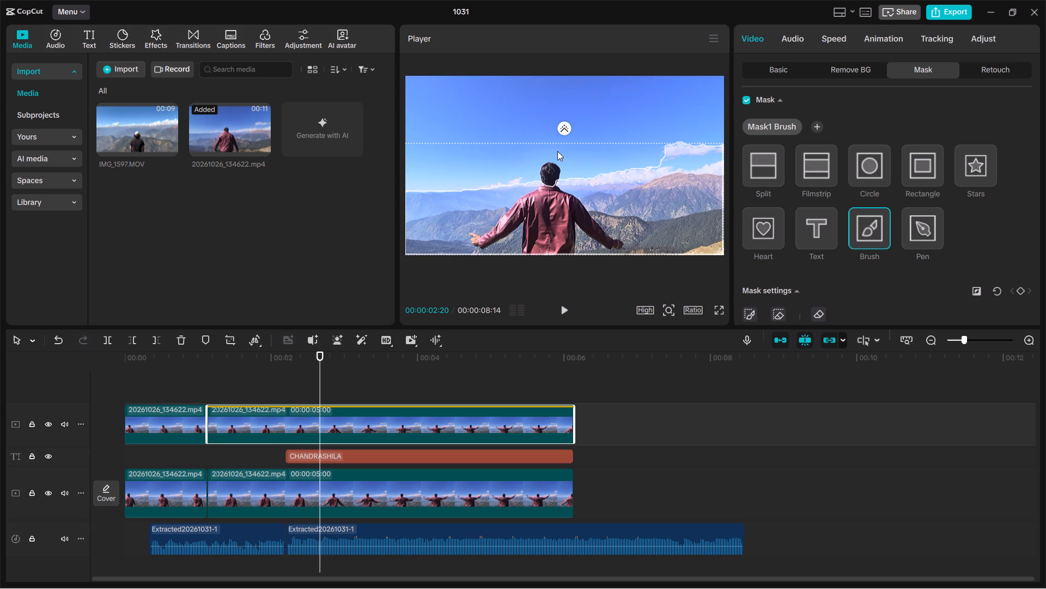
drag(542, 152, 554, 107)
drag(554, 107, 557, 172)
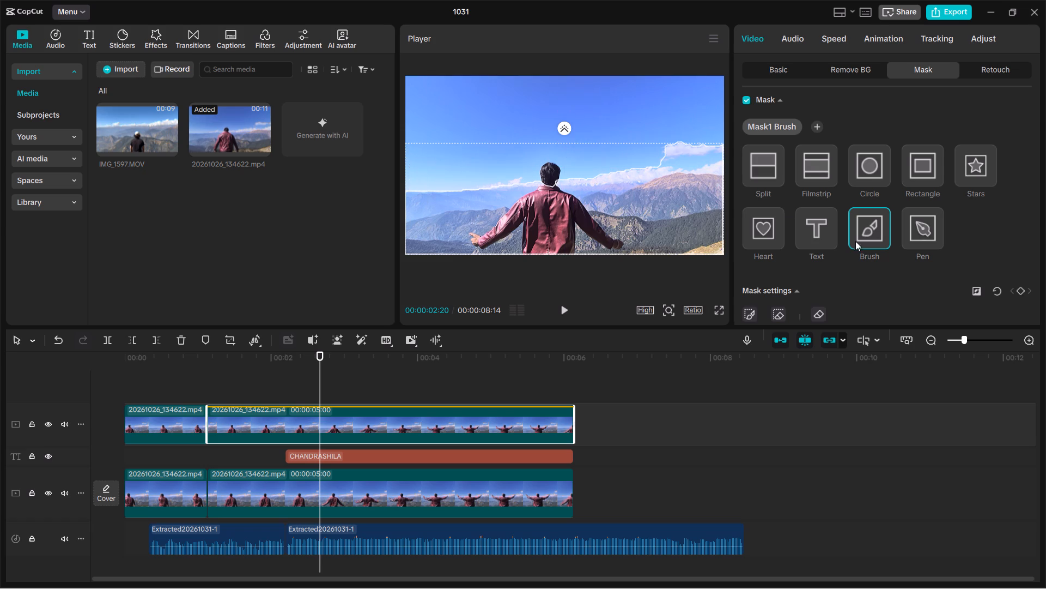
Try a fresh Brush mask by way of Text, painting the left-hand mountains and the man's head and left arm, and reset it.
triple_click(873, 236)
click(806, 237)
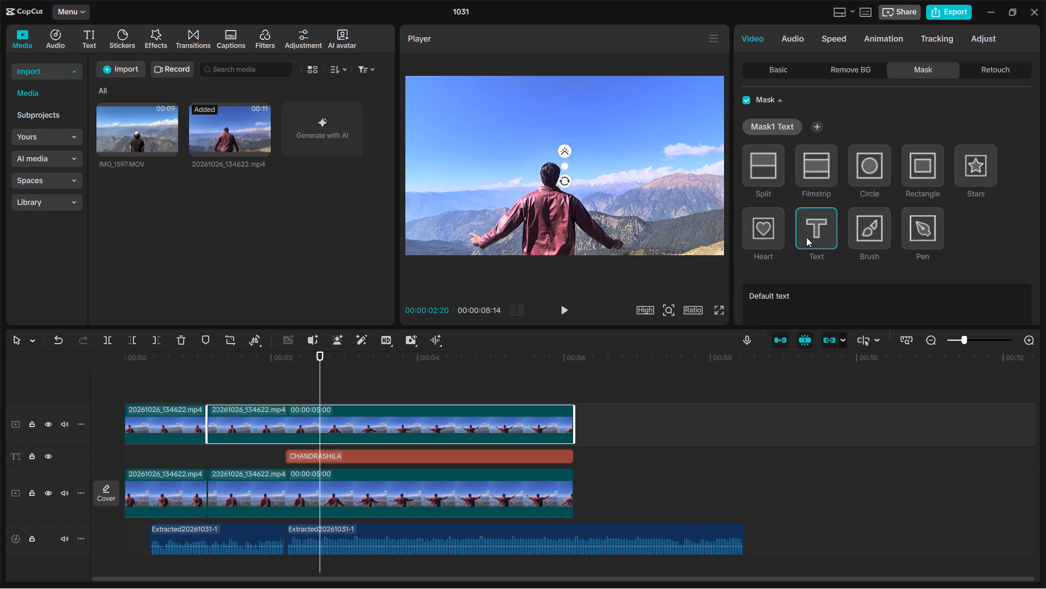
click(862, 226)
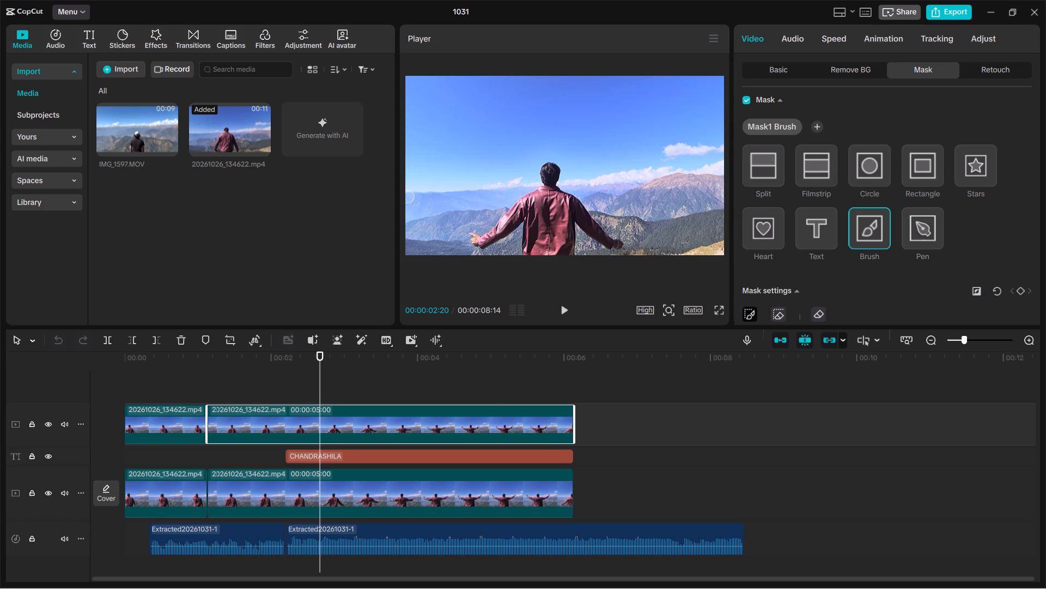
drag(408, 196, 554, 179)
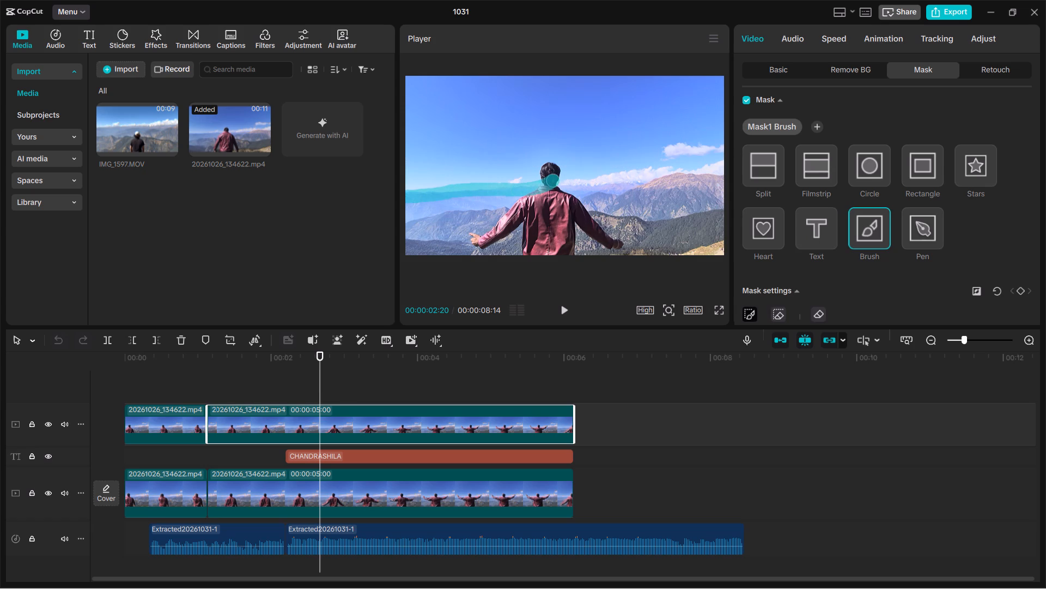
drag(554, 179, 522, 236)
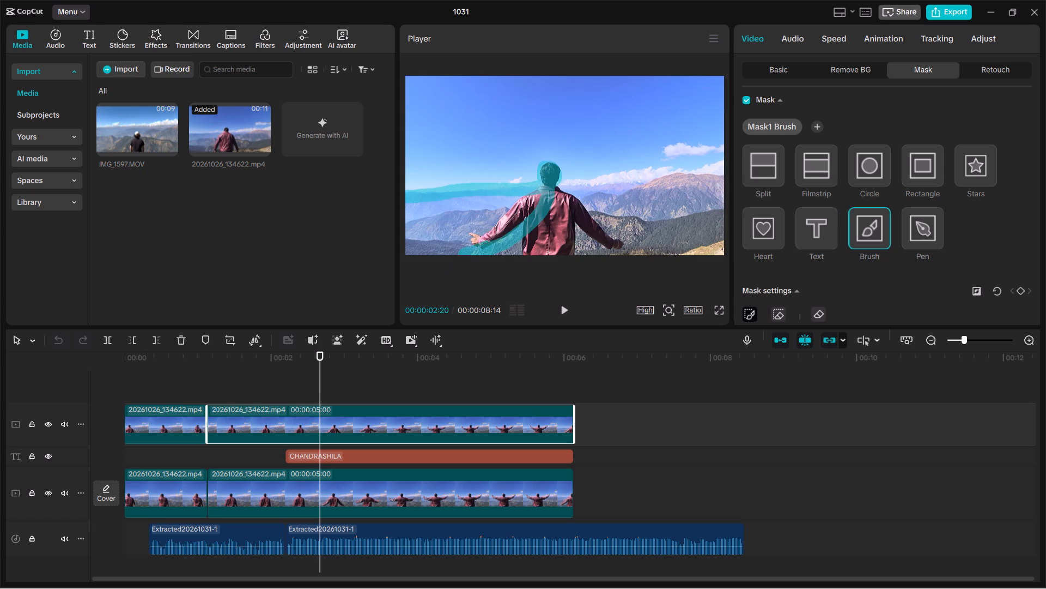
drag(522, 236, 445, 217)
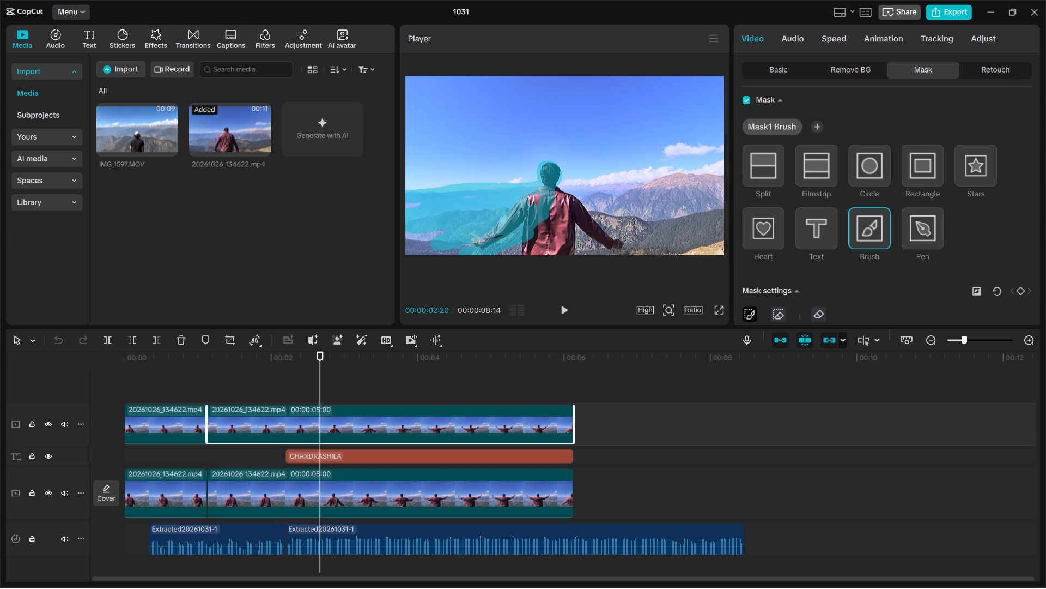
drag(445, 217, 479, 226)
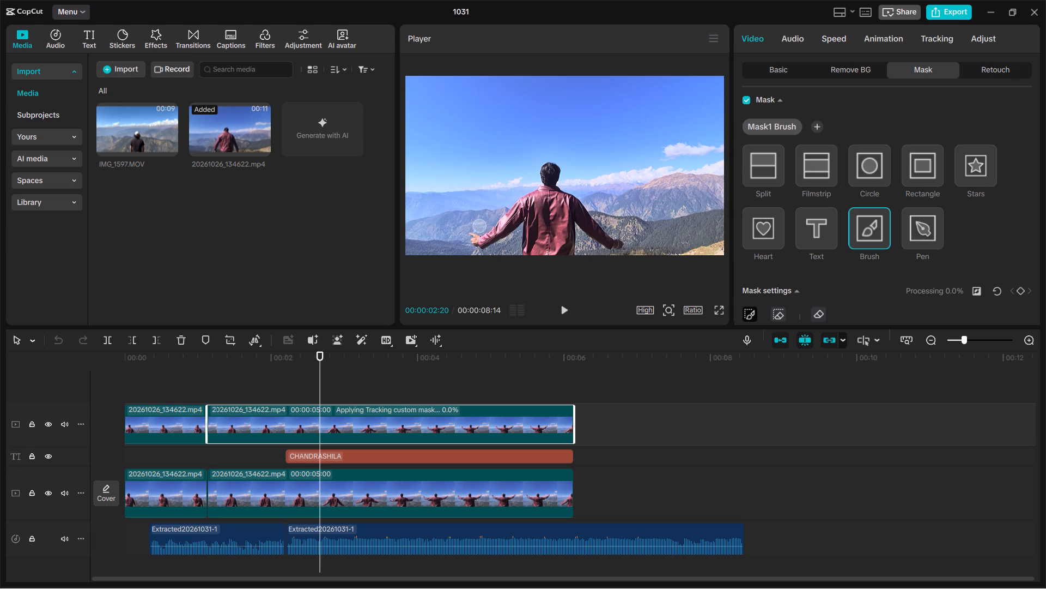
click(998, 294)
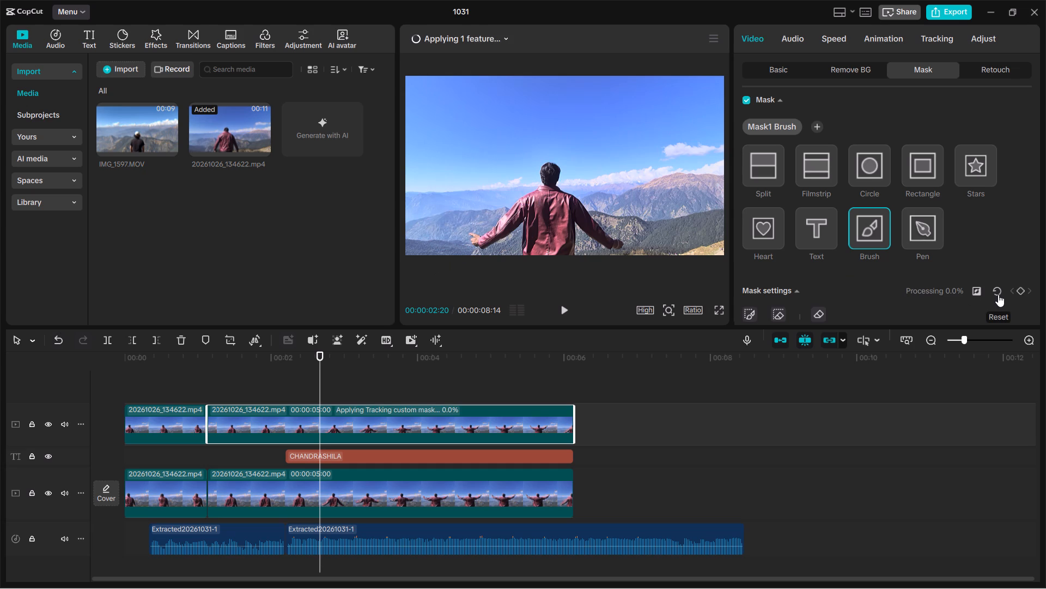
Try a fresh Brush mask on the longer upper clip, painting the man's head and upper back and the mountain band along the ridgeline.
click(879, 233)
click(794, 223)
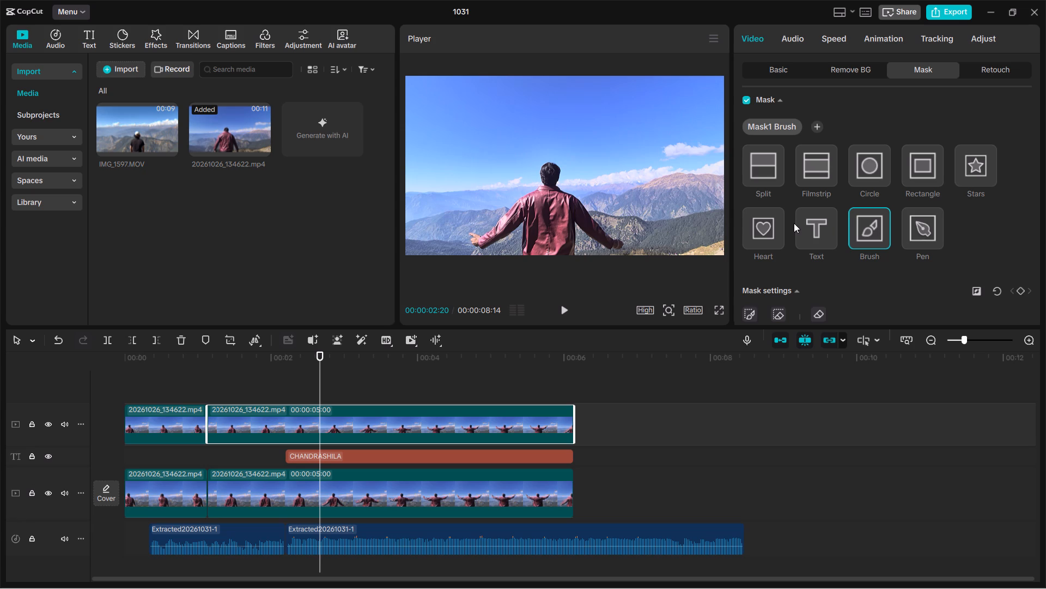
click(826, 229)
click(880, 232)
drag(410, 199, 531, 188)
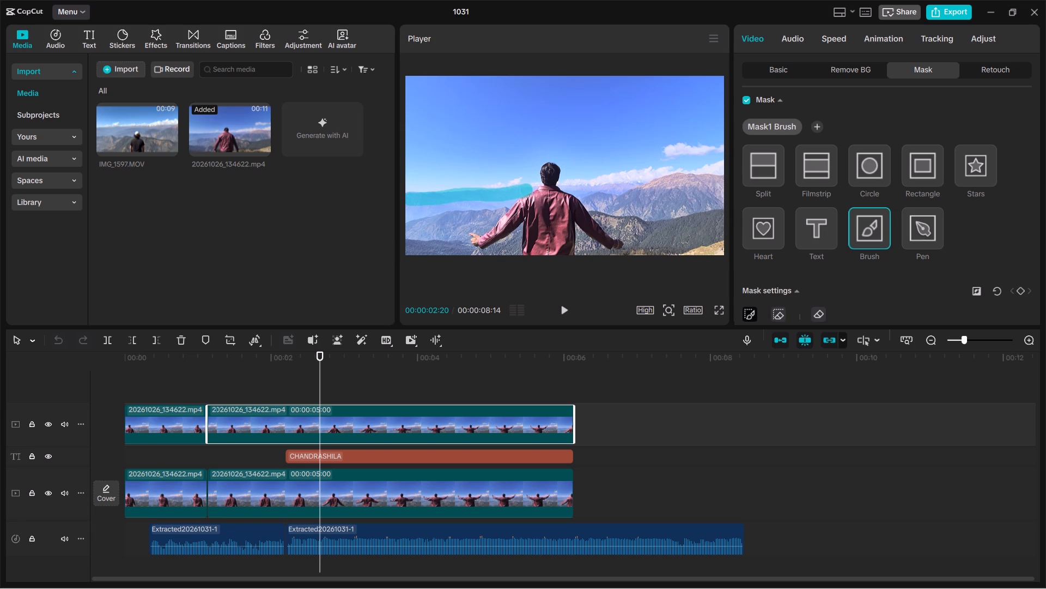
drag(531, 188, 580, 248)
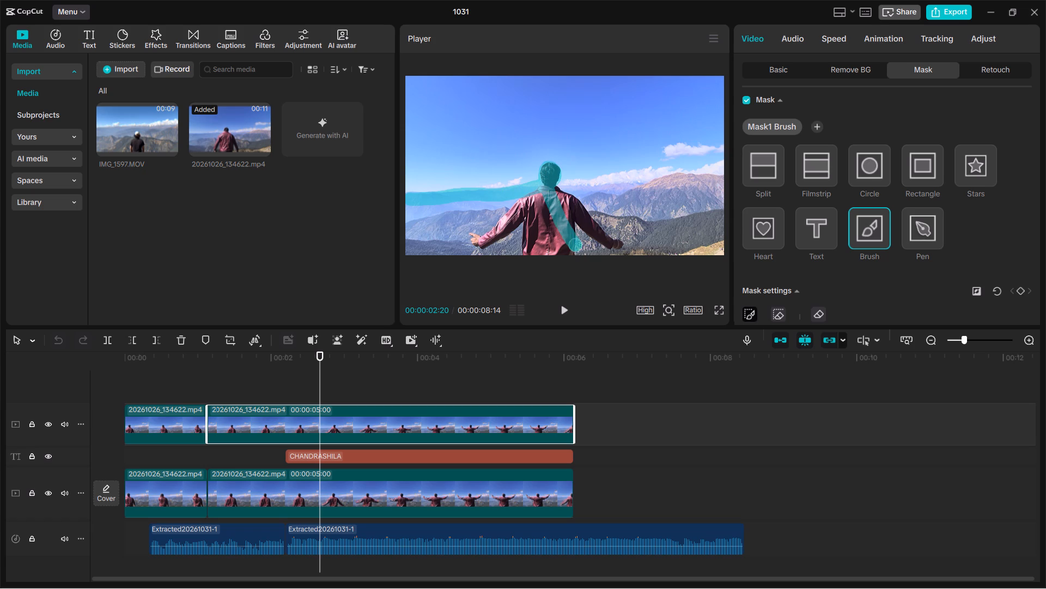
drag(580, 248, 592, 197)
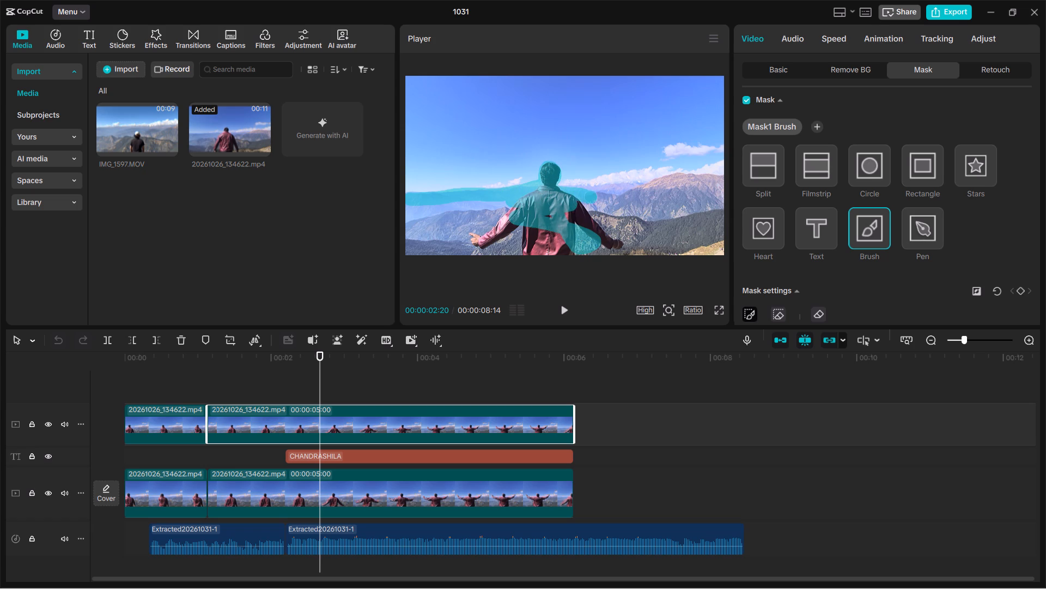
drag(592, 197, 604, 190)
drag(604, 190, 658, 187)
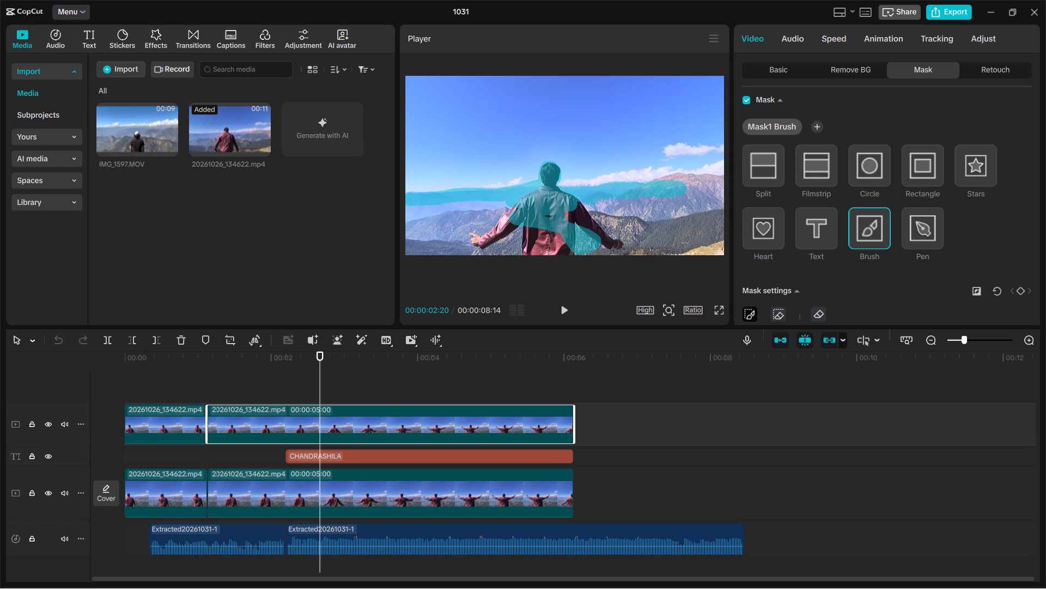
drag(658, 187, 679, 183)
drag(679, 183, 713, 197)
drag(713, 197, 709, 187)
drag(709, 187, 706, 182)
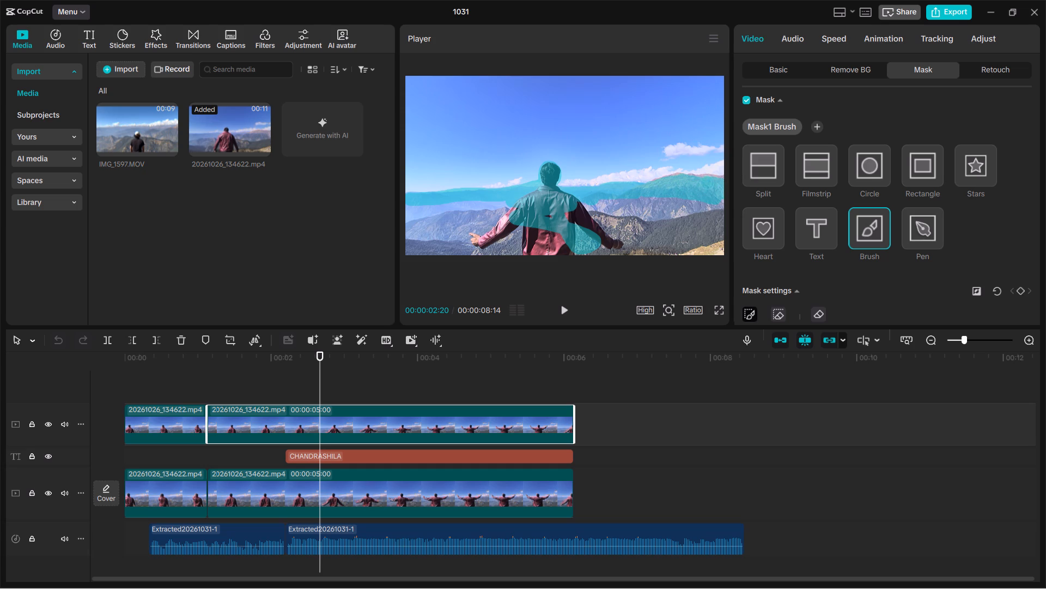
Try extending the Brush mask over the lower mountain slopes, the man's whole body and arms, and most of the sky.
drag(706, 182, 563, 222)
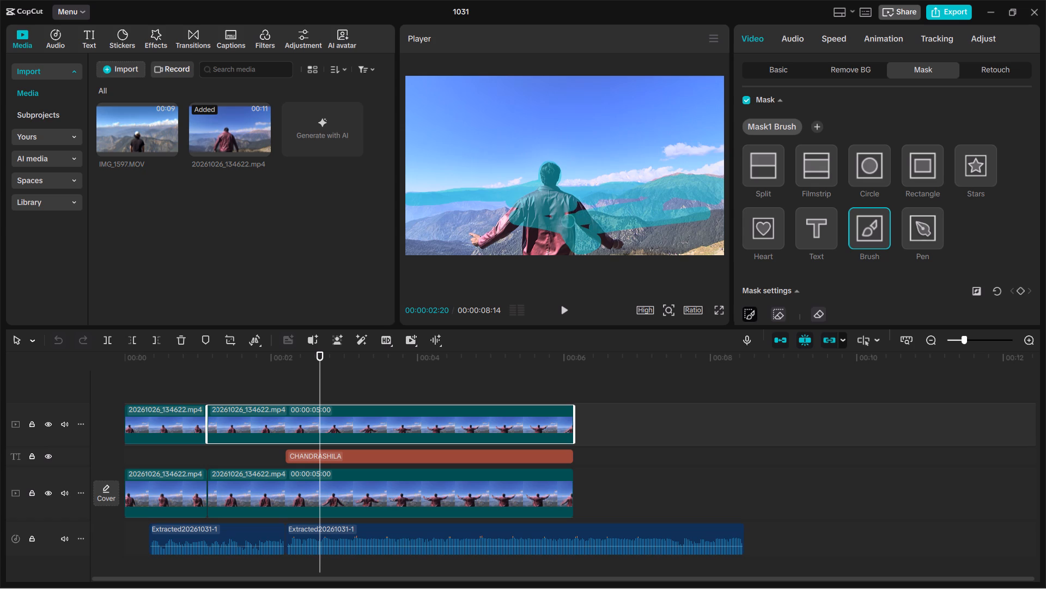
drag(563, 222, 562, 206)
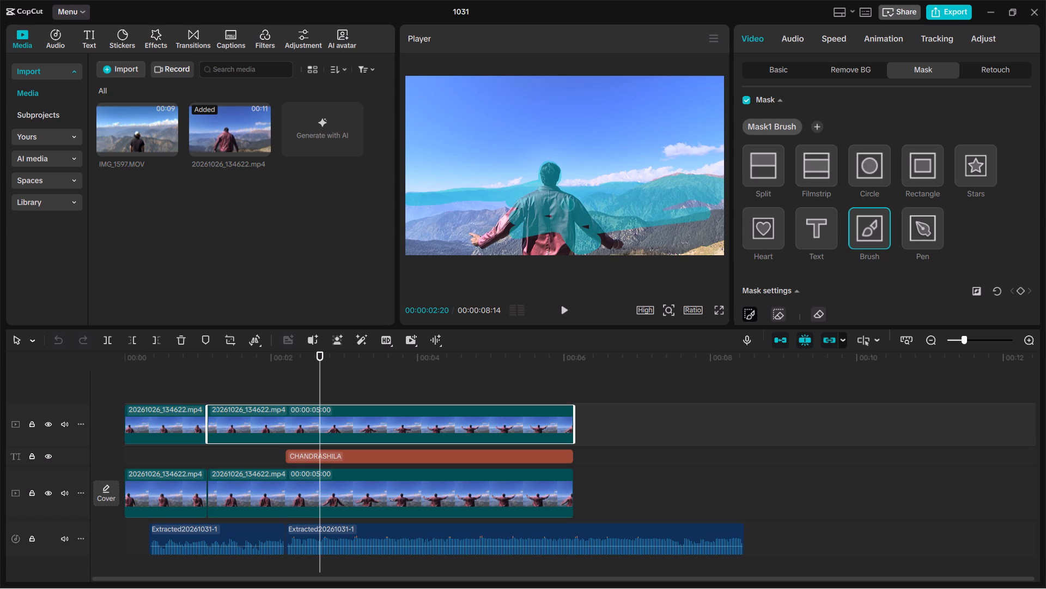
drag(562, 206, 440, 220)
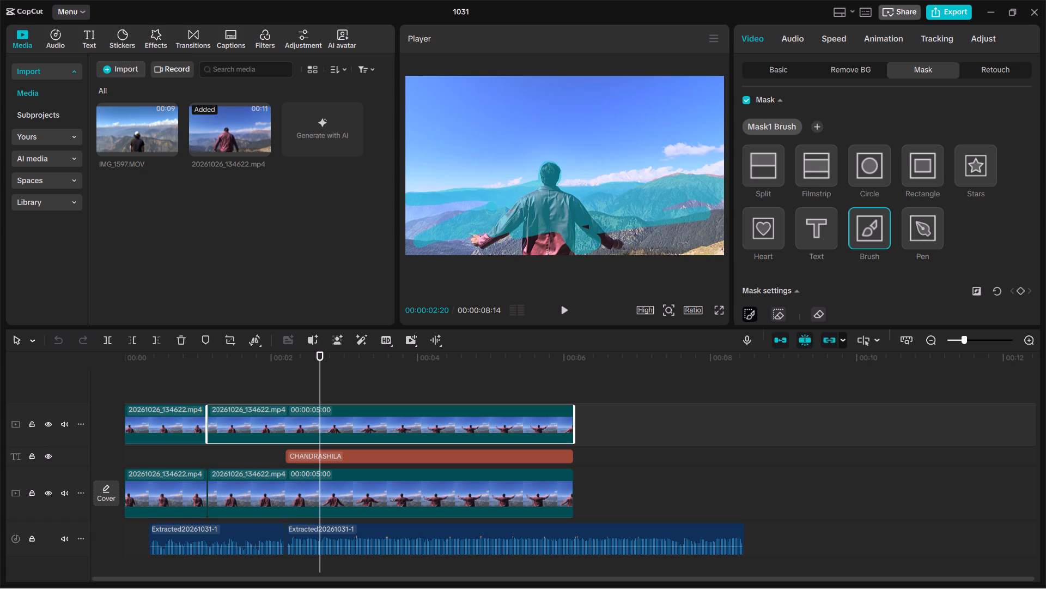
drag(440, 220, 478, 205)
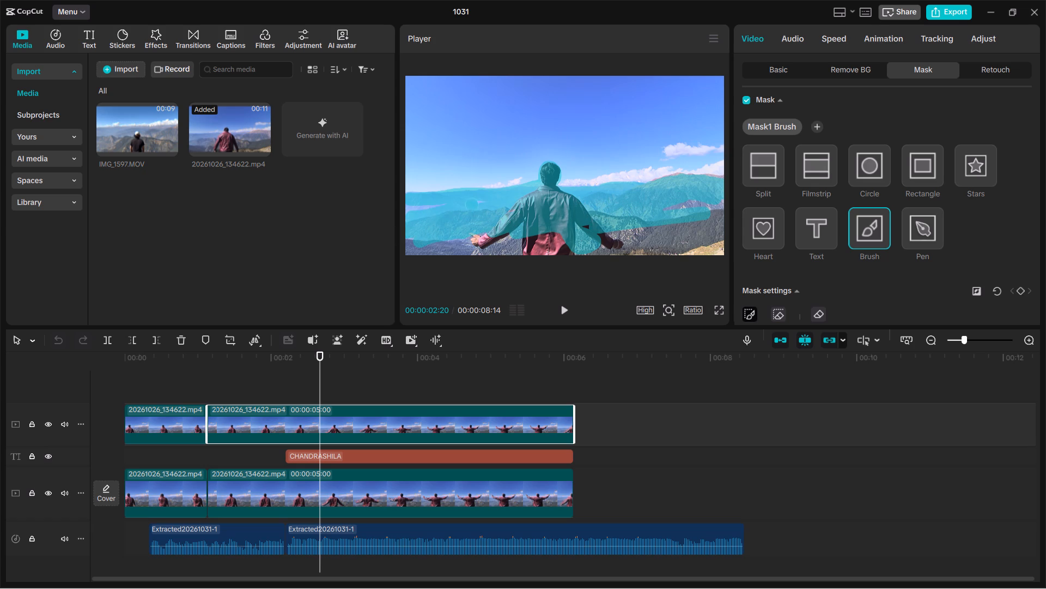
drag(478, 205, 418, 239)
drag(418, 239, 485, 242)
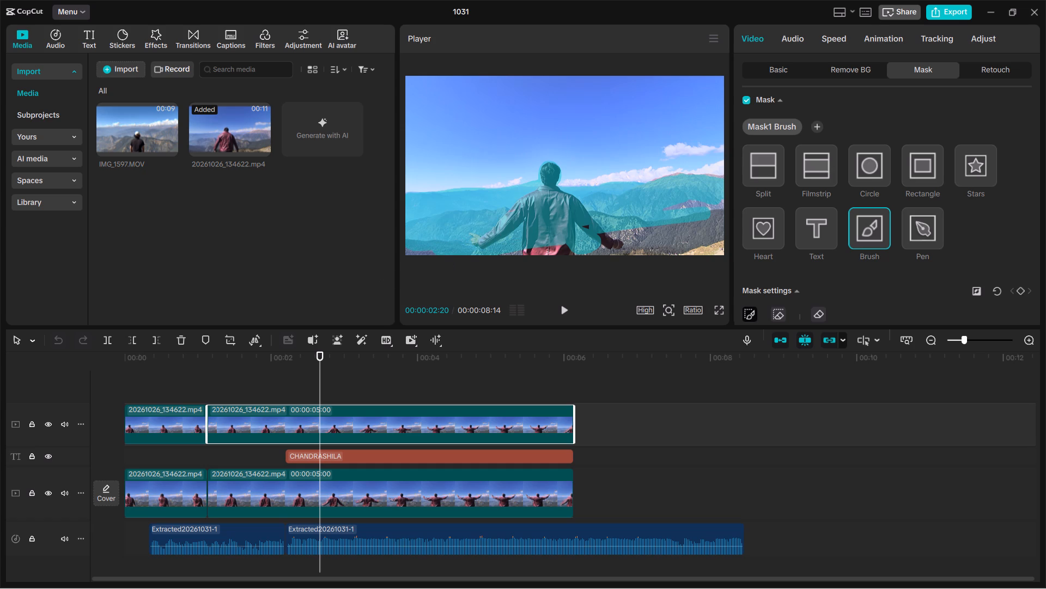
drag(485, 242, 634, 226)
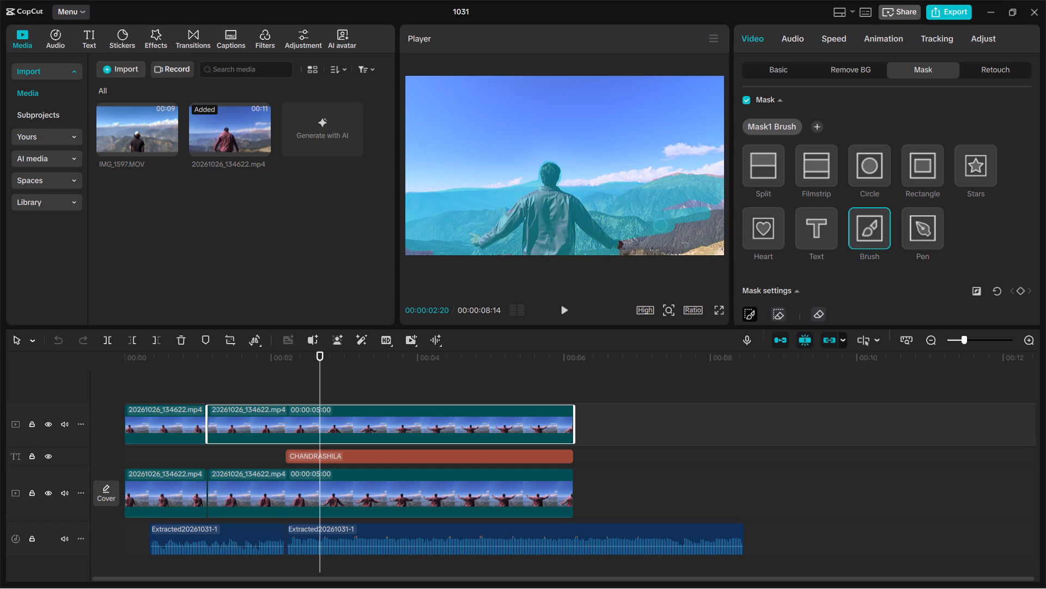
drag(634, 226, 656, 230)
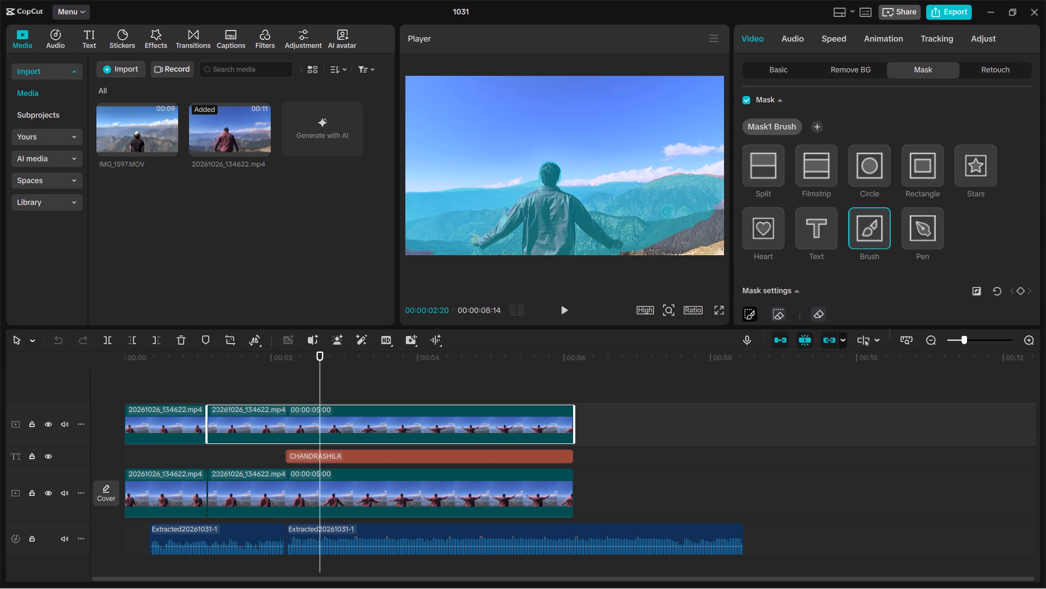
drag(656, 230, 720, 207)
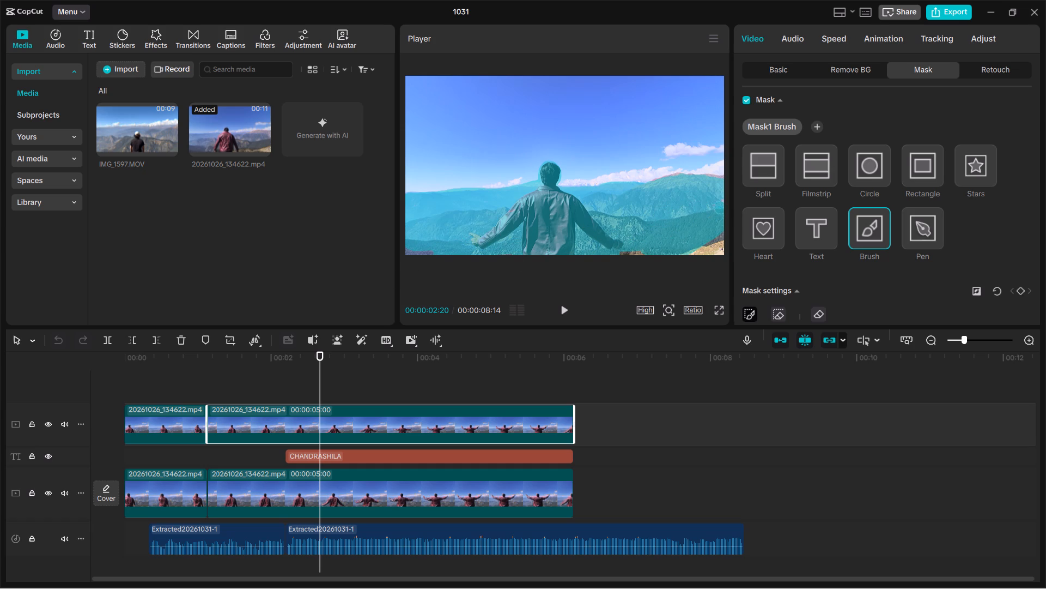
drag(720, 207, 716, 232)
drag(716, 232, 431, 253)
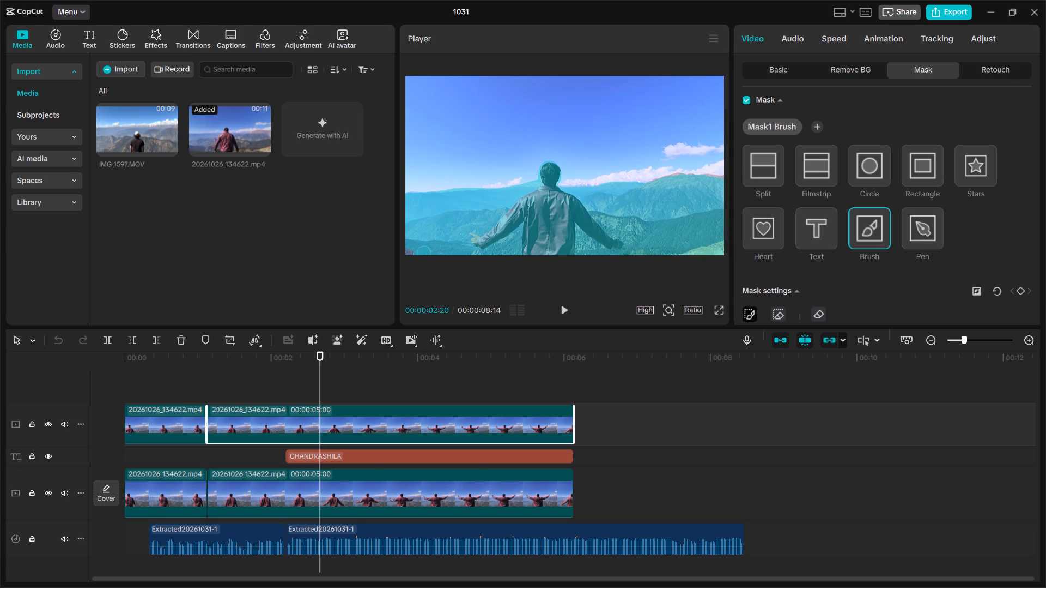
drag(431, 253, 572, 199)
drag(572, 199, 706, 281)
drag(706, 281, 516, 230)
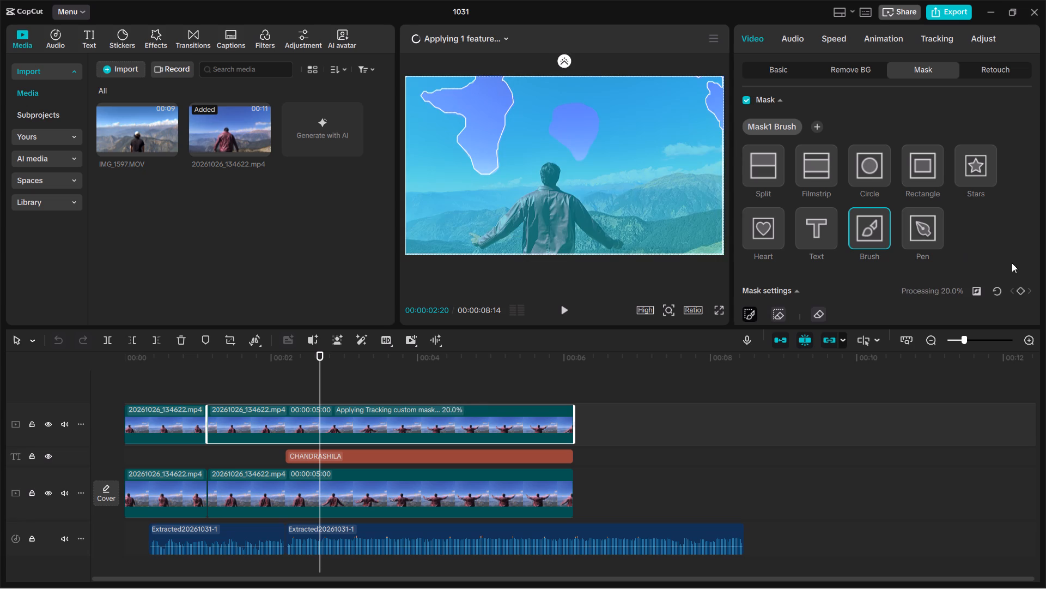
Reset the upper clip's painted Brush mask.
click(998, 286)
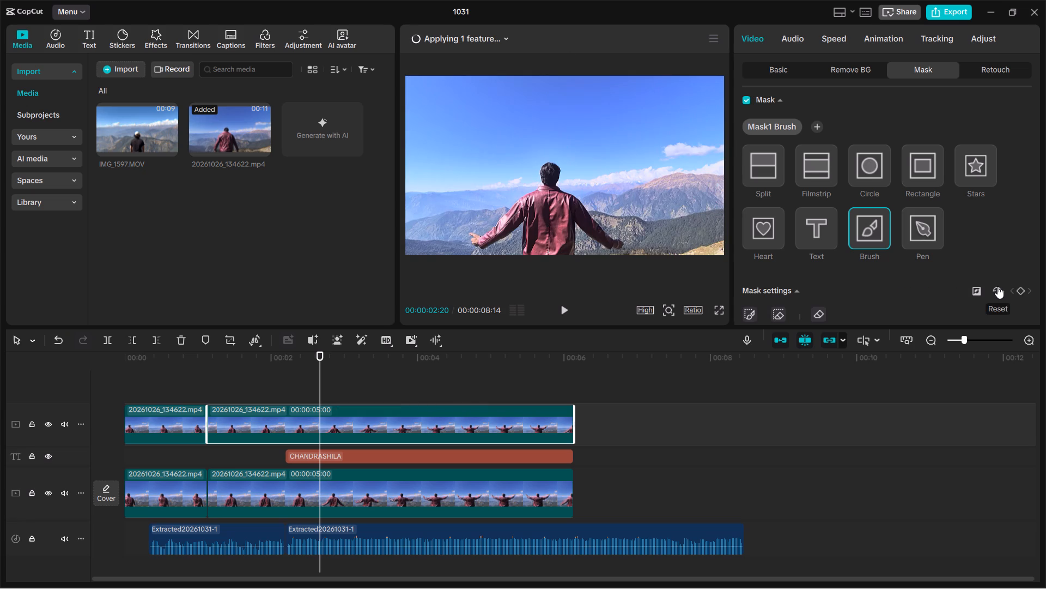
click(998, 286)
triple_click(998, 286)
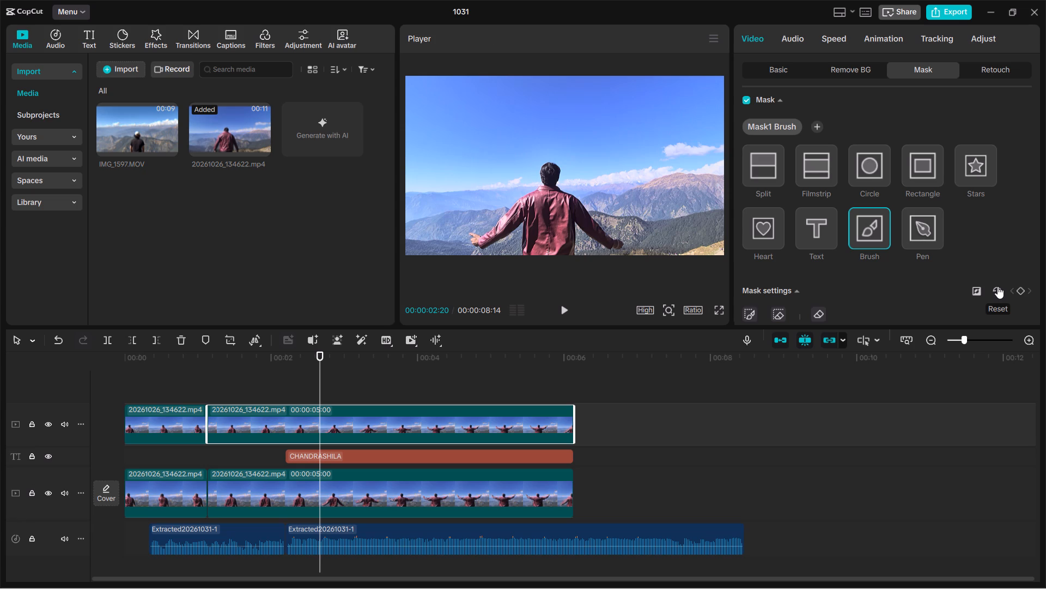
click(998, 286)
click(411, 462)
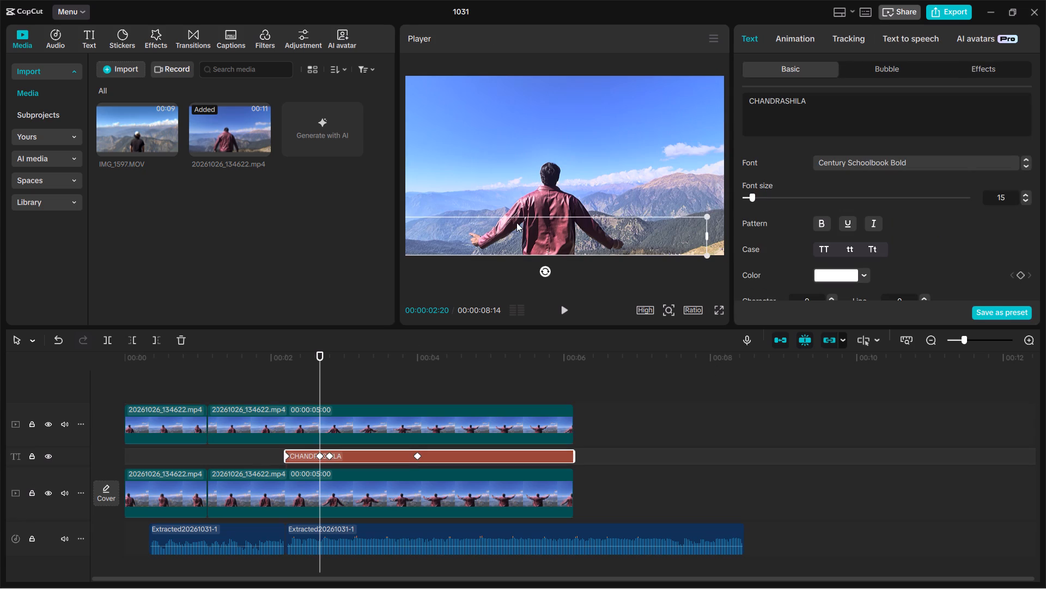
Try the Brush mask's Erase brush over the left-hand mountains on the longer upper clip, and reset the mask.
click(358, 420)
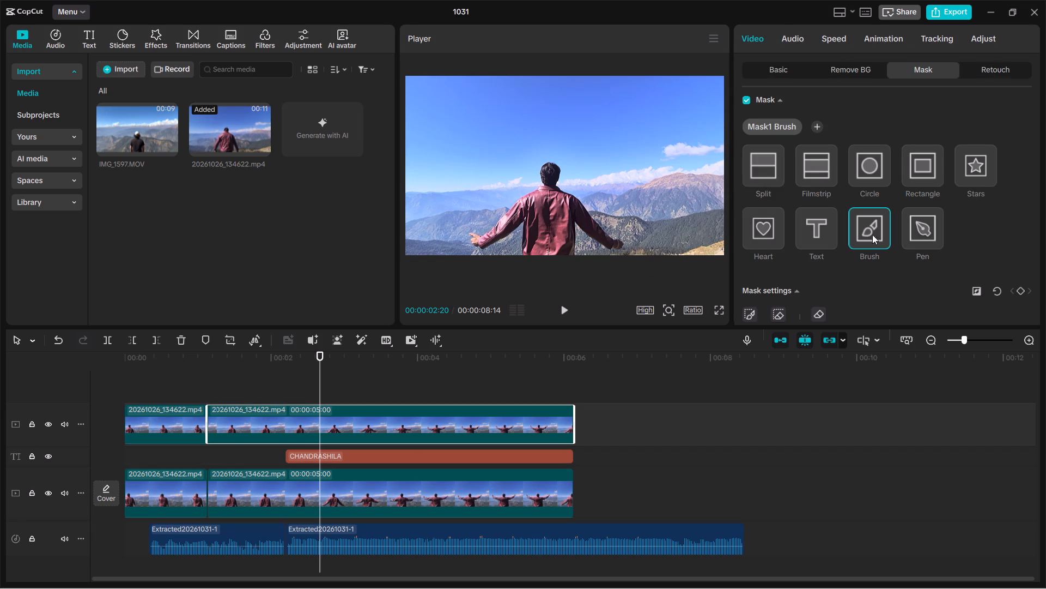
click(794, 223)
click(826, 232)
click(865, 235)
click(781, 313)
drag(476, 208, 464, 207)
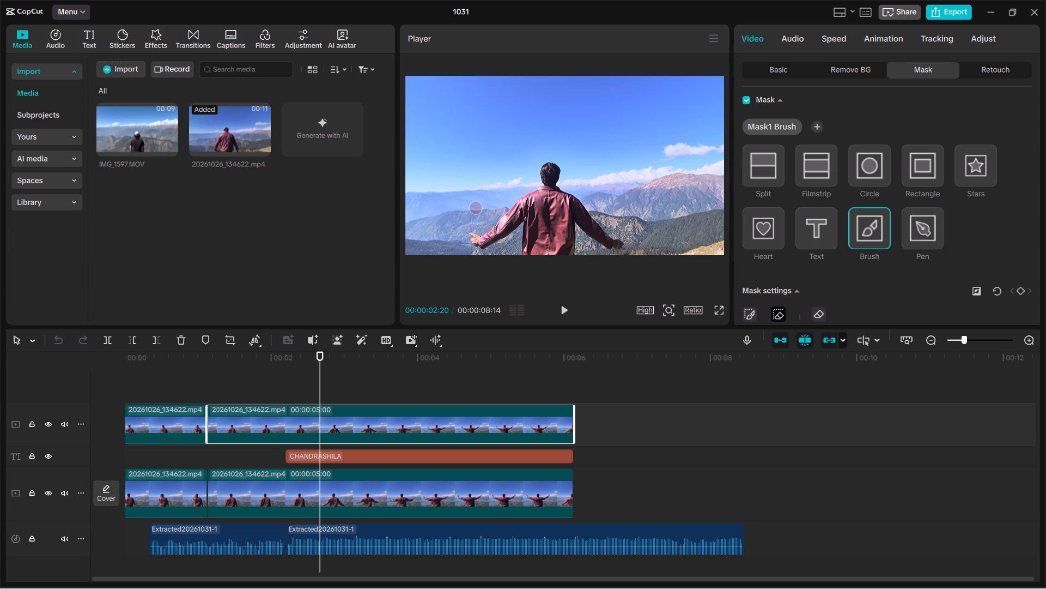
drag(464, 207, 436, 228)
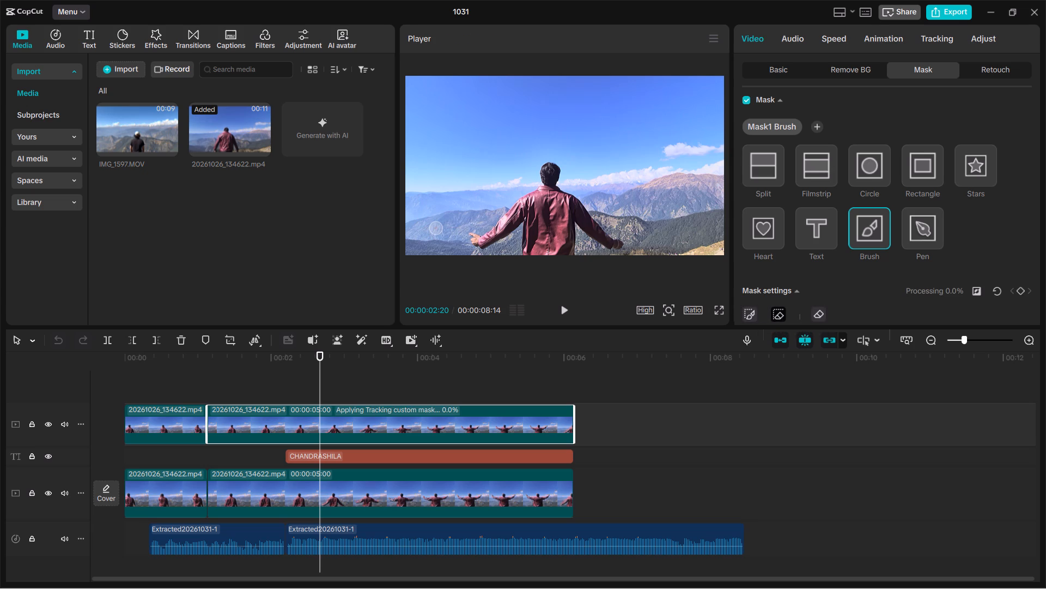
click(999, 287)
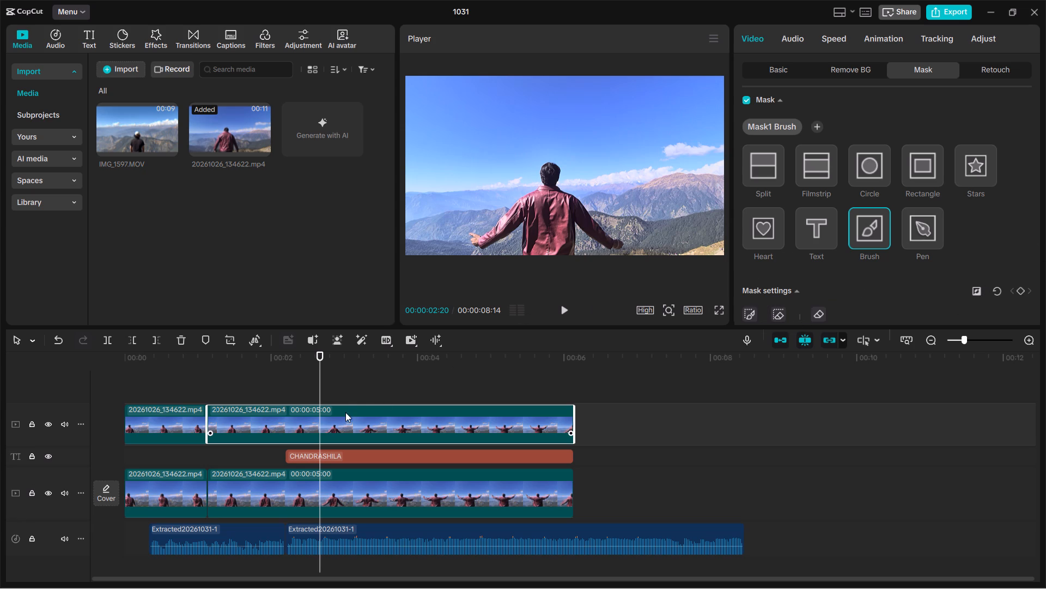
Test the CHANDRASHILA title against the sky at 00:00:02:20 and reposition it over the mountains across the man's back.
click(352, 455)
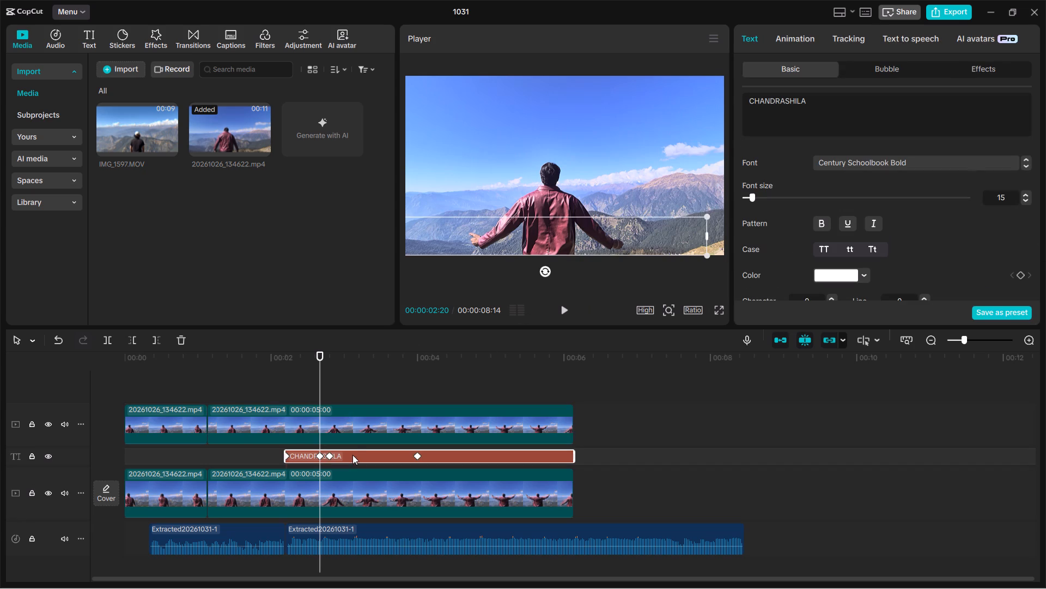
drag(558, 232, 589, 155)
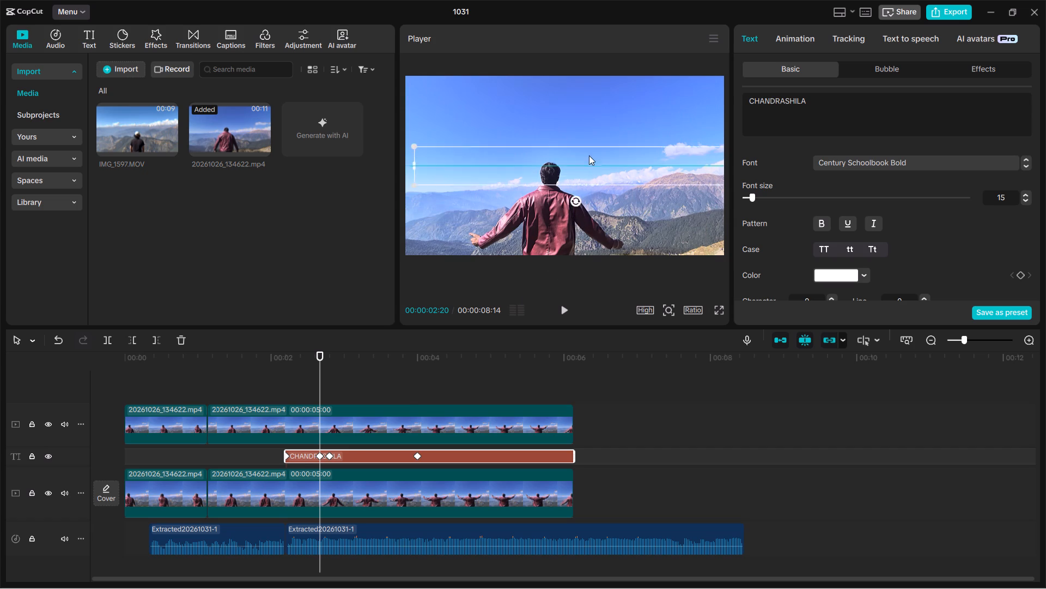
drag(589, 155, 582, 202)
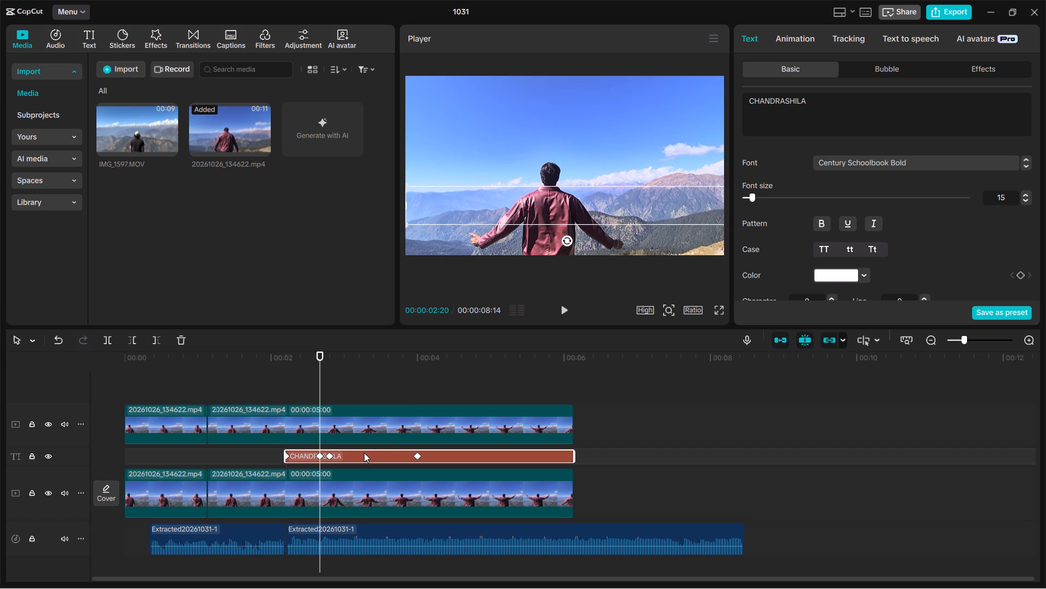
click(364, 453)
drag(537, 215, 549, 132)
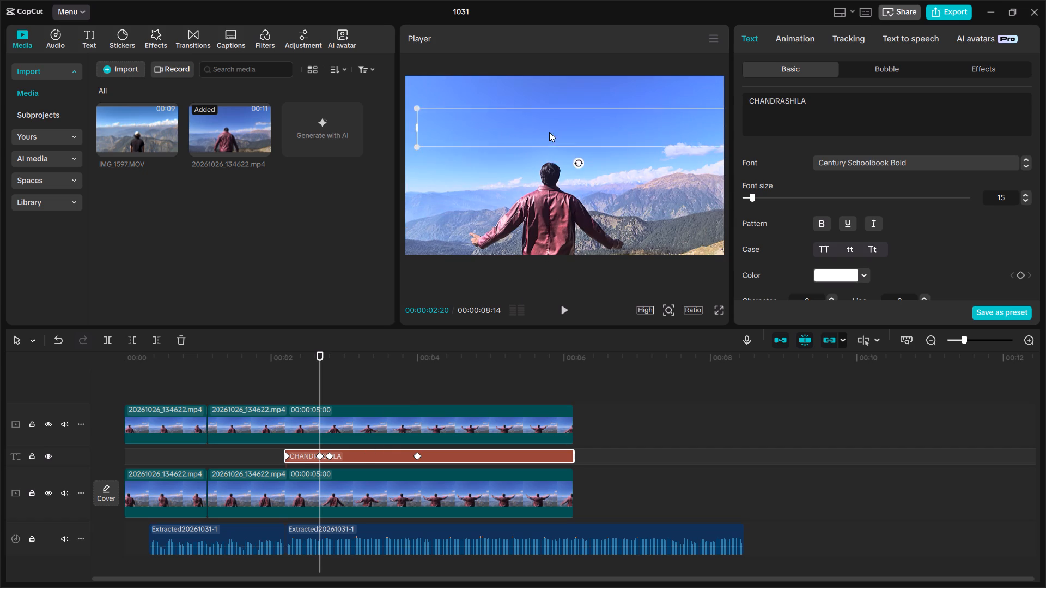
drag(549, 132, 539, 227)
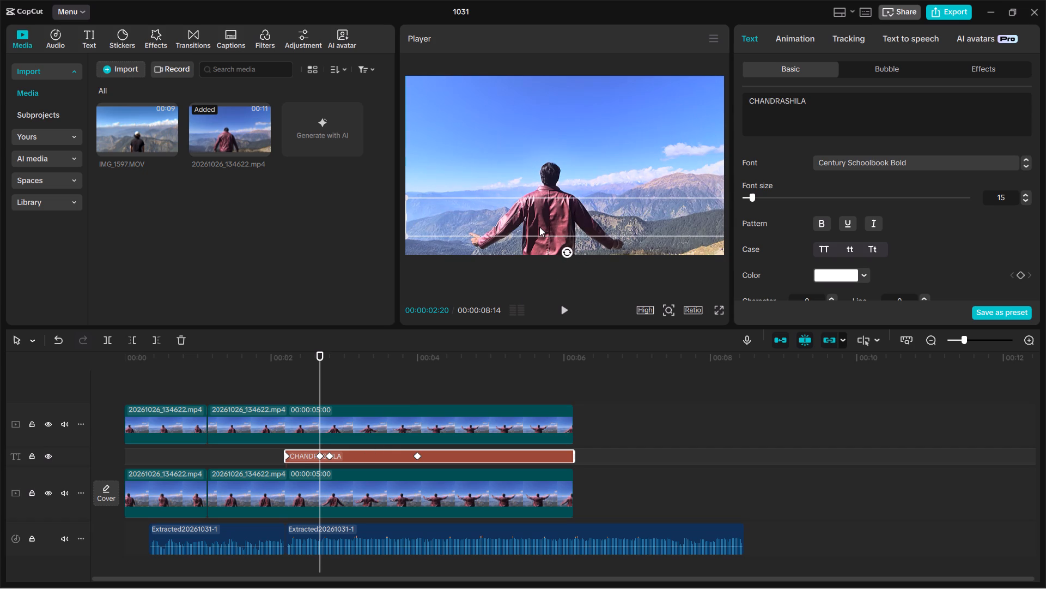
Replace the longer upper clip's existing mask with a fresh Brush mask, switching it to a Text mask in between.
click(357, 408)
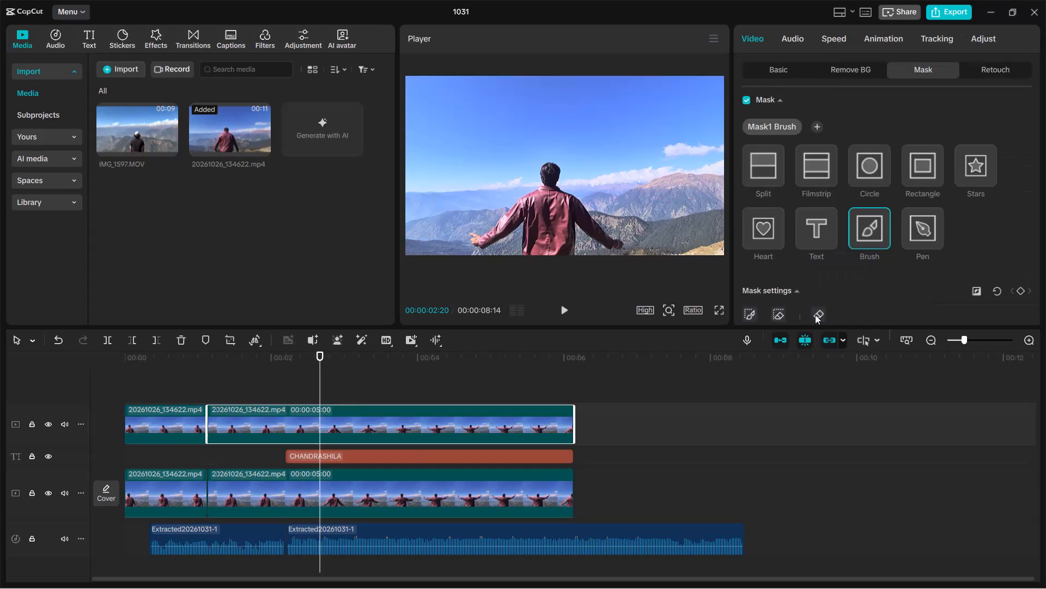
click(869, 238)
click(818, 226)
click(899, 225)
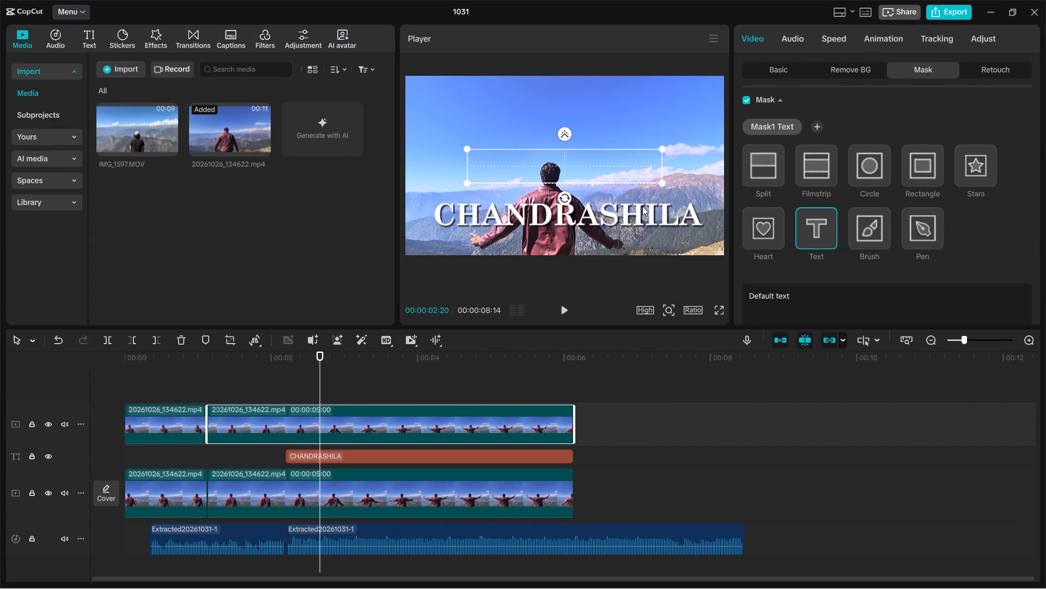
click(871, 228)
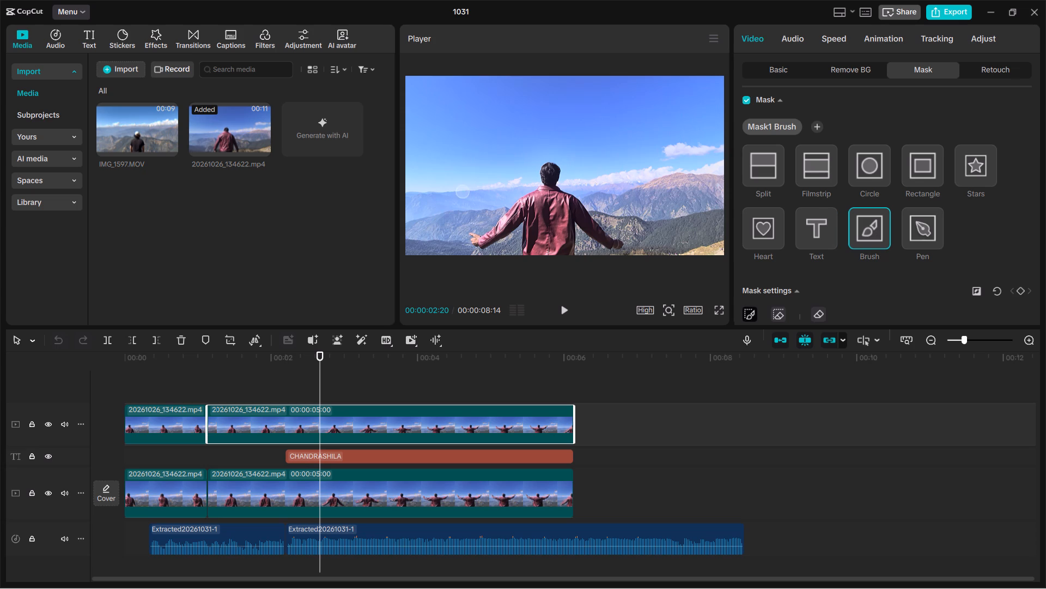
Paint the Brush mask over the man's head, body and arms and all the mountains below the ridgeline, leaving out the sky.
drag(412, 197, 518, 197)
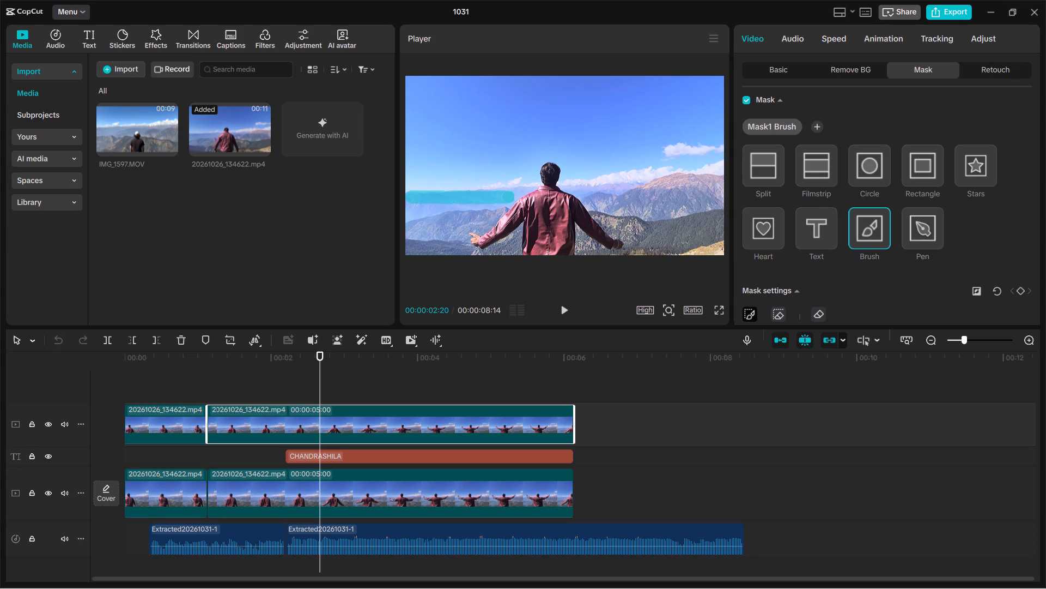
drag(518, 197, 512, 206)
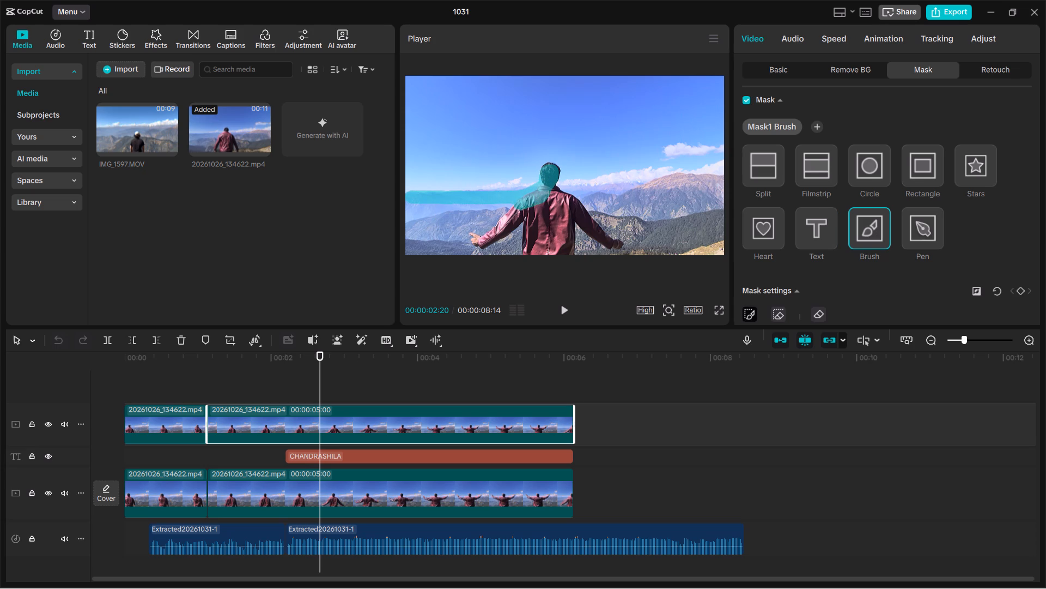
drag(512, 206, 647, 190)
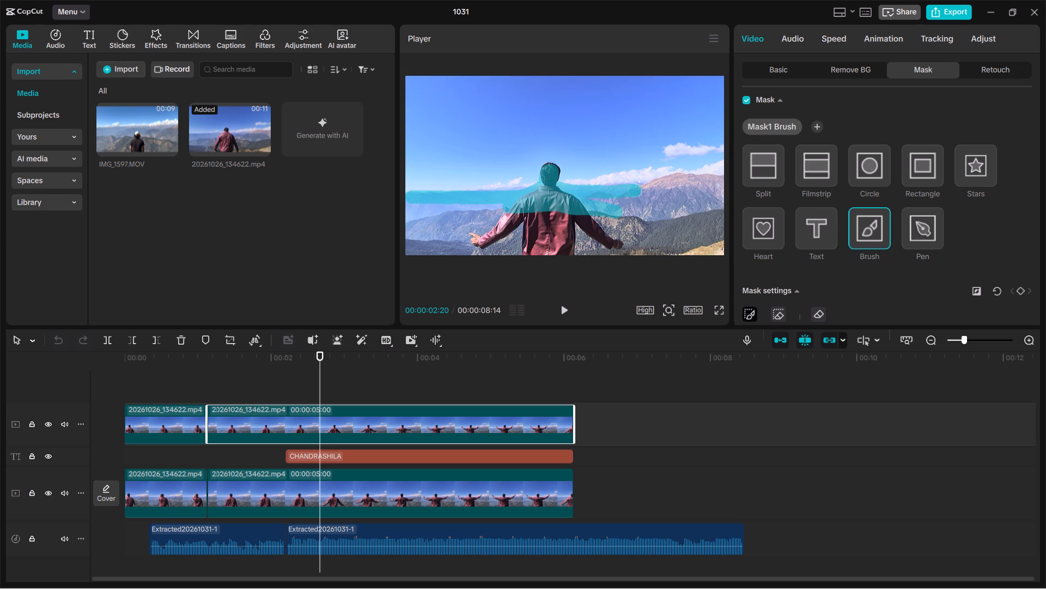
drag(647, 190, 715, 183)
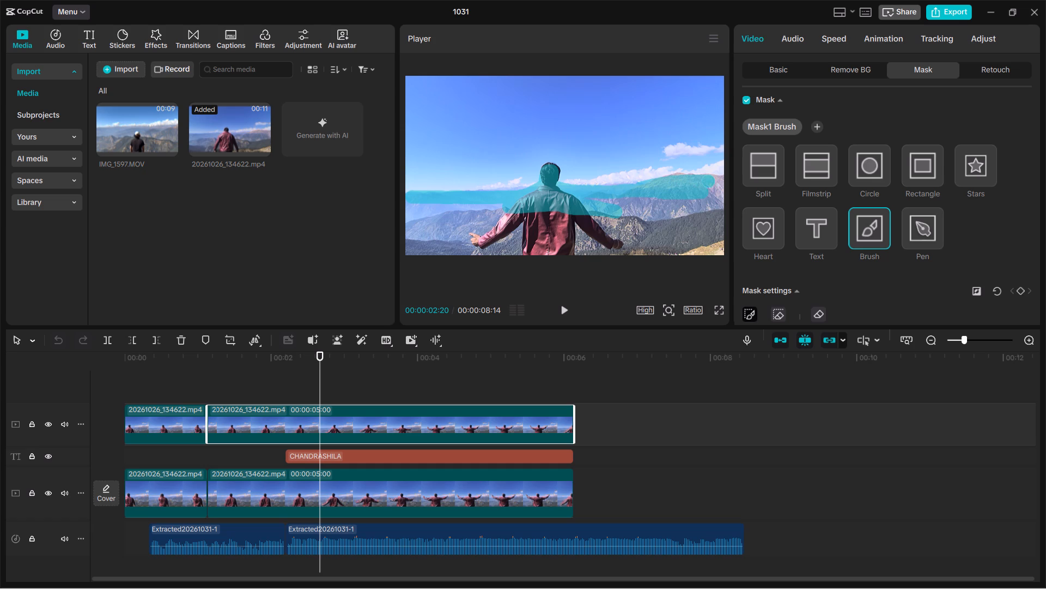
drag(715, 183, 424, 214)
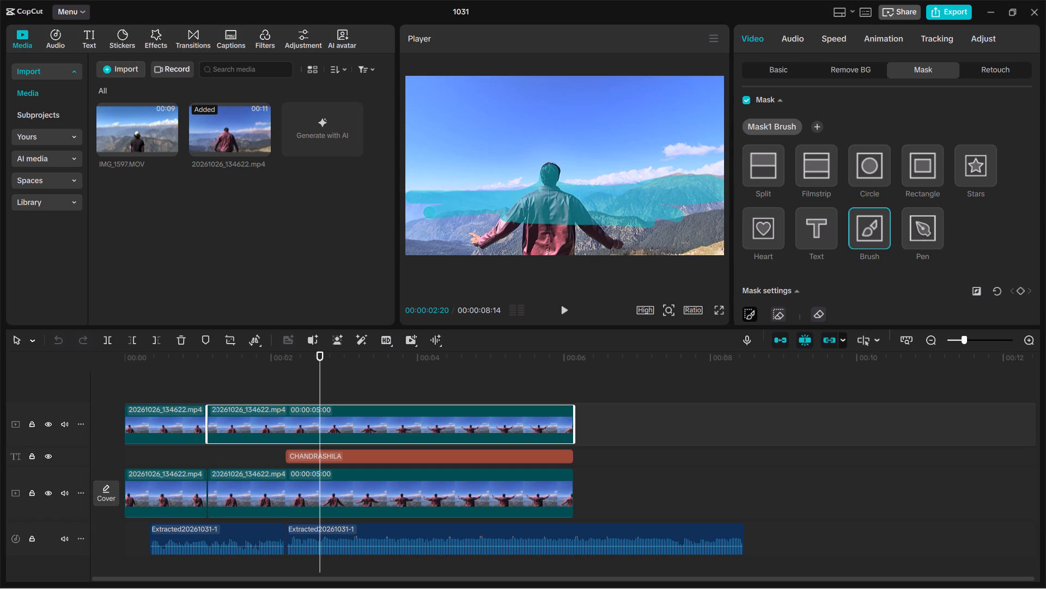
drag(424, 214, 449, 212)
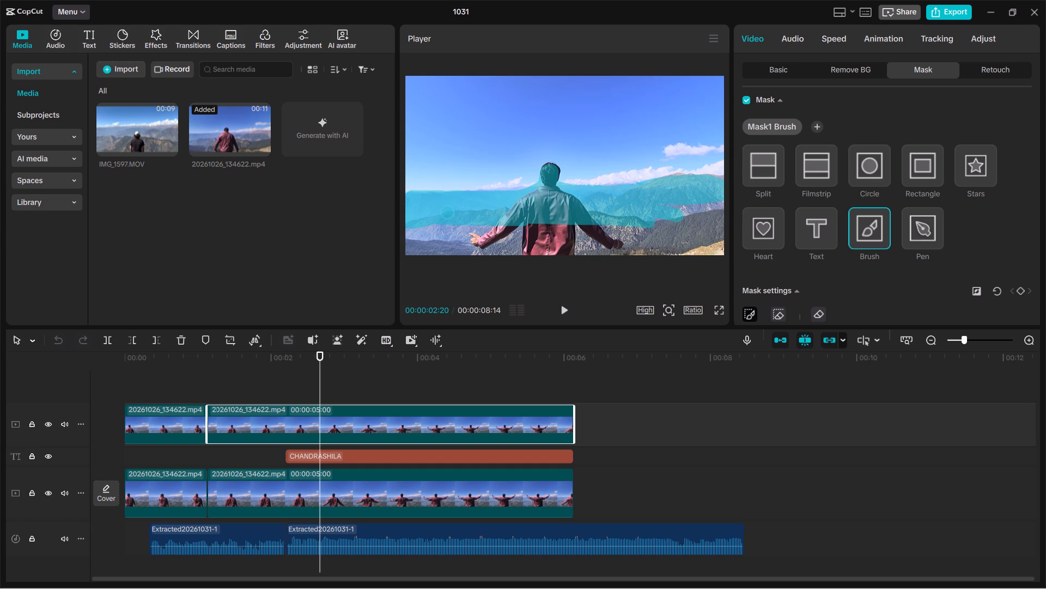
drag(449, 212, 413, 234)
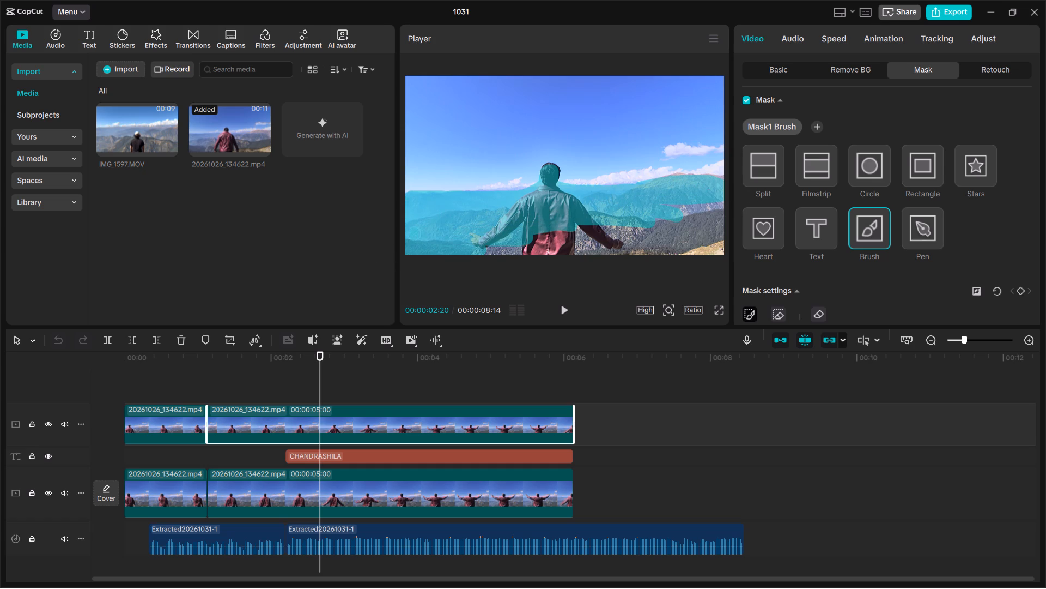
drag(413, 234, 659, 232)
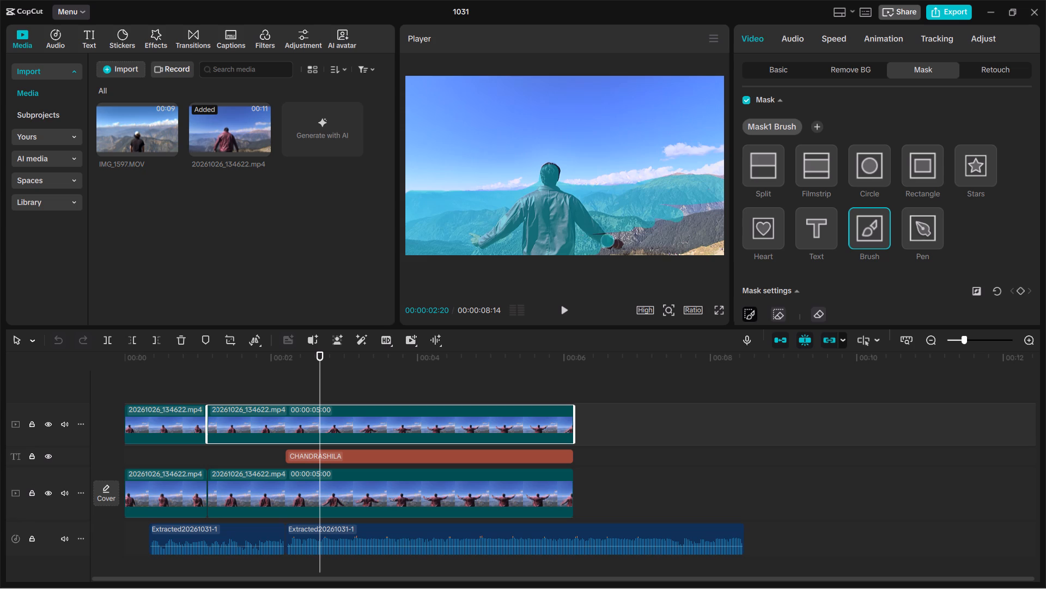
drag(659, 232, 667, 225)
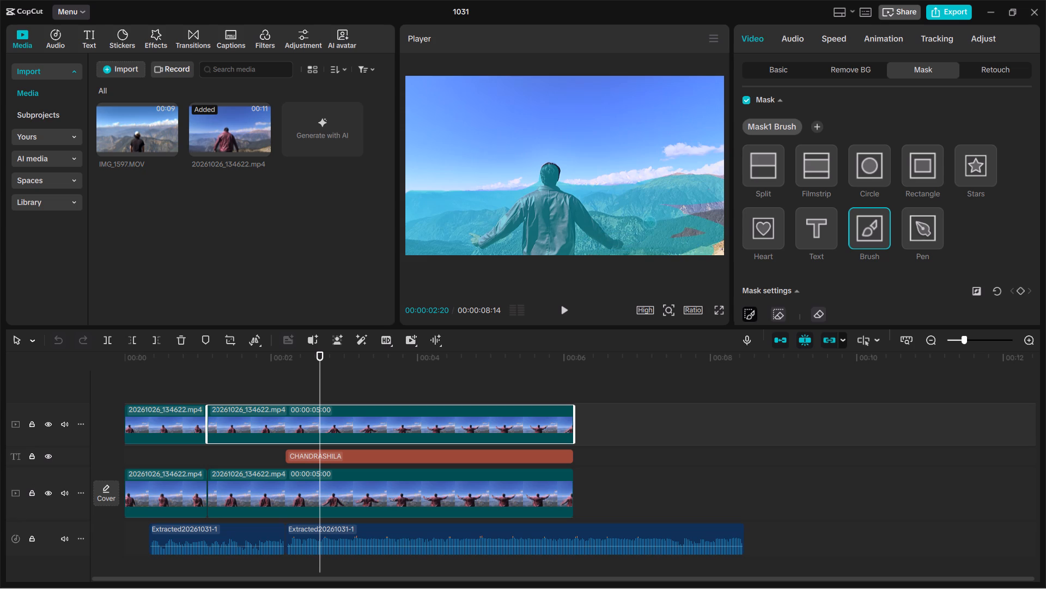
drag(667, 225, 641, 210)
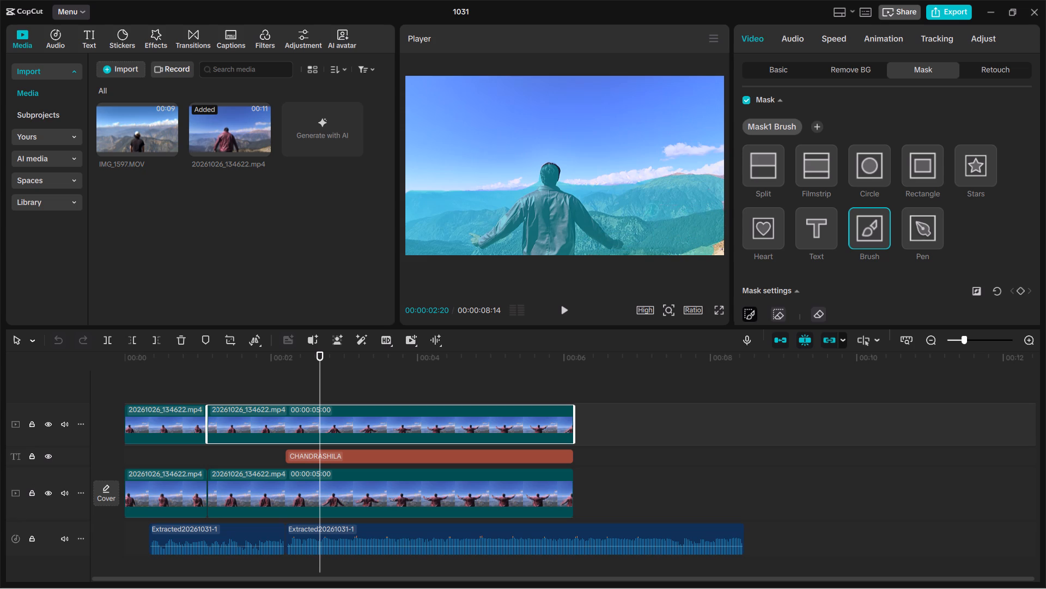
drag(641, 210, 713, 253)
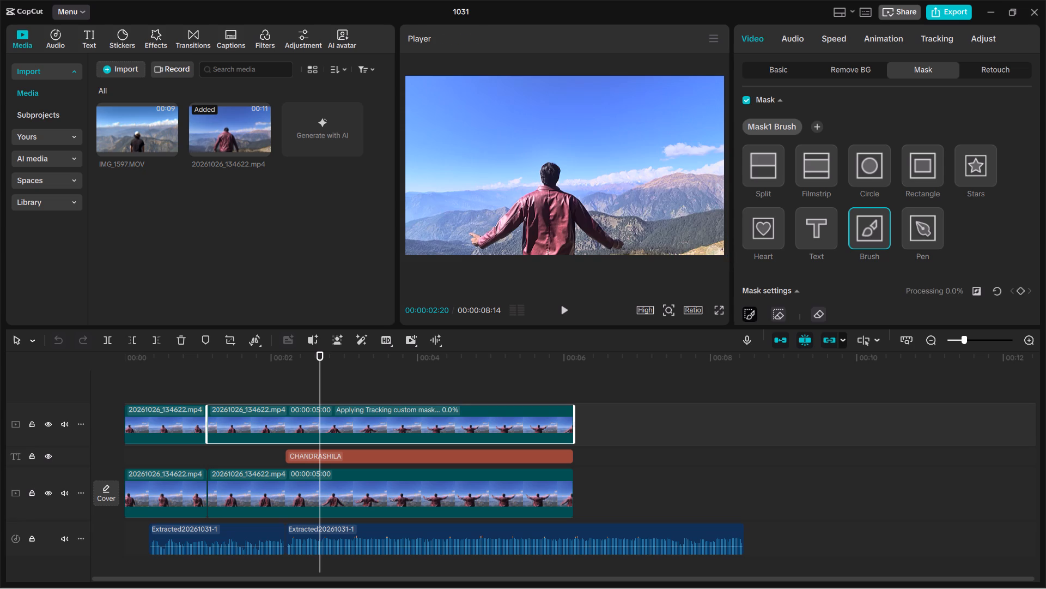
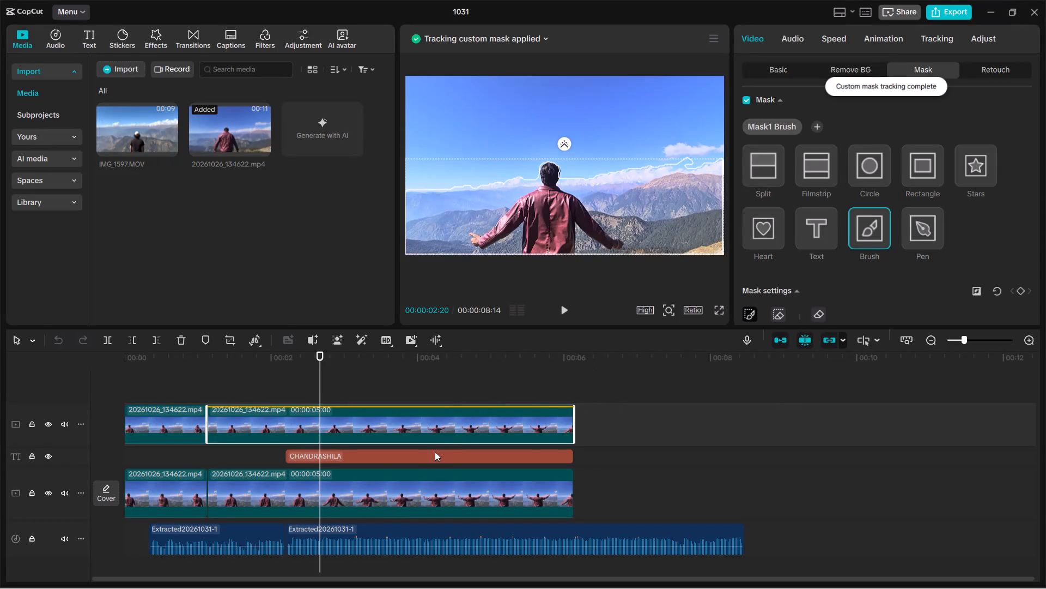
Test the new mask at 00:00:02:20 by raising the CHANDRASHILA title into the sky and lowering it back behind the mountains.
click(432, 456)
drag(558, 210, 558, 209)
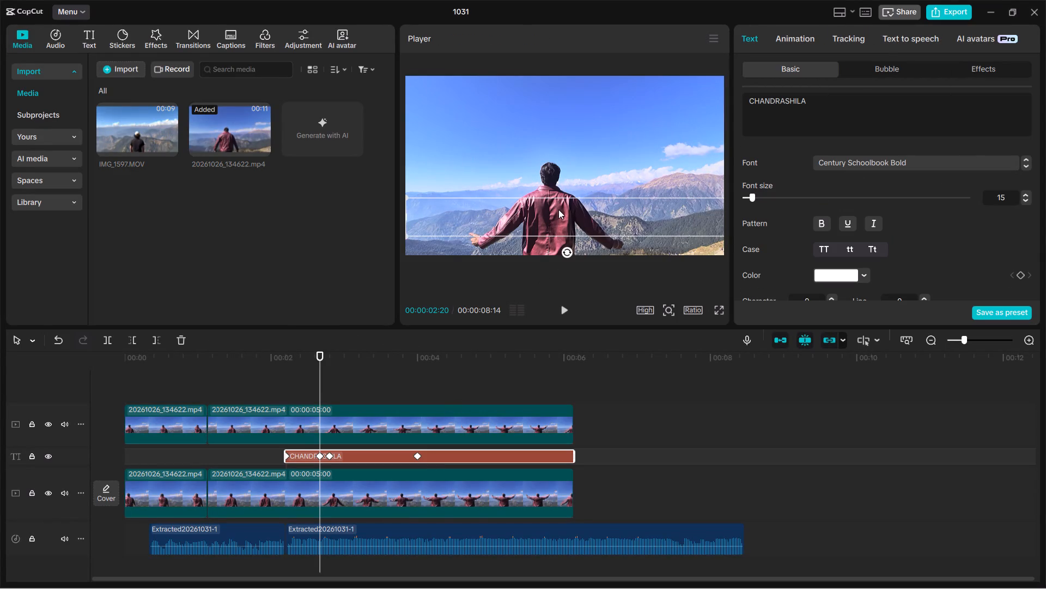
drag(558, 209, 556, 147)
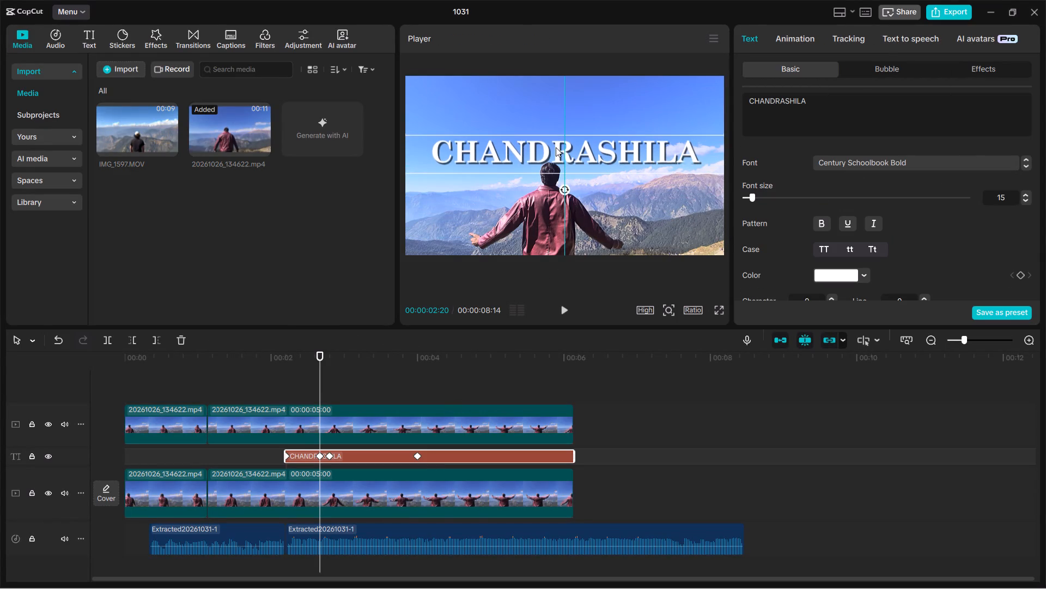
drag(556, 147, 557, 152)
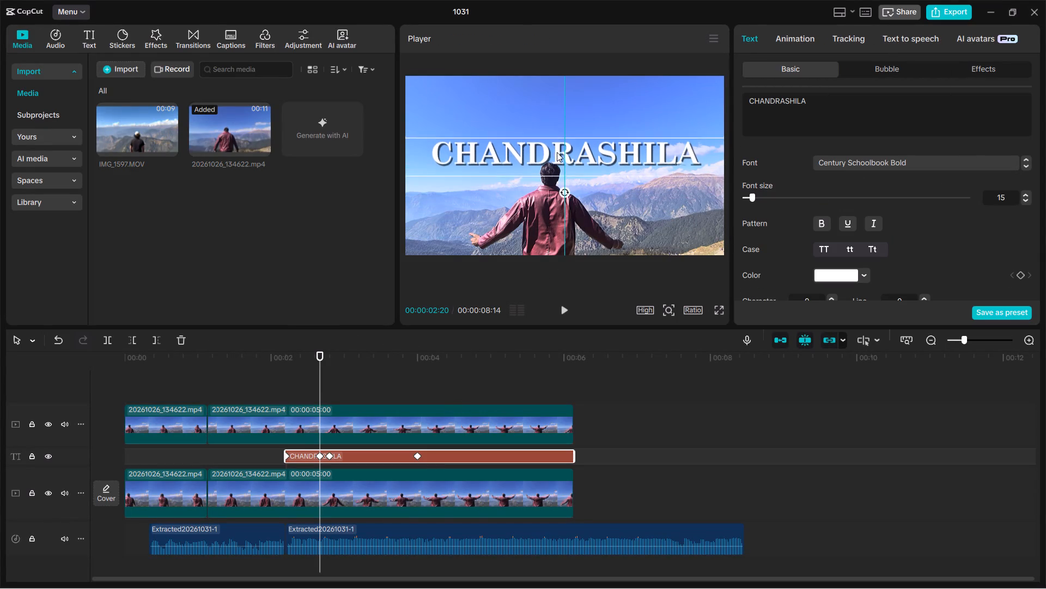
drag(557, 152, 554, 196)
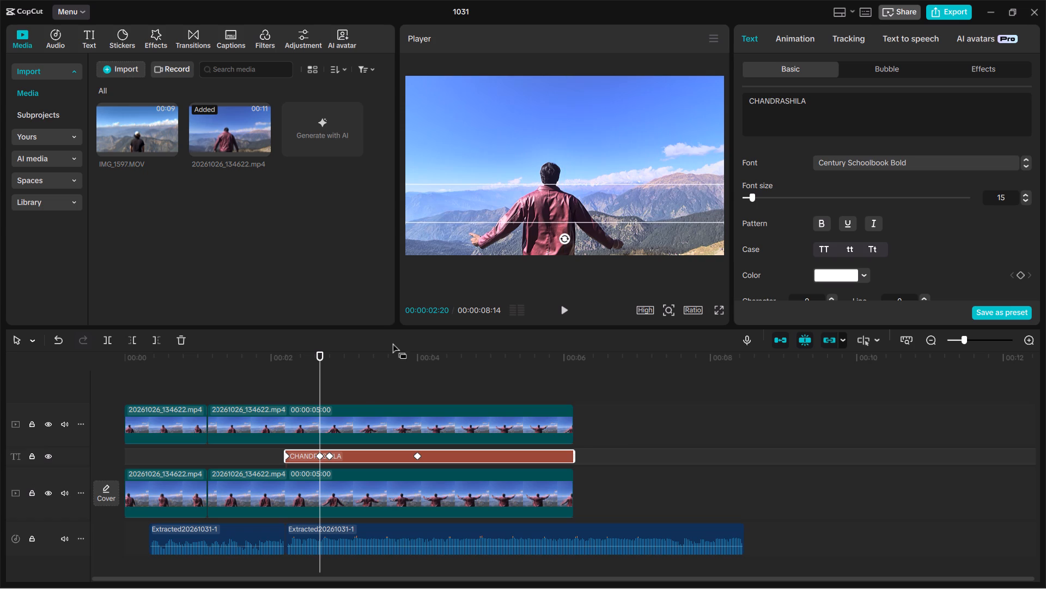
Remove all four position keyframes from the CHANDRASHILA title, at 00:00:02:06, 00:00:02:20, 00:00:02:24 and 00:00:04:00.
click(287, 455)
scroll(1011, 242, down, 1)
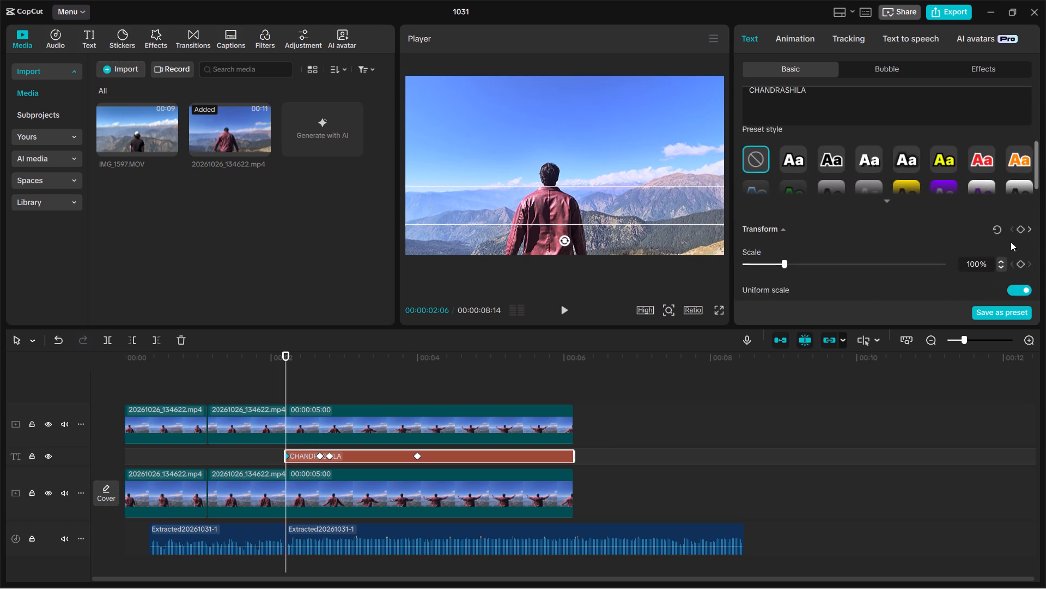
scroll(1011, 242, down, 1)
click(1021, 282)
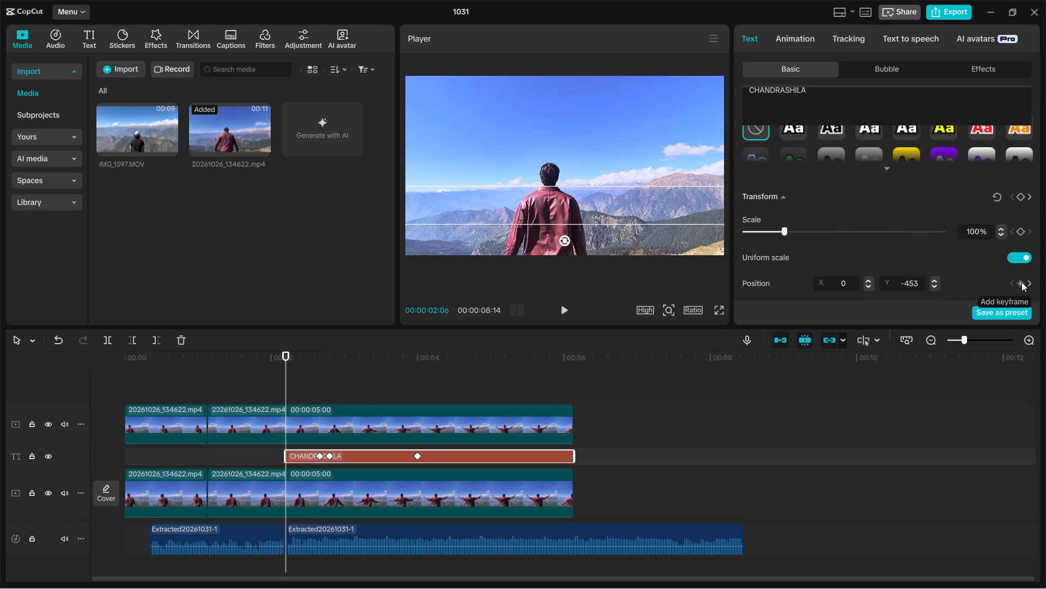
click(320, 452)
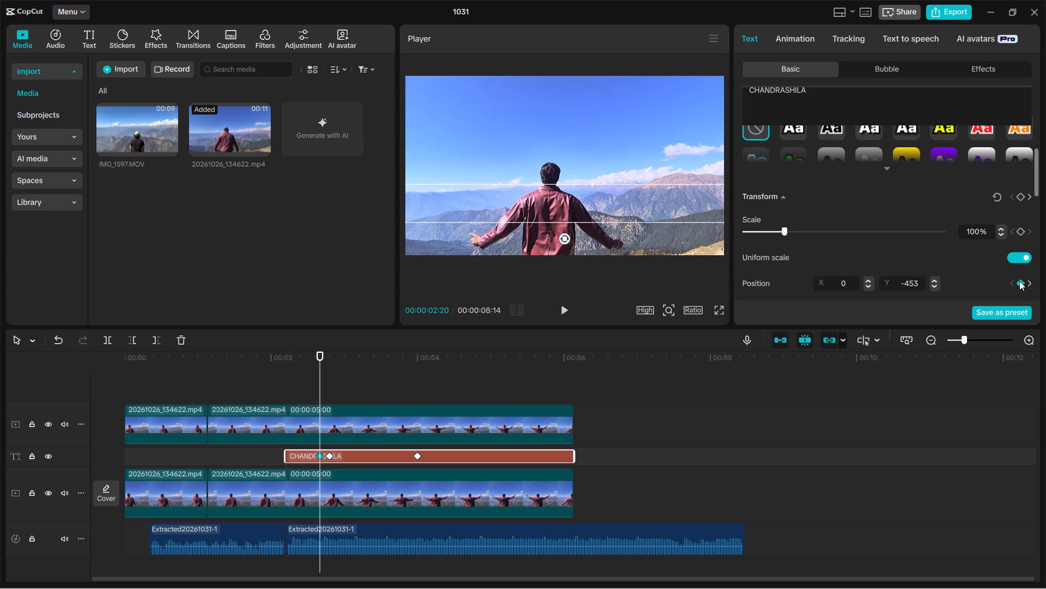
click(1019, 281)
click(417, 456)
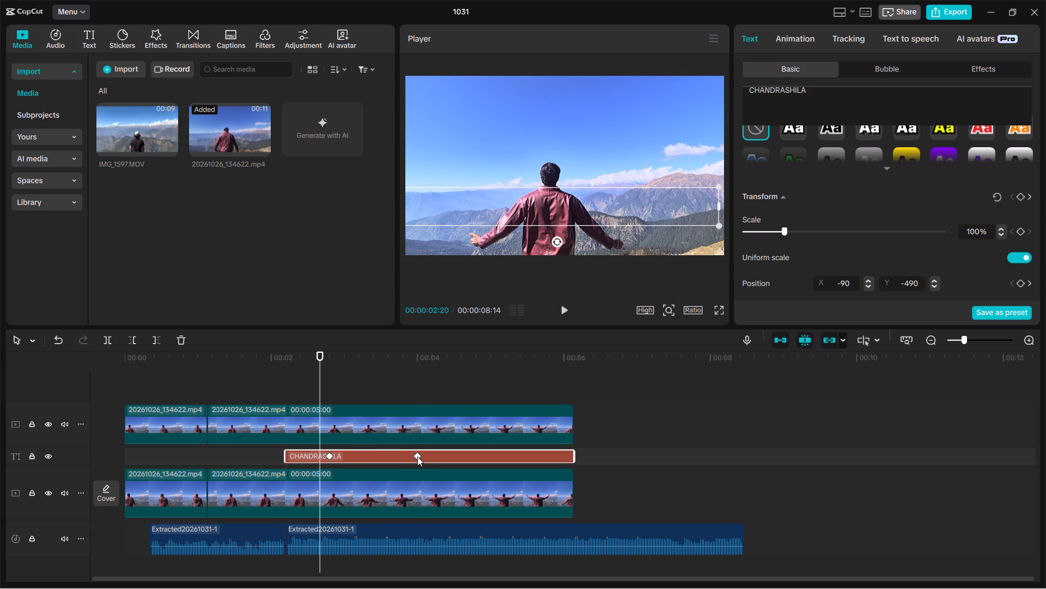
click(1023, 280)
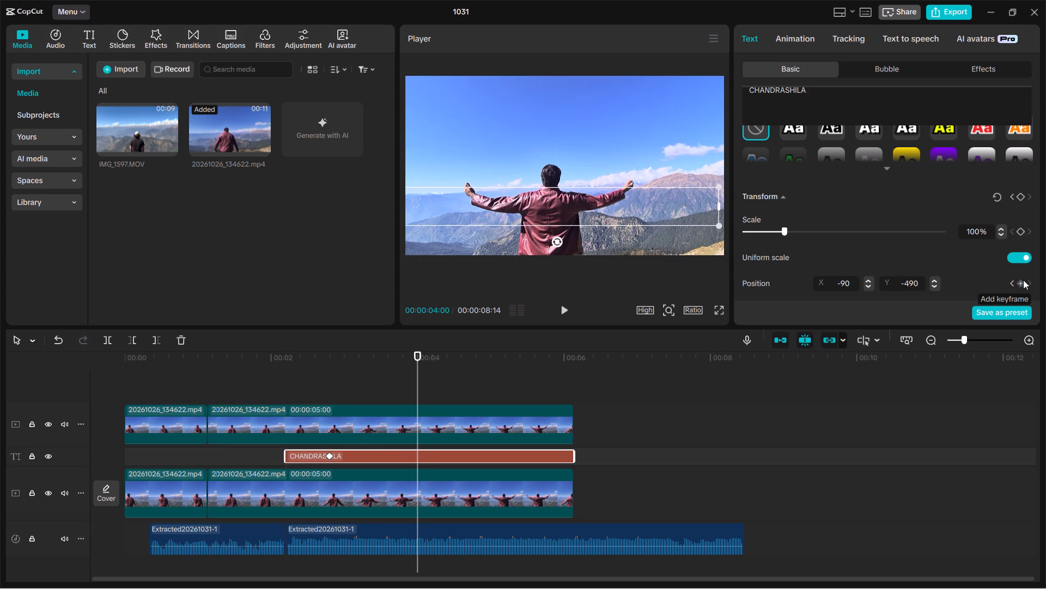
click(329, 453)
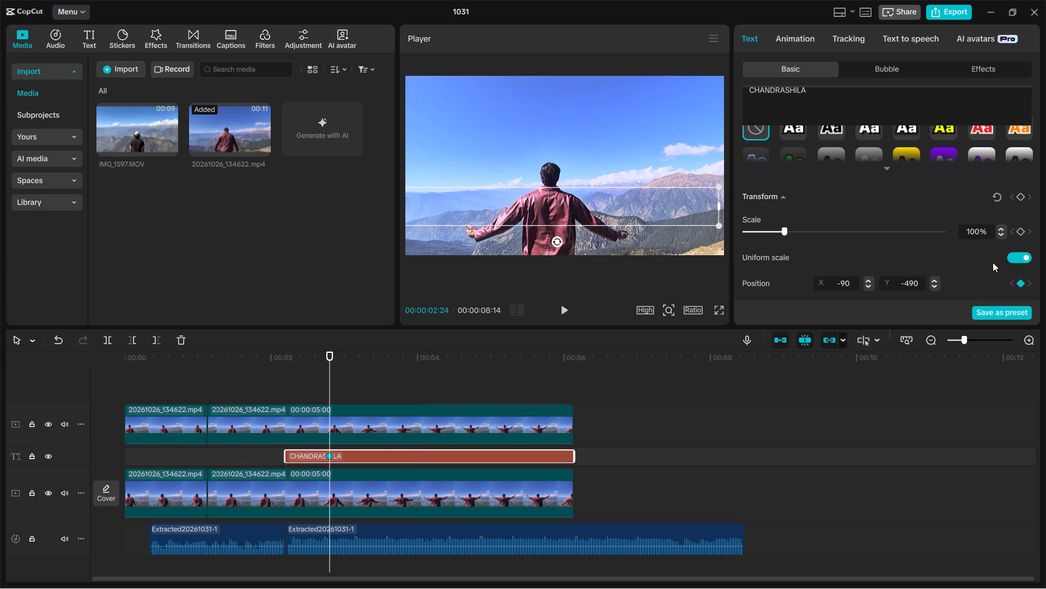
click(1019, 281)
At 00:00:02:06, place the CHANDRASHILA title behind the mountains at about X -74, Y -506 and add a position keyframe.
drag(332, 363, 288, 372)
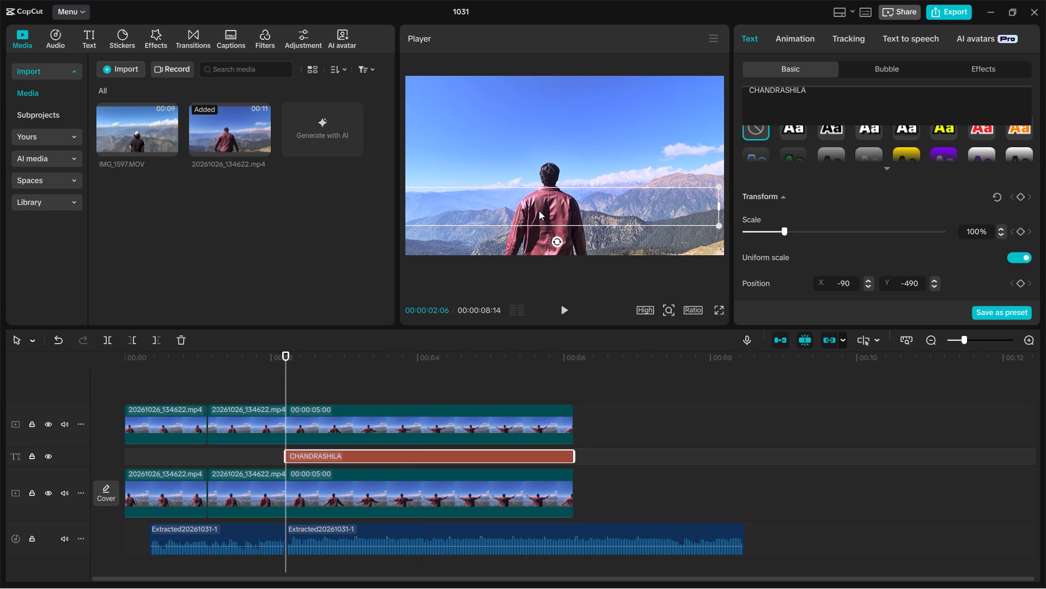
drag(539, 209, 538, 223)
drag(538, 223, 539, 211)
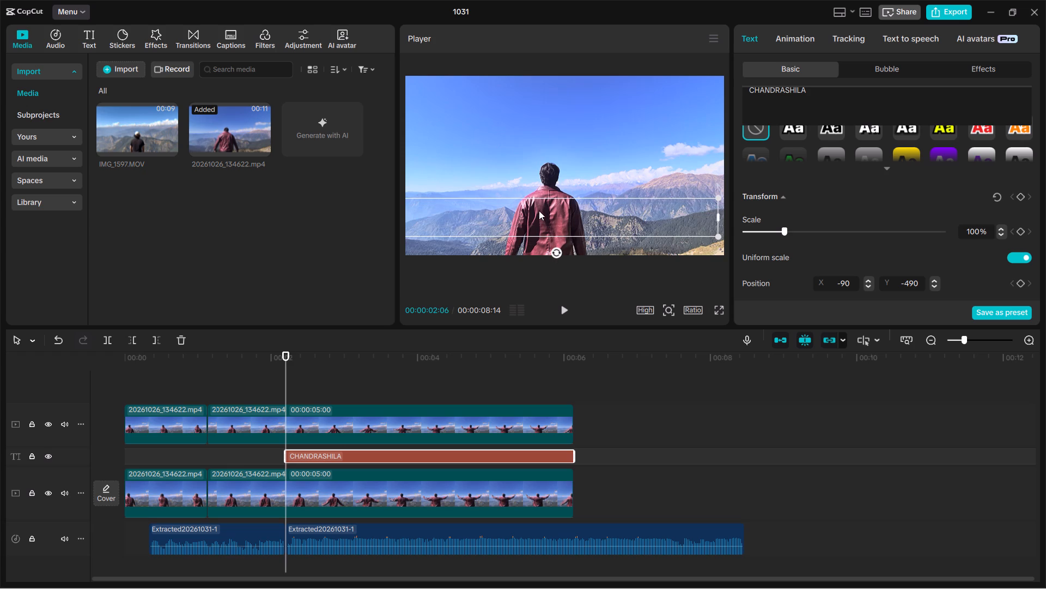
drag(539, 211, 539, 212)
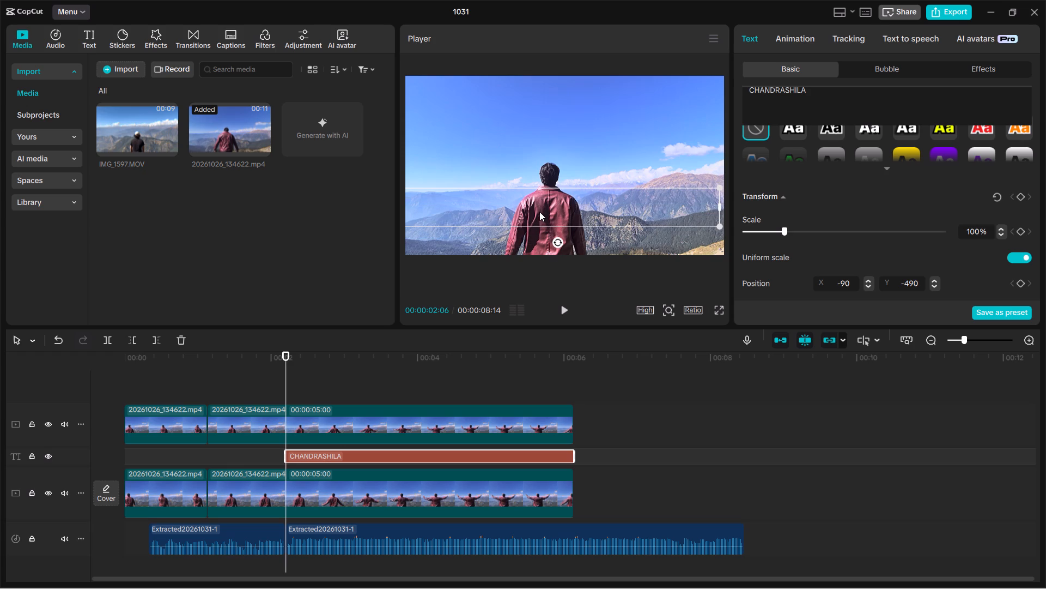
drag(539, 212, 539, 215)
click(465, 208)
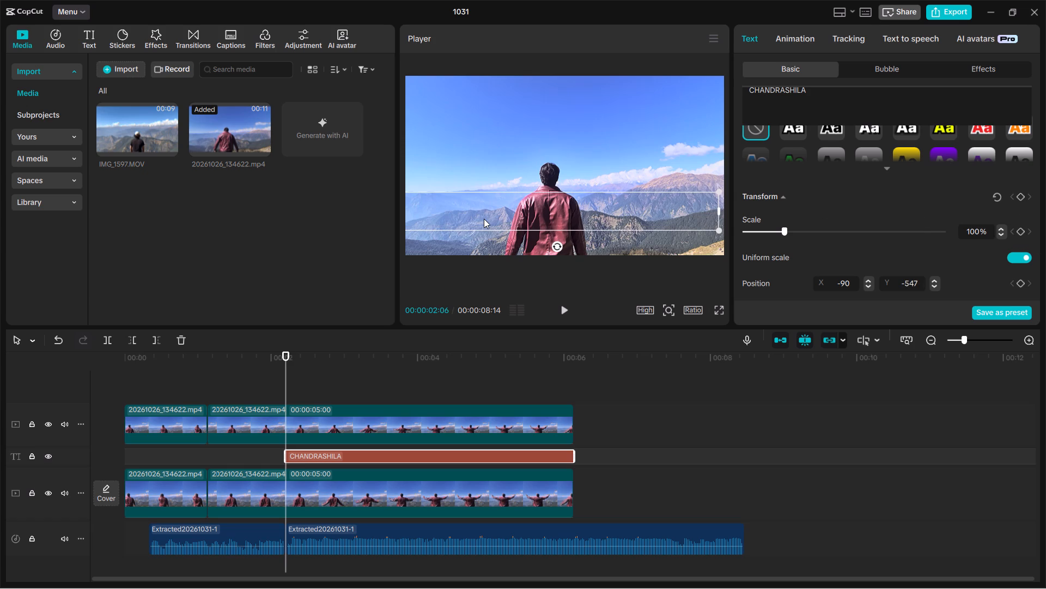
drag(453, 211, 453, 207)
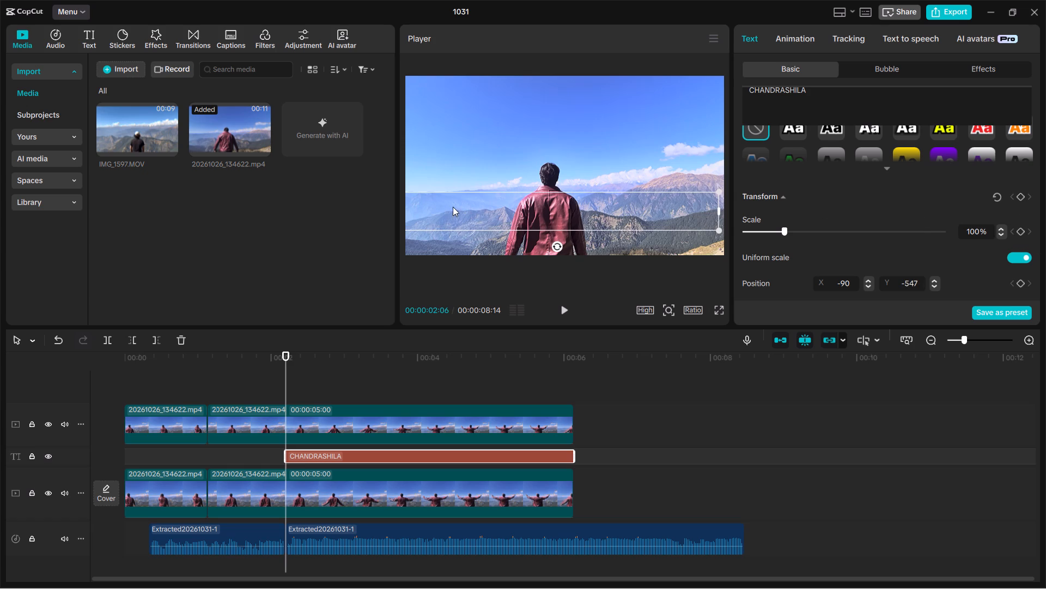
drag(453, 207, 453, 203)
click(440, 208)
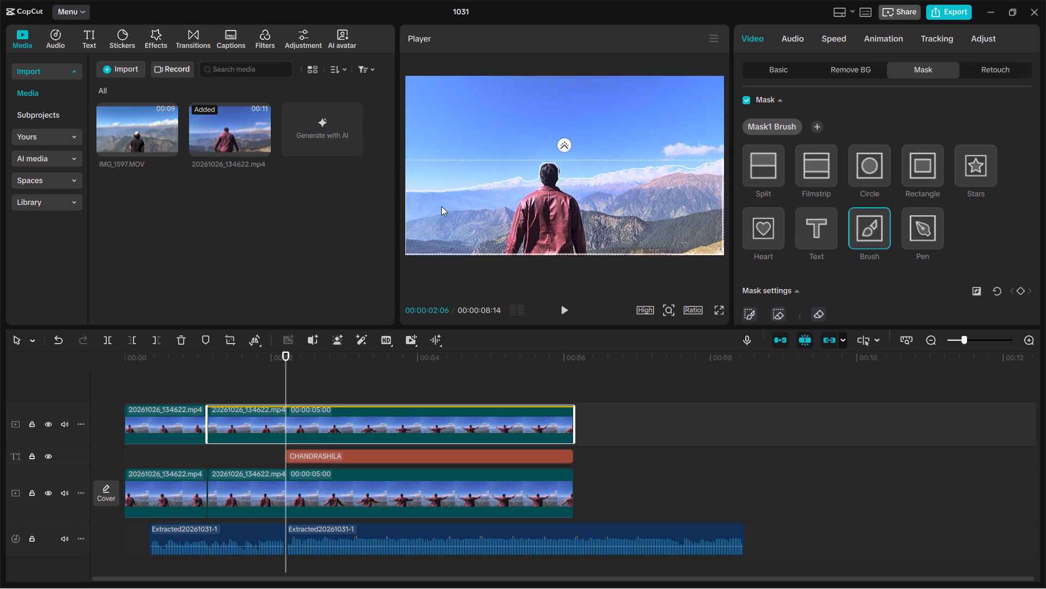
click(336, 455)
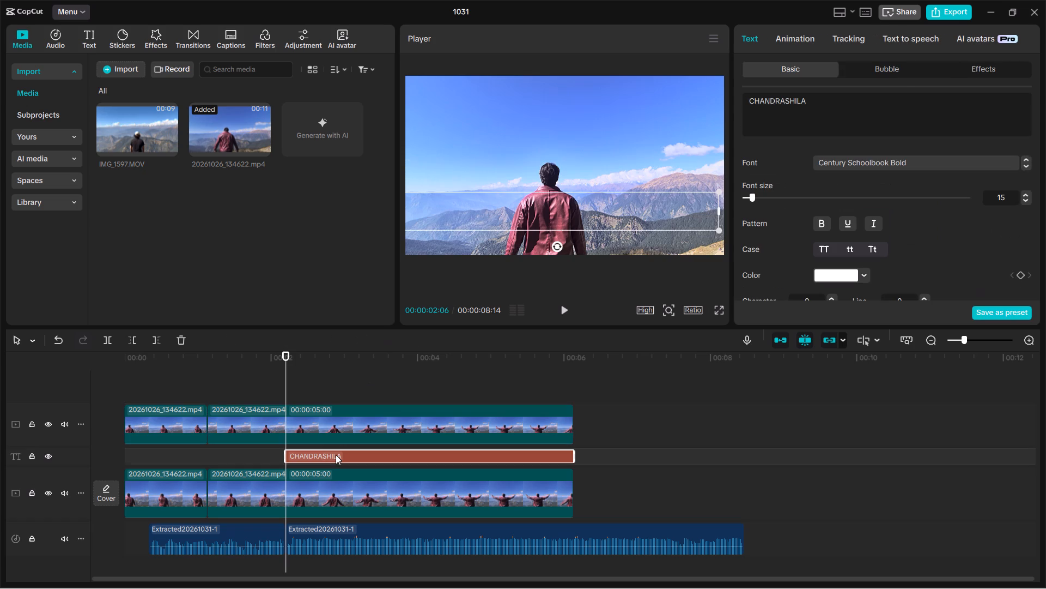
click(437, 213)
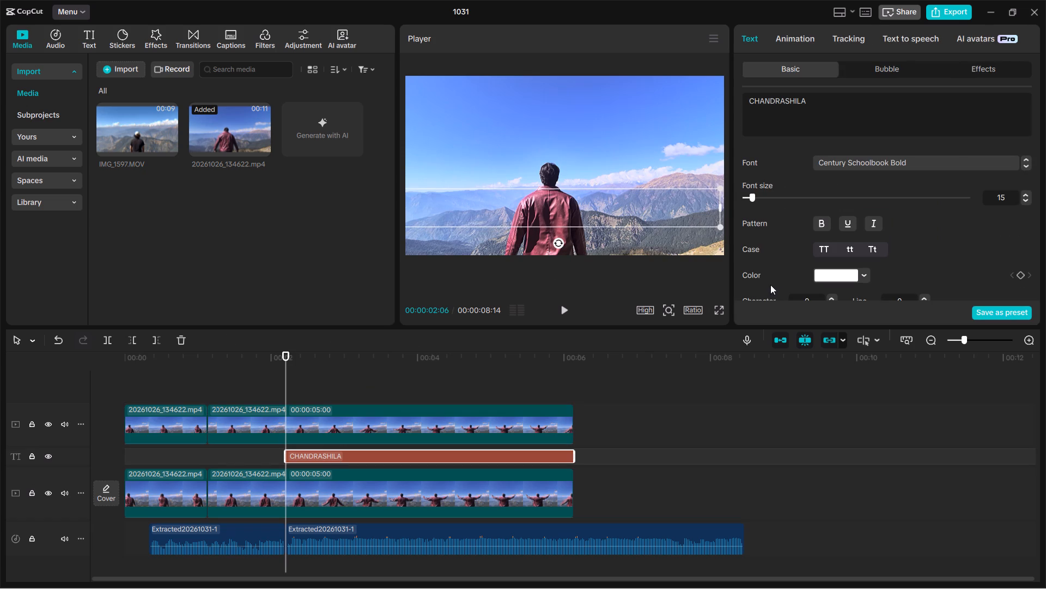
click(441, 210)
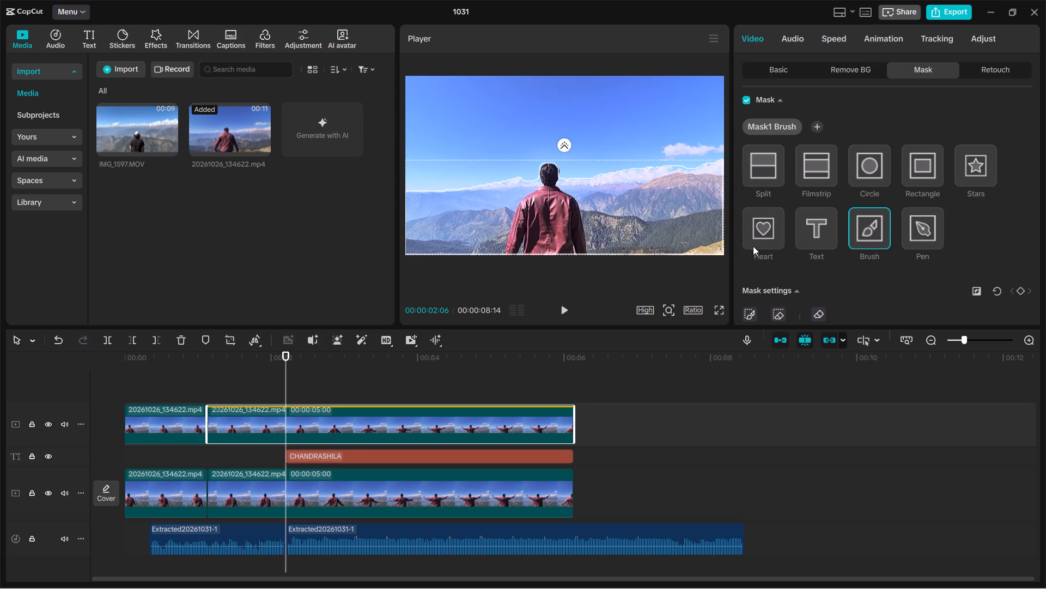
click(356, 453)
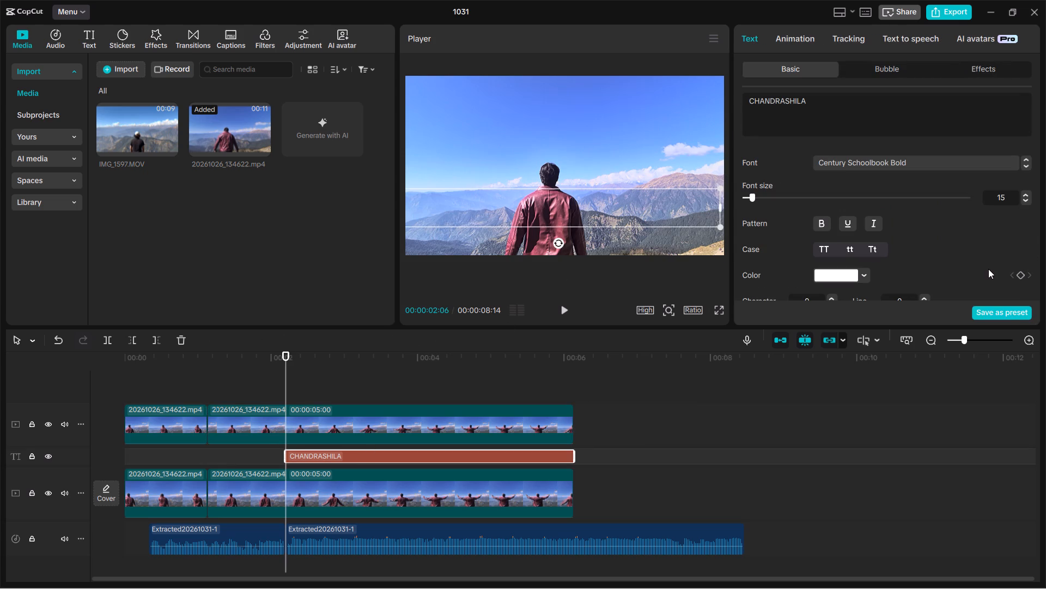
scroll(988, 269, down, 1)
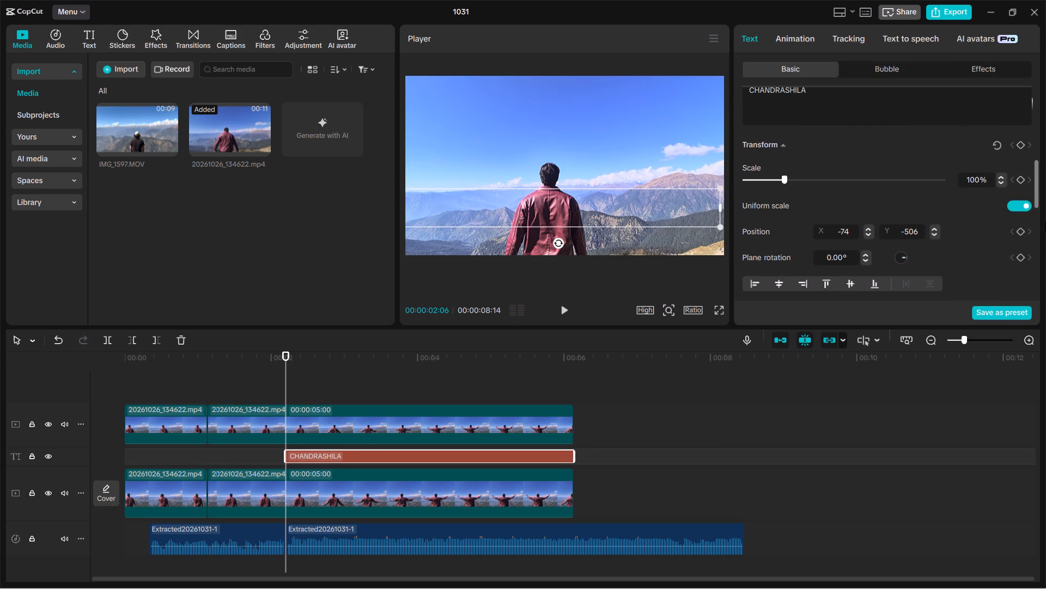
click(1022, 232)
At 00:00:04:07, raise the CHANDRASHILA title to X 0, Y 77 behind the man's head as the end position keyframe.
drag(286, 368, 339, 366)
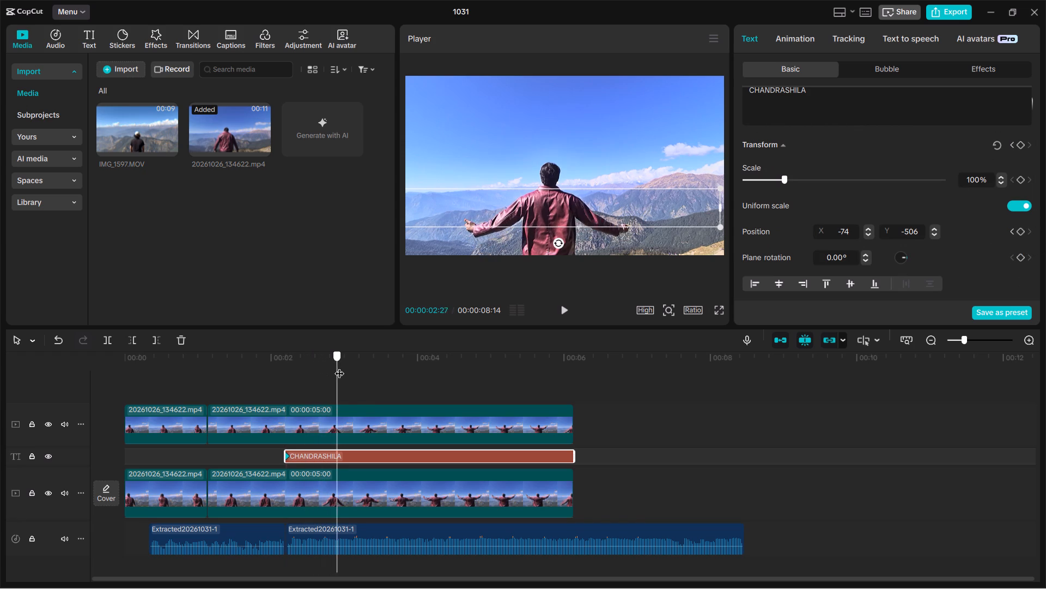
drag(339, 366, 420, 366)
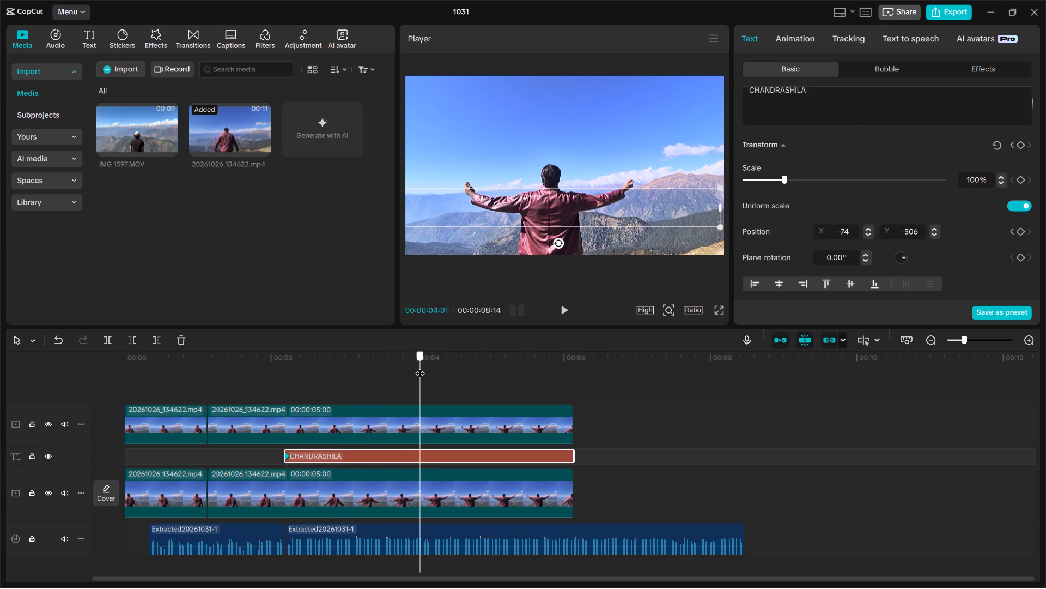
drag(420, 366, 435, 369)
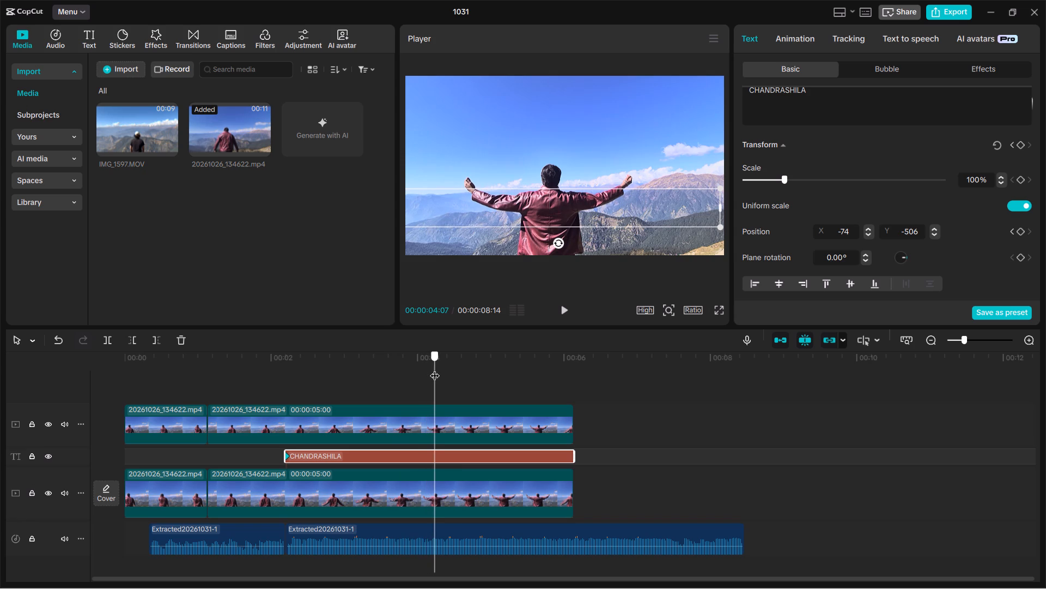
drag(435, 369, 435, 369)
drag(417, 206, 418, 200)
drag(418, 200, 420, 170)
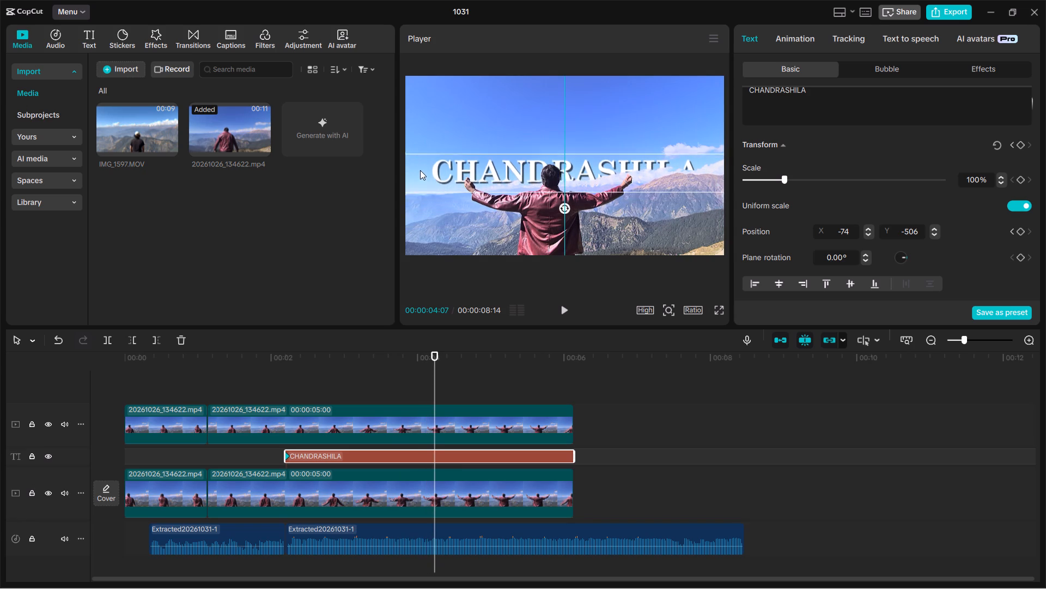
drag(420, 170, 420, 157)
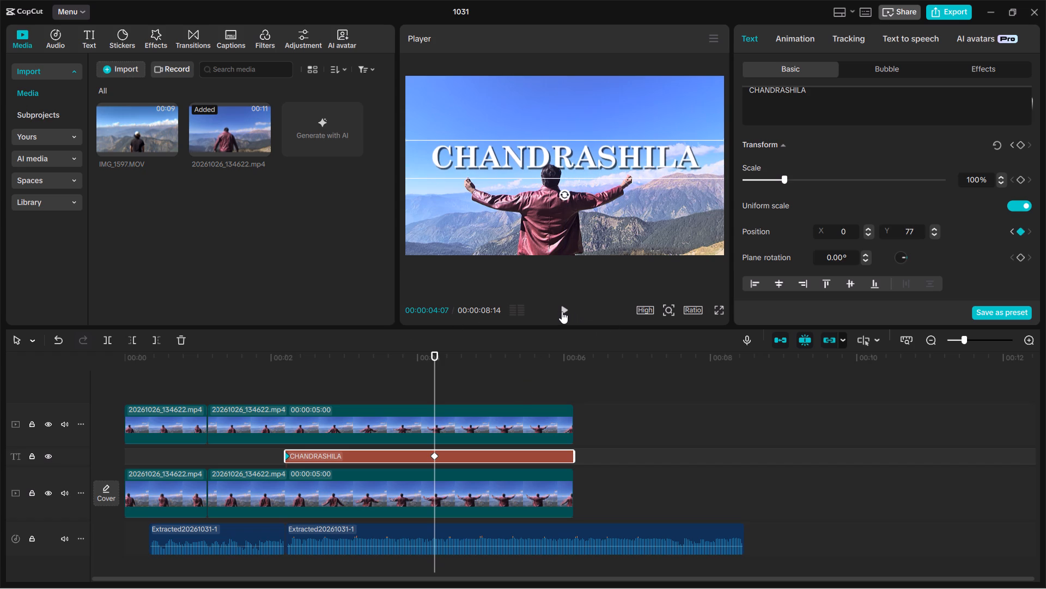
Play the edit from 00:00:01:28 to review the title rising behind the mountains and the man.
drag(435, 370, 266, 387)
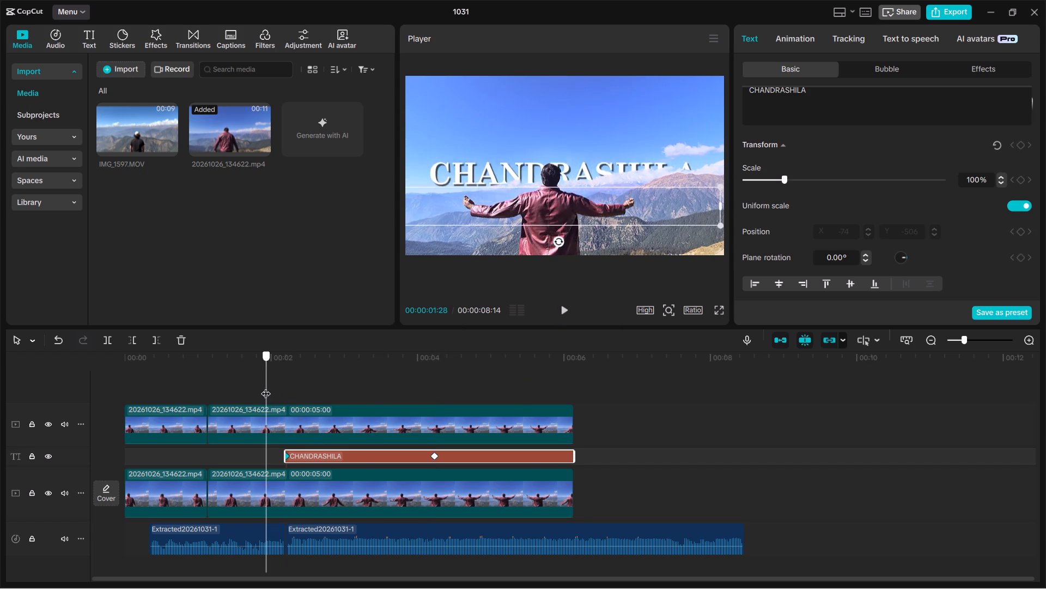
drag(266, 387, 266, 386)
click(563, 304)
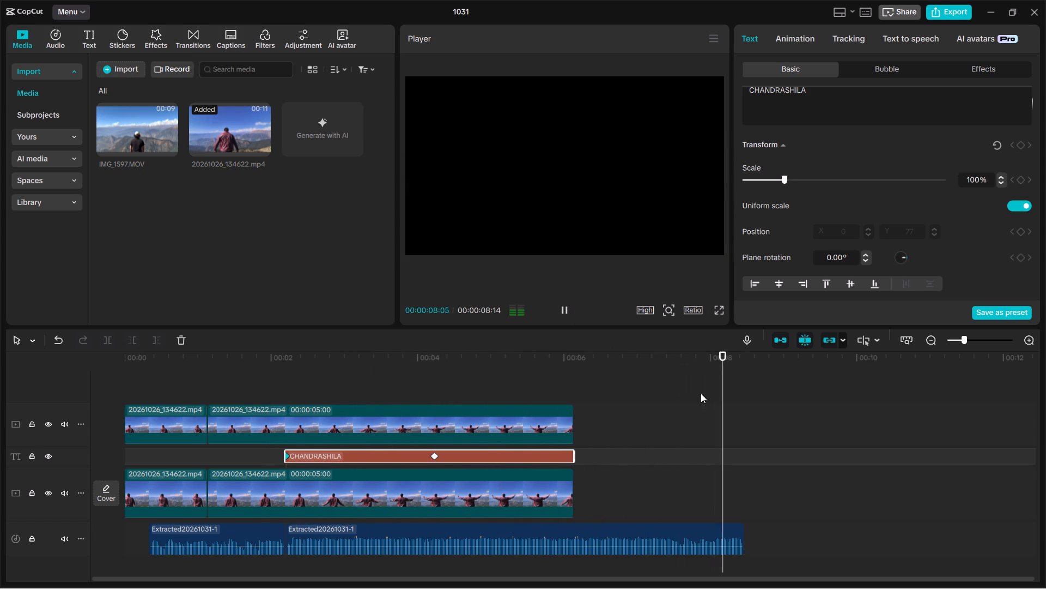
Replay the edit from 00:00:01:25 and 00:00:01:19 to examine how the CHANDRASHILA title rises behind the mountains and man.
drag(768, 394, 751, 389)
drag(746, 388, 258, 330)
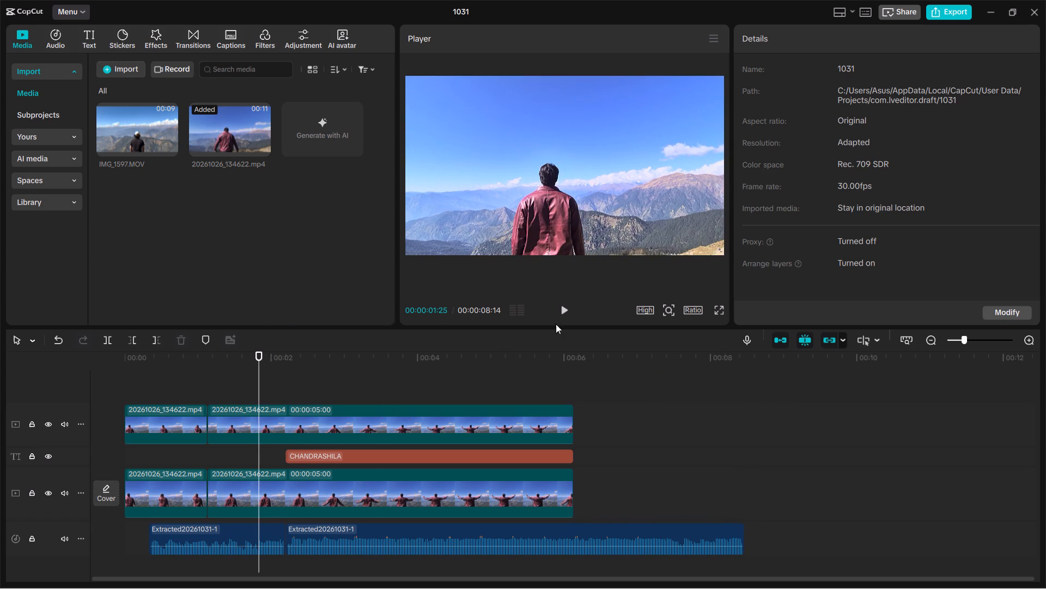
click(568, 313)
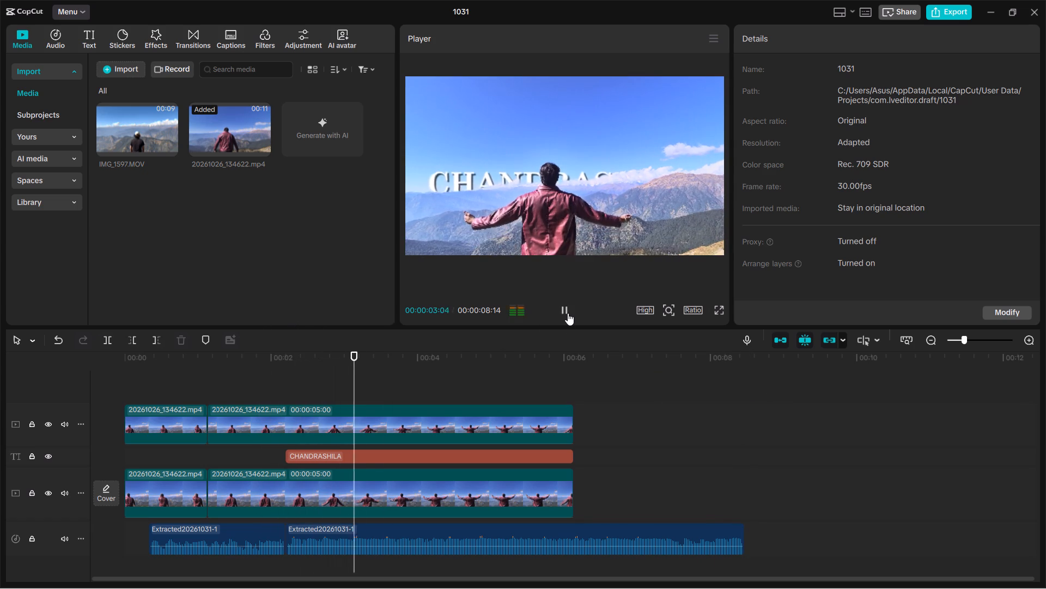
click(568, 313)
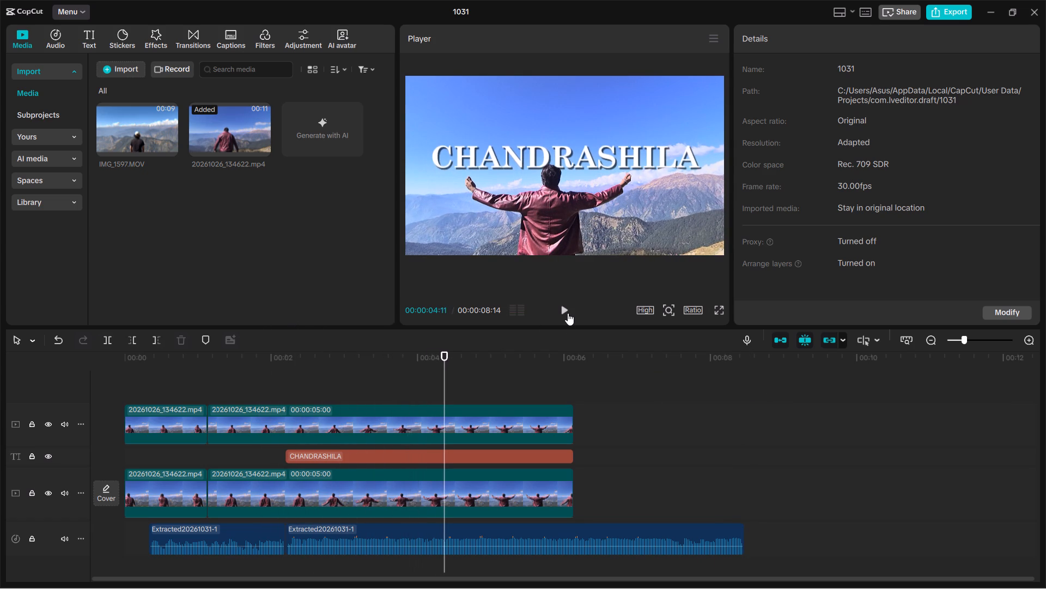
click(568, 313)
click(568, 313)
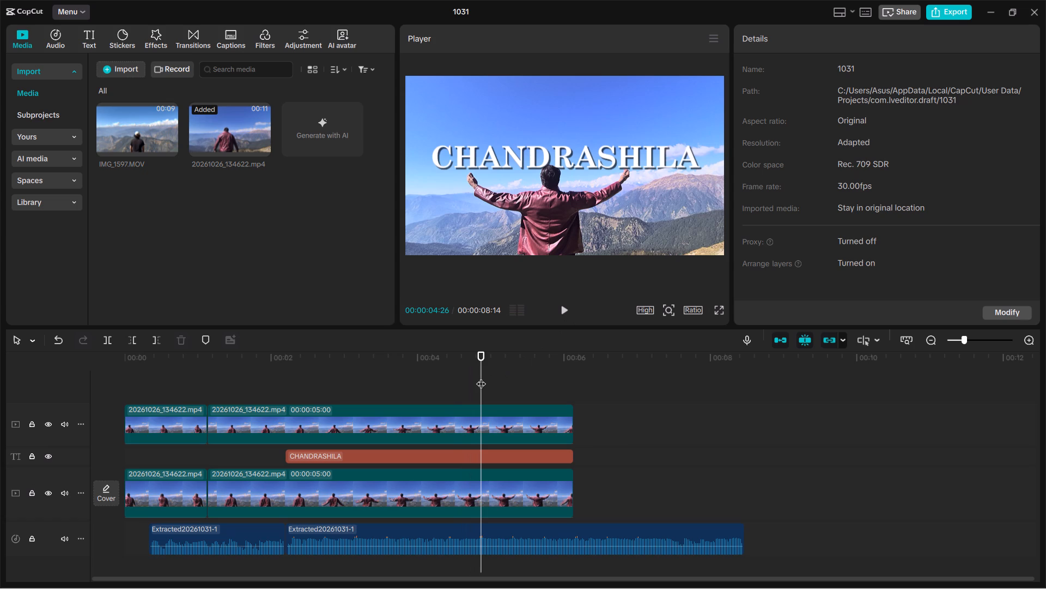
drag(481, 377, 245, 370)
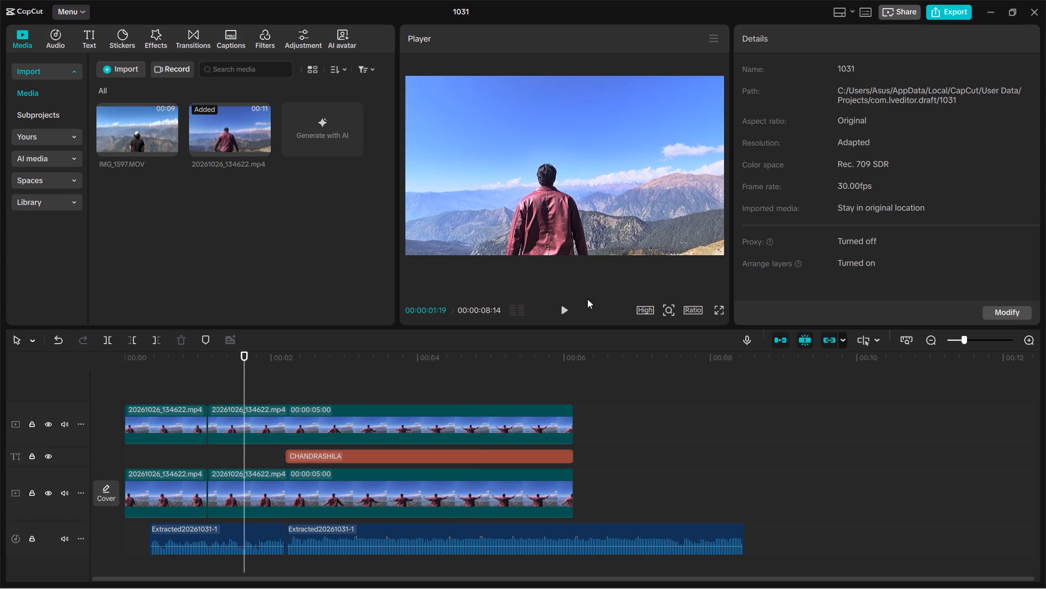
click(561, 308)
click(561, 308)
click(561, 308)
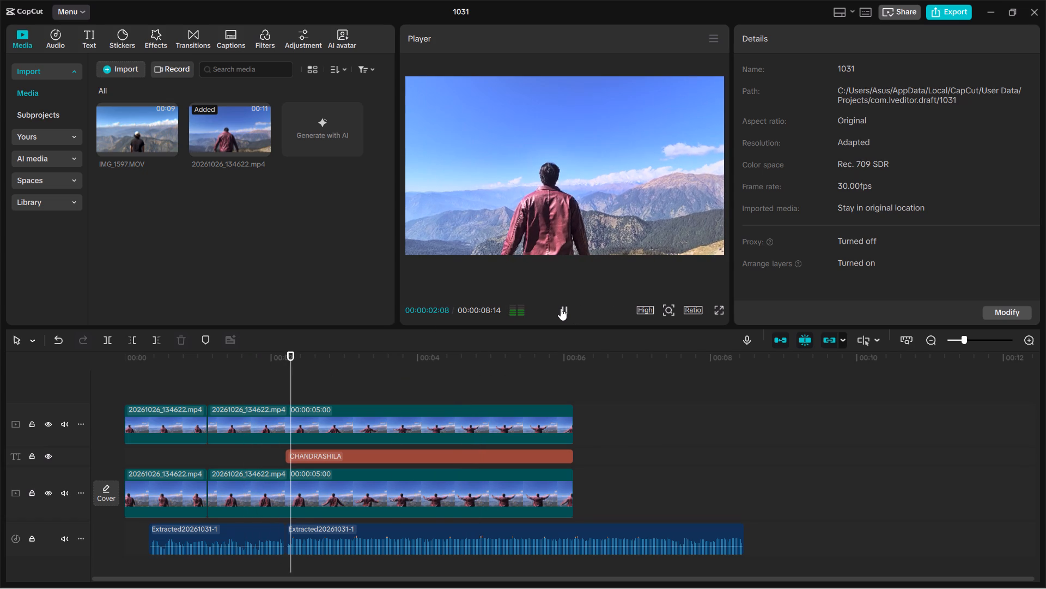
click(561, 308)
click(561, 308)
click(561, 308)
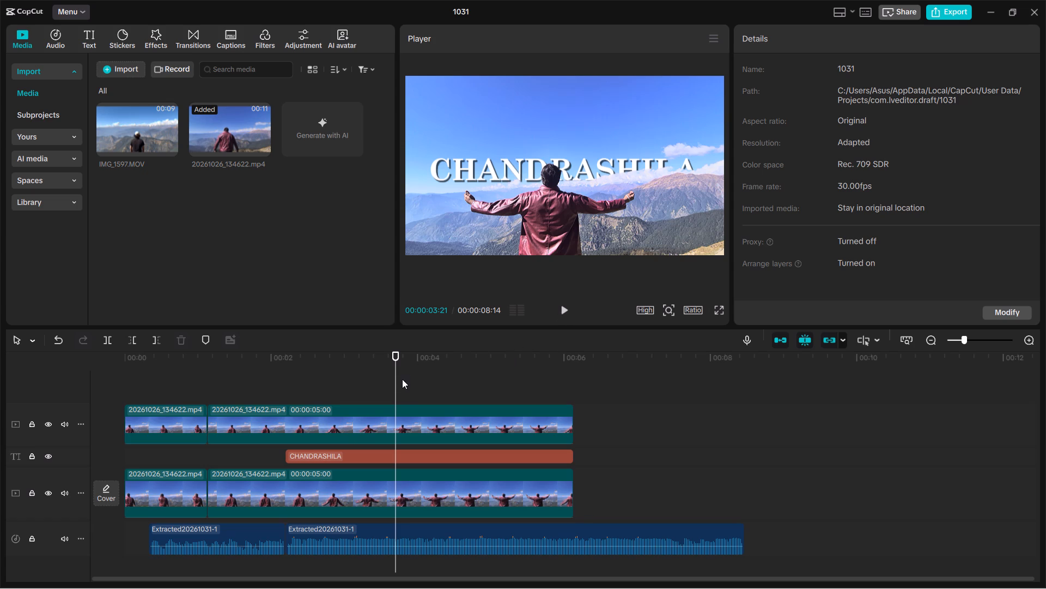
Delete the CHANDRASHILA title's end position keyframe at 00:00:04:07.
click(340, 455)
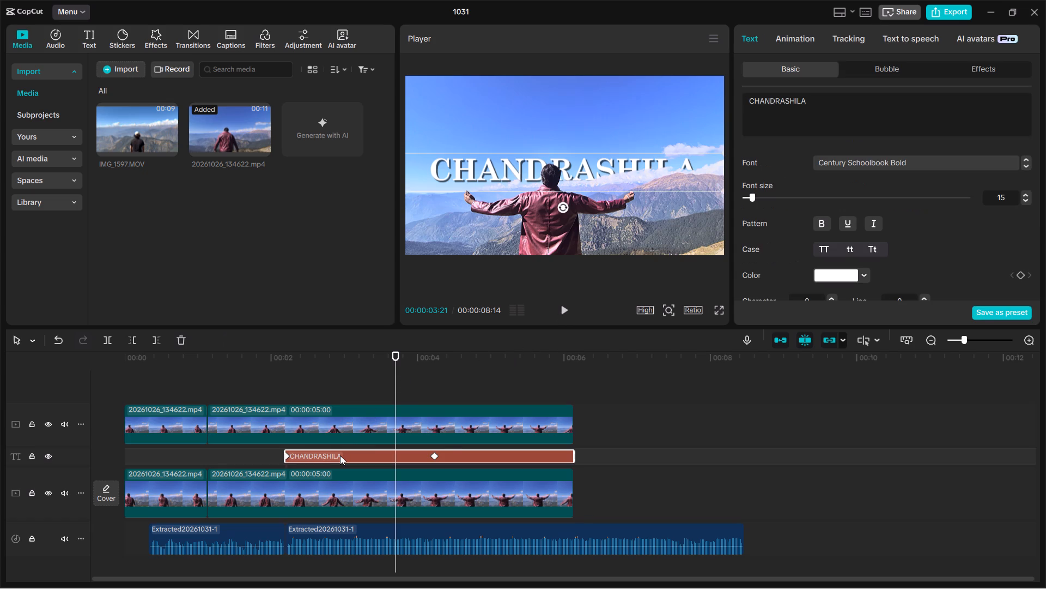
click(433, 455)
scroll(1020, 265, down, 1)
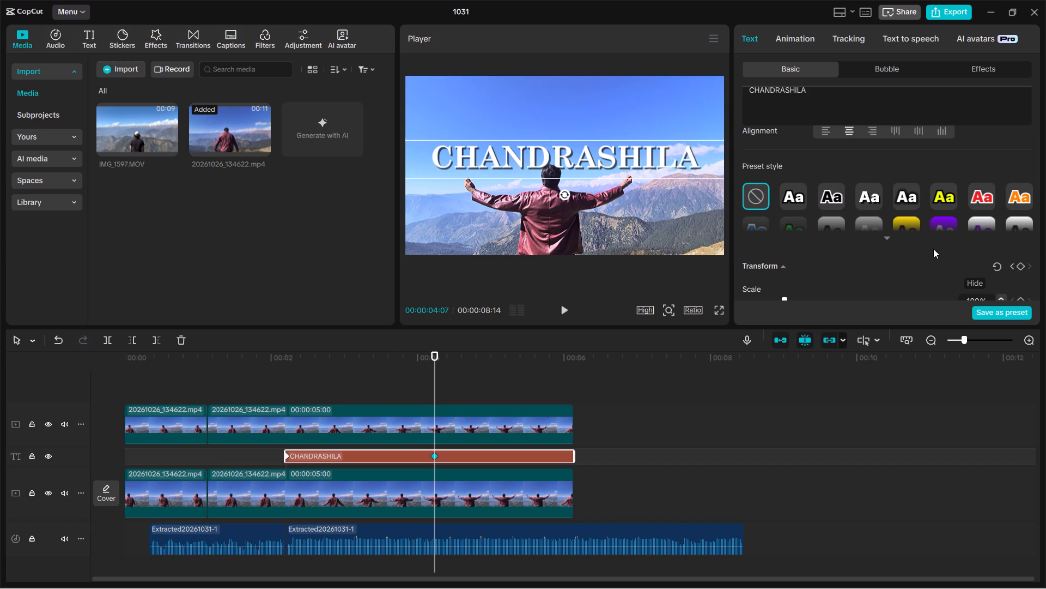
scroll(899, 248, down, 1)
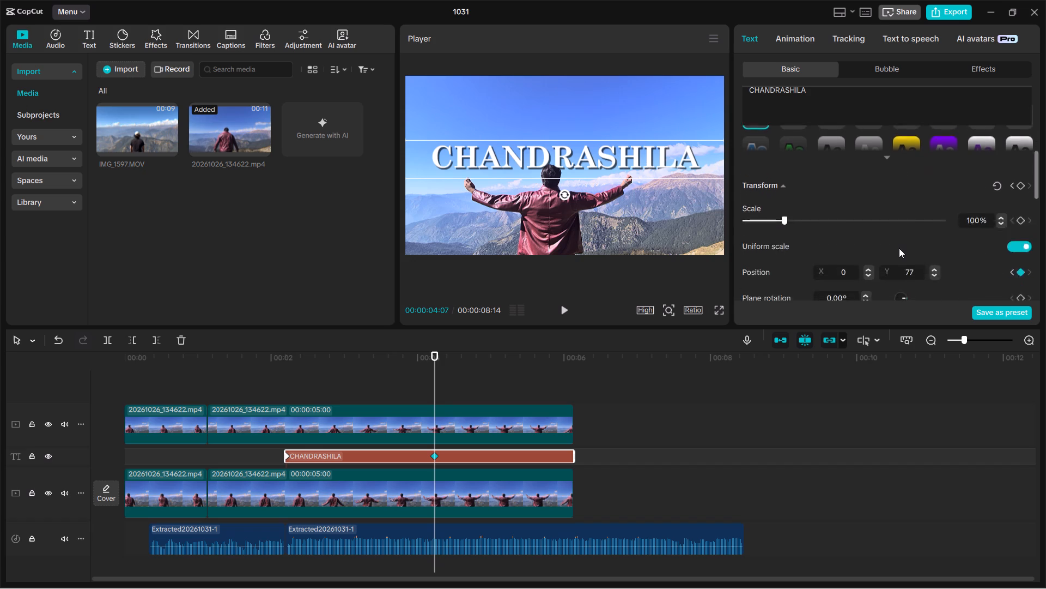
scroll(899, 248, down, 1)
scroll(899, 248, up, 1)
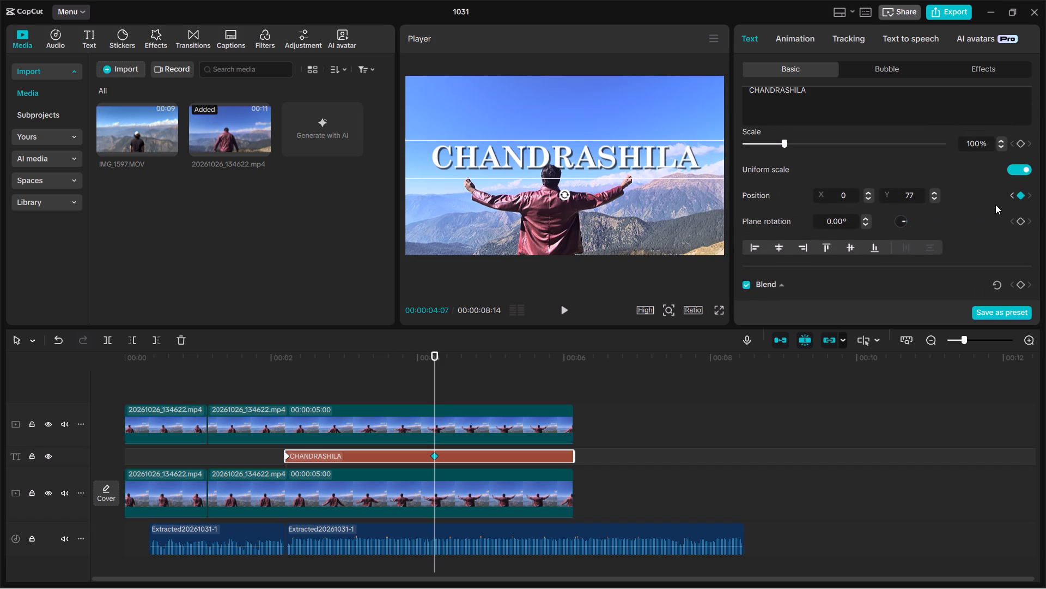
click(1023, 196)
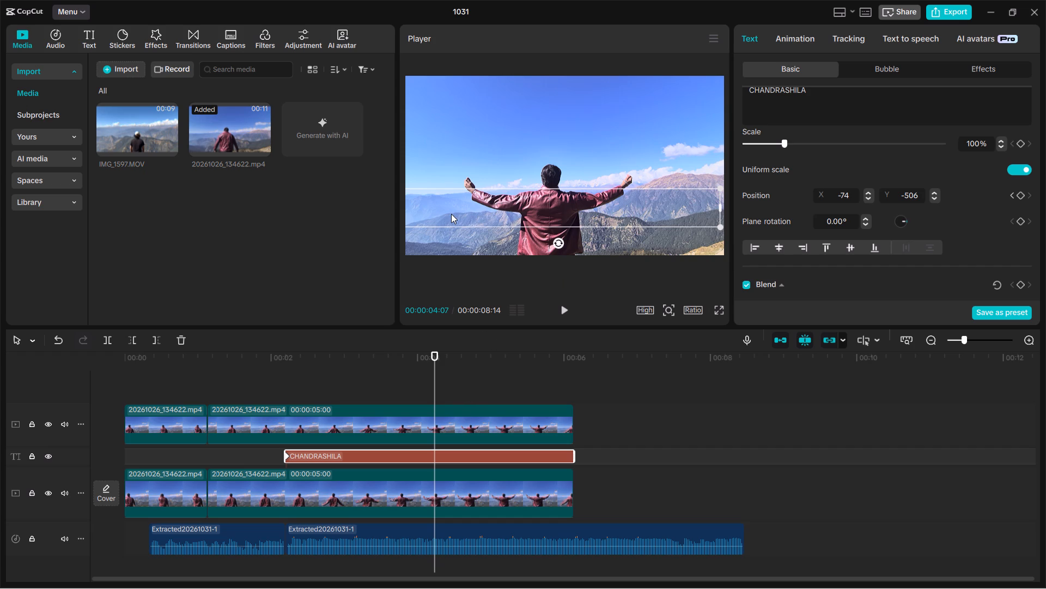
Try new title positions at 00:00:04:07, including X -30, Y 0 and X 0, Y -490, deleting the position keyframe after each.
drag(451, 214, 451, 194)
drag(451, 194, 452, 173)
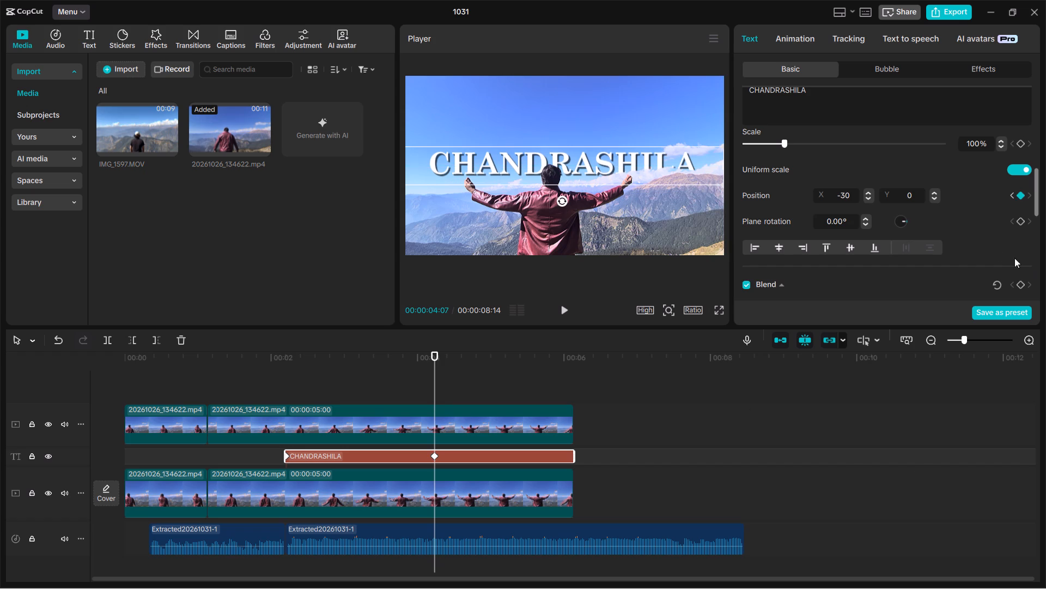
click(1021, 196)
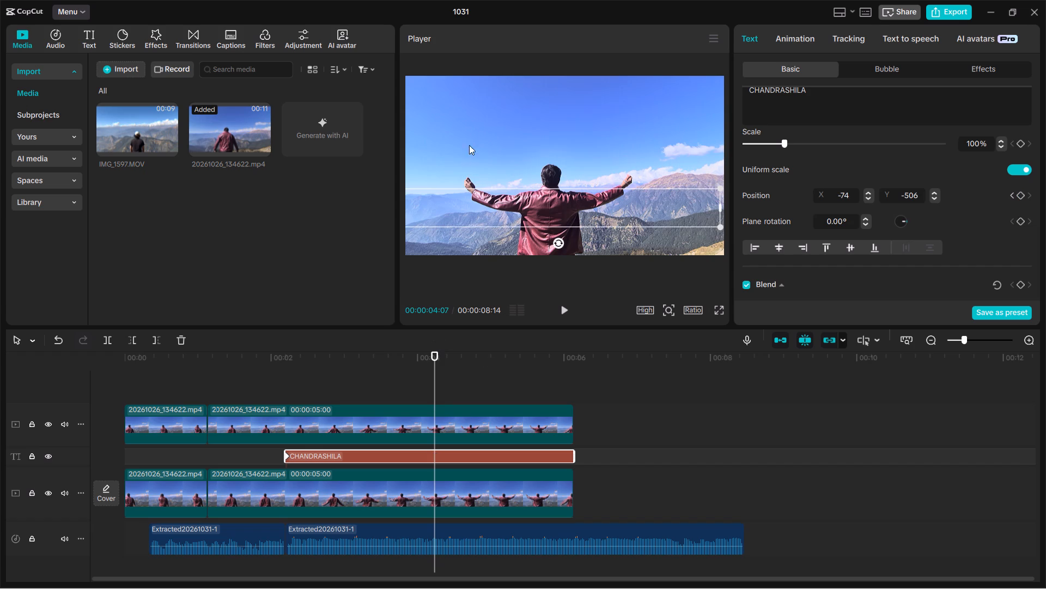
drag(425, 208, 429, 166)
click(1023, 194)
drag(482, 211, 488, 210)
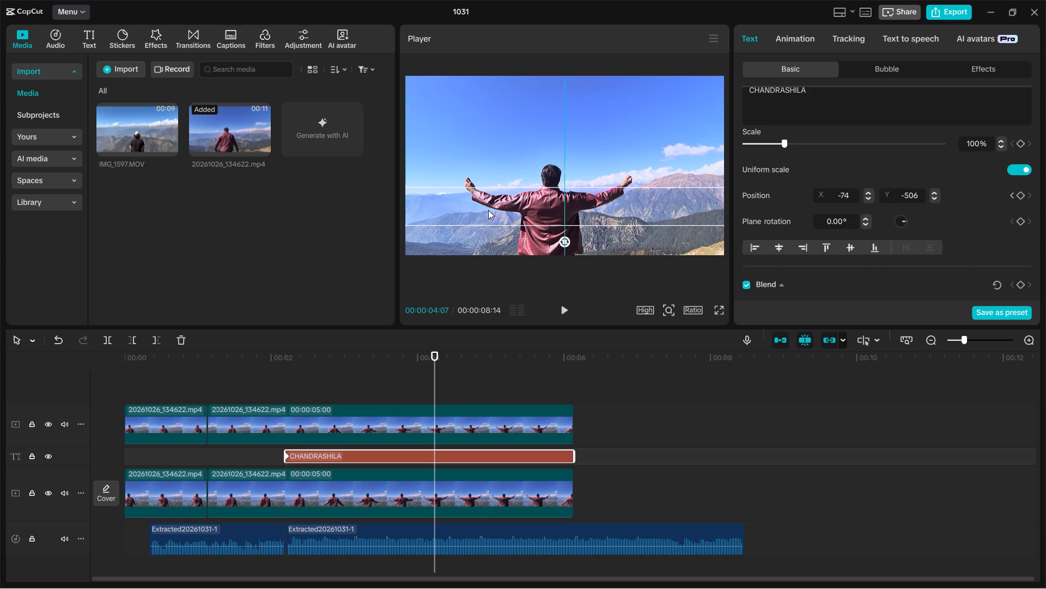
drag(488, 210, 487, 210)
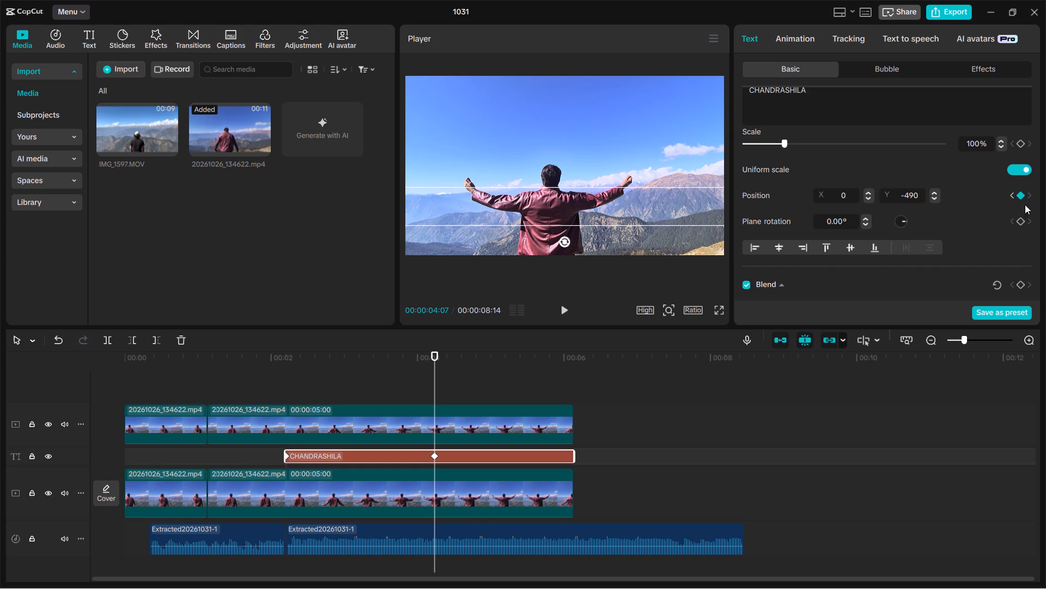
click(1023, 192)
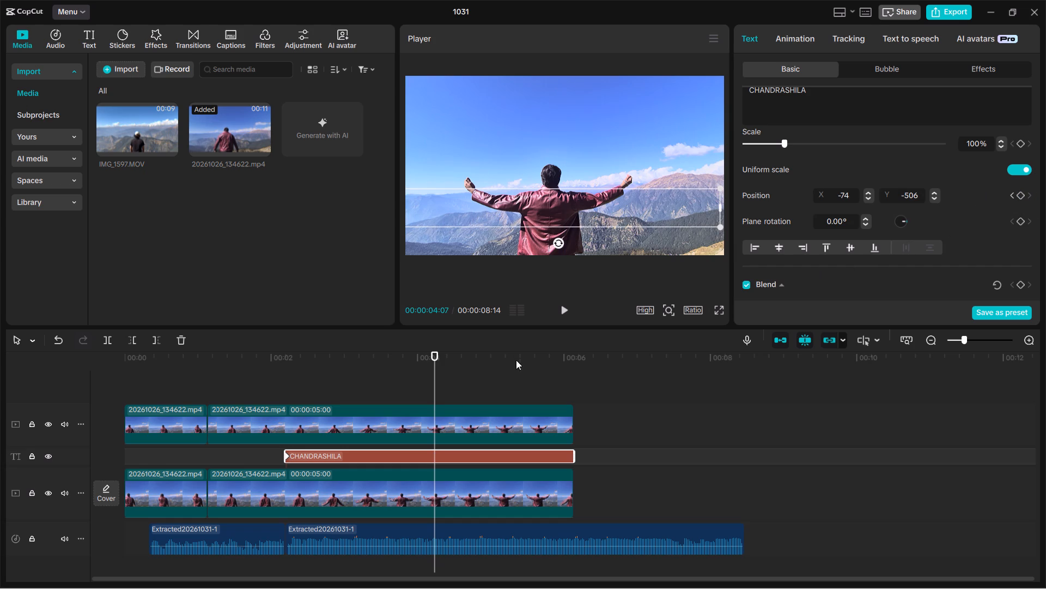
At 00:00:02:06, replace the title's start position keyframe with one at X 0, Y -490, centred horizontally behind the mountains.
click(288, 455)
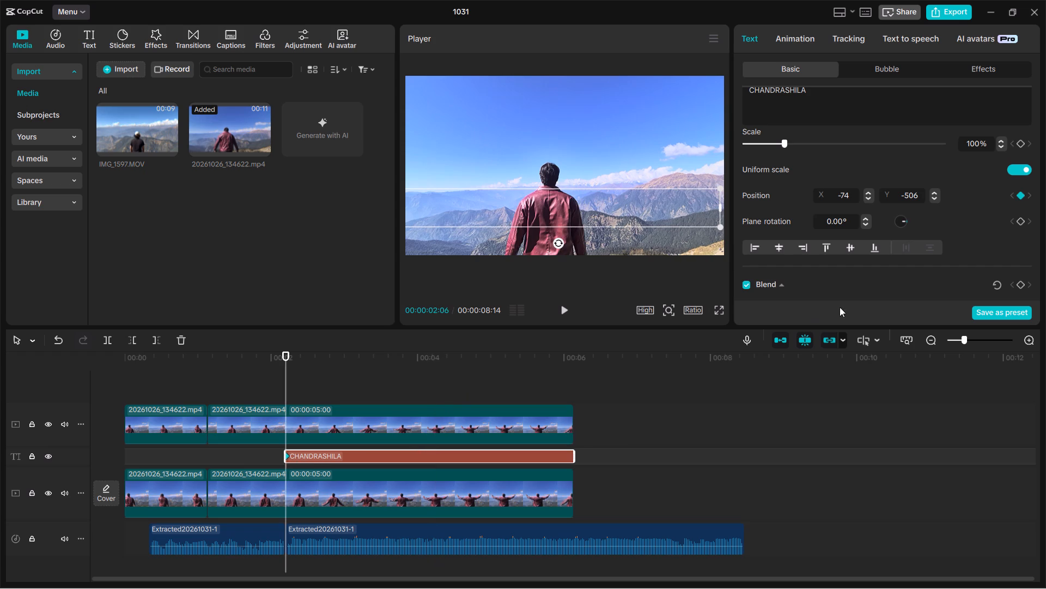
click(1021, 197)
drag(527, 222, 536, 221)
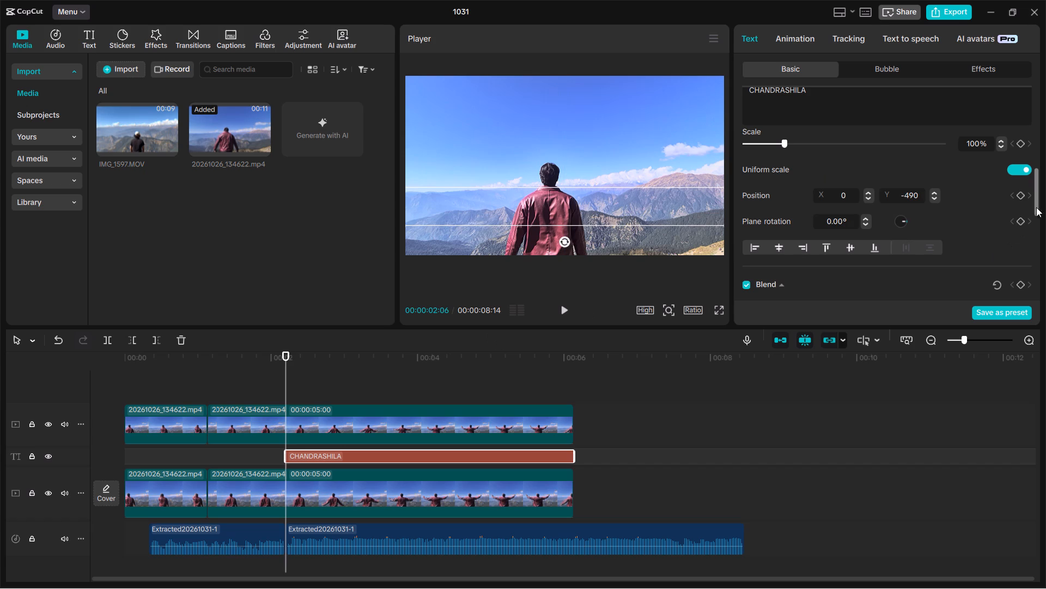
click(1021, 196)
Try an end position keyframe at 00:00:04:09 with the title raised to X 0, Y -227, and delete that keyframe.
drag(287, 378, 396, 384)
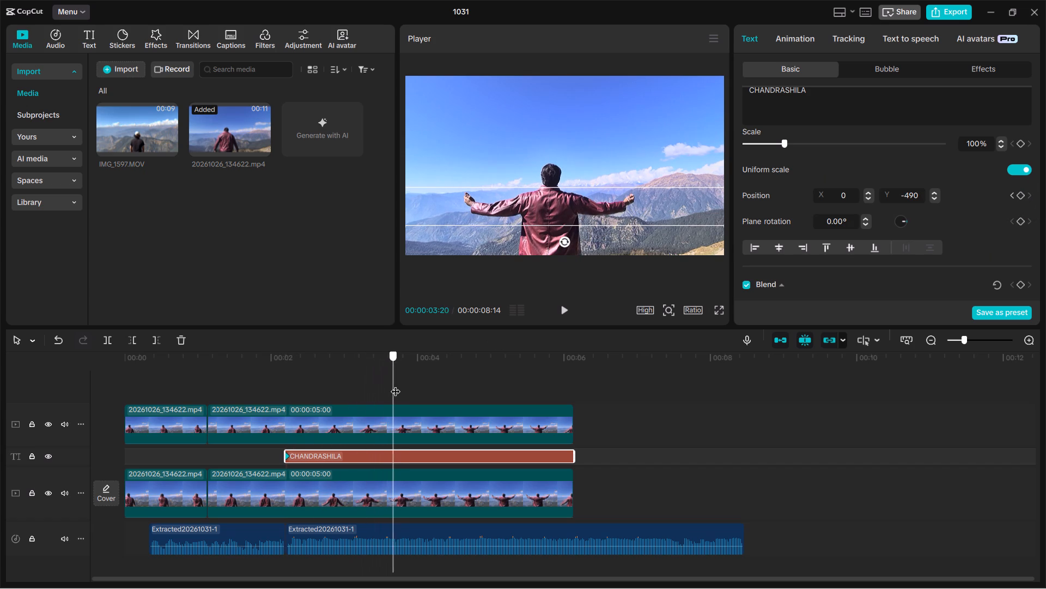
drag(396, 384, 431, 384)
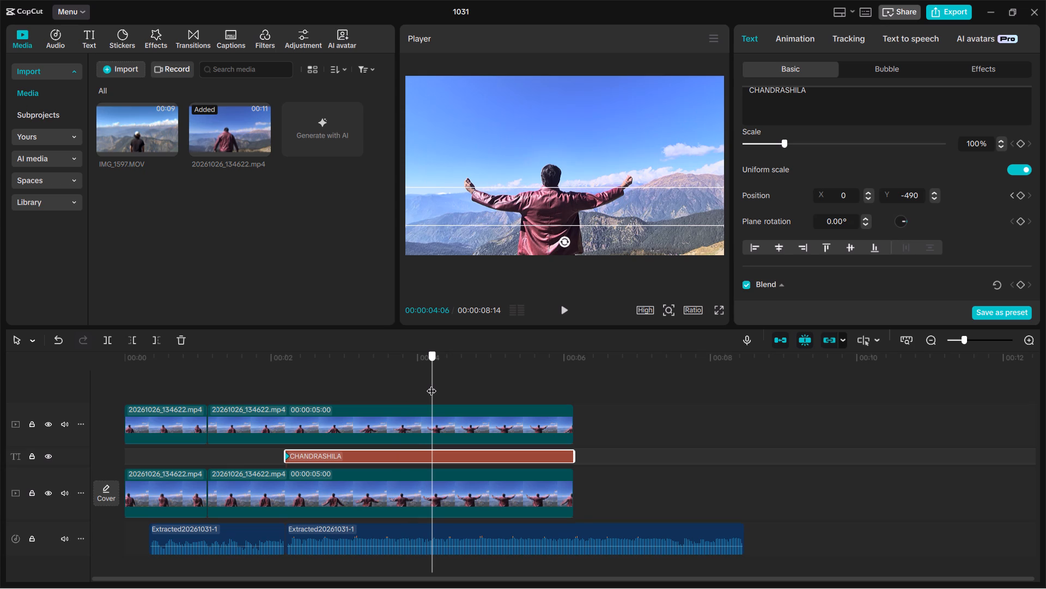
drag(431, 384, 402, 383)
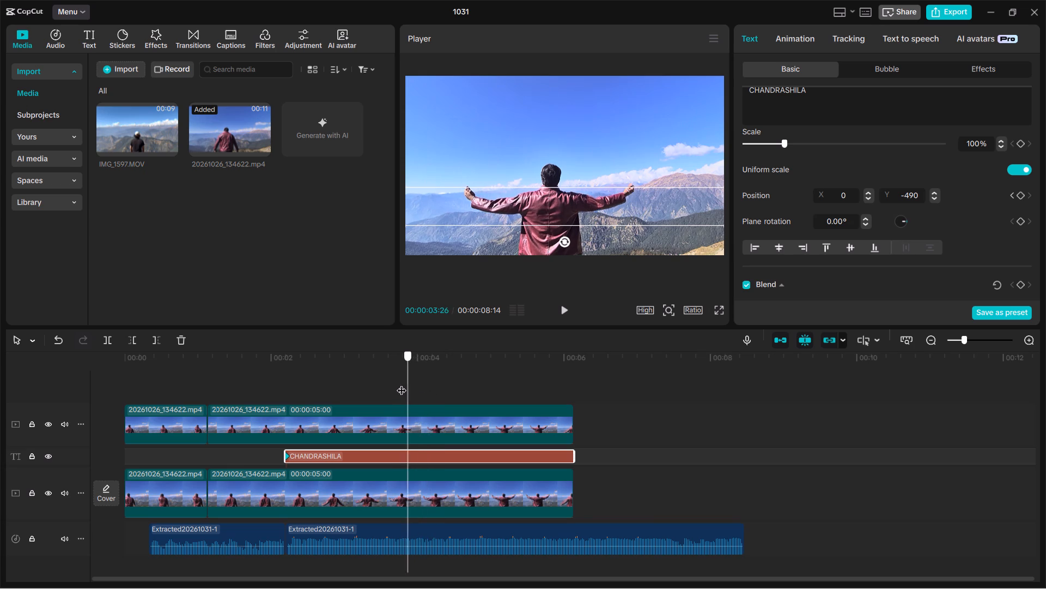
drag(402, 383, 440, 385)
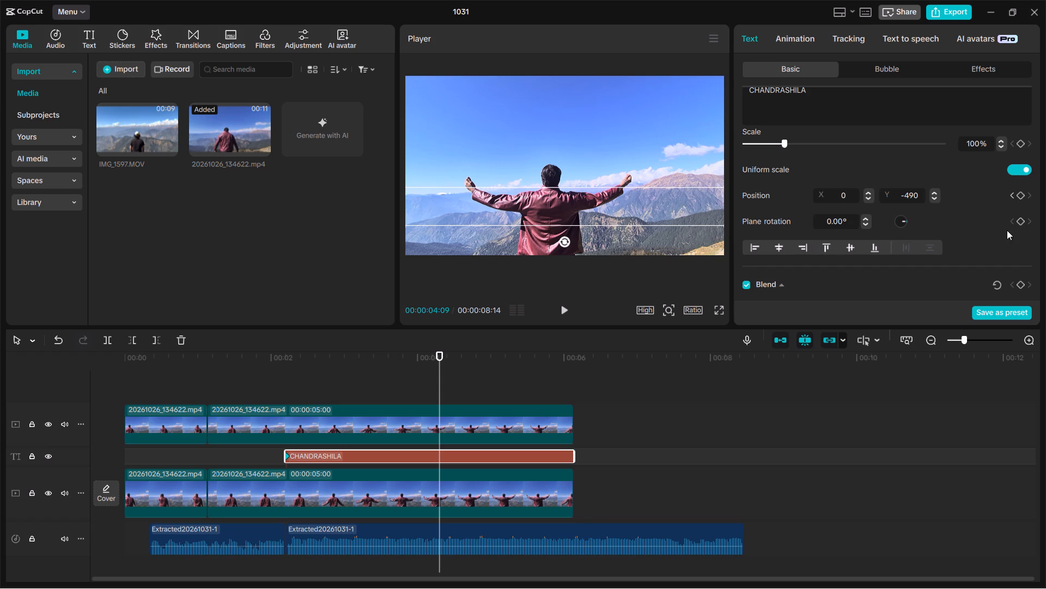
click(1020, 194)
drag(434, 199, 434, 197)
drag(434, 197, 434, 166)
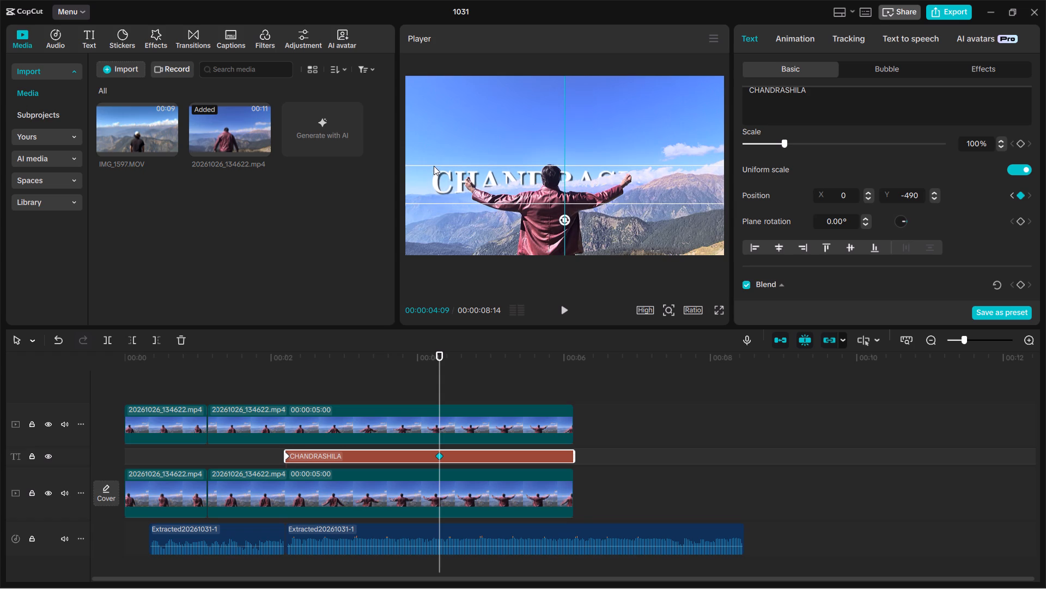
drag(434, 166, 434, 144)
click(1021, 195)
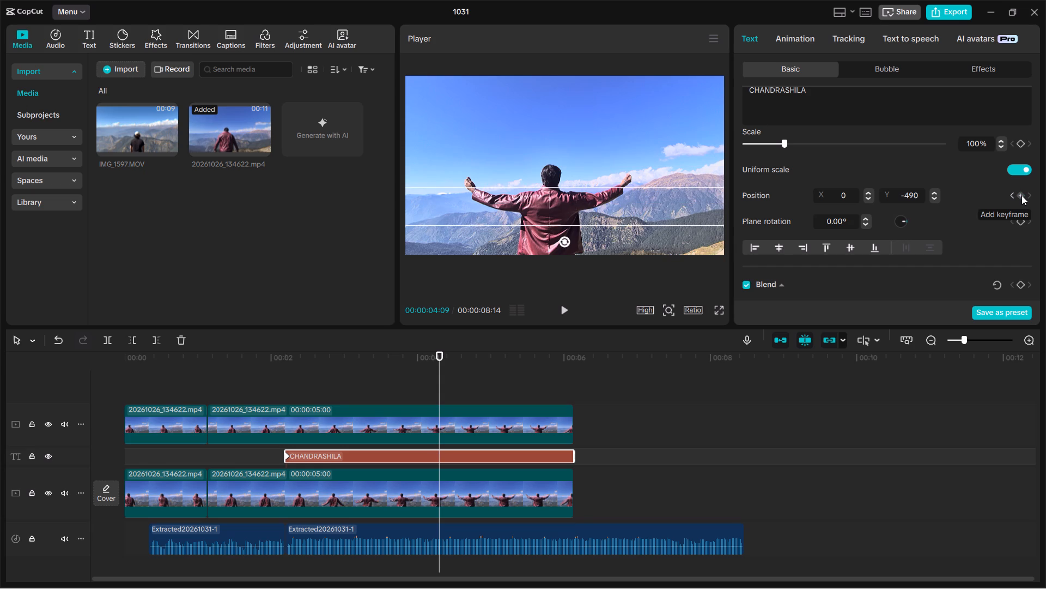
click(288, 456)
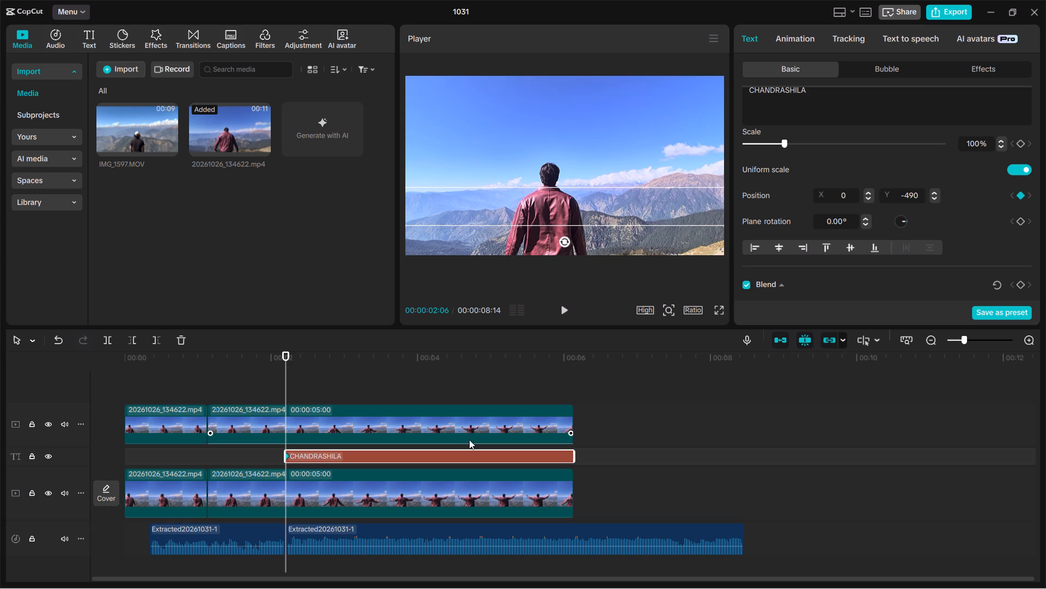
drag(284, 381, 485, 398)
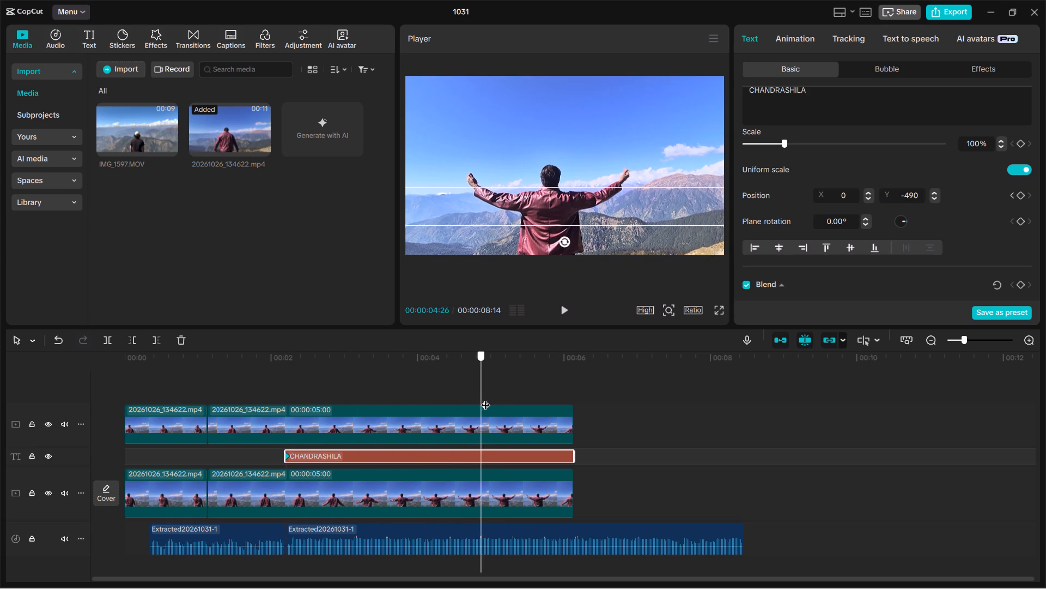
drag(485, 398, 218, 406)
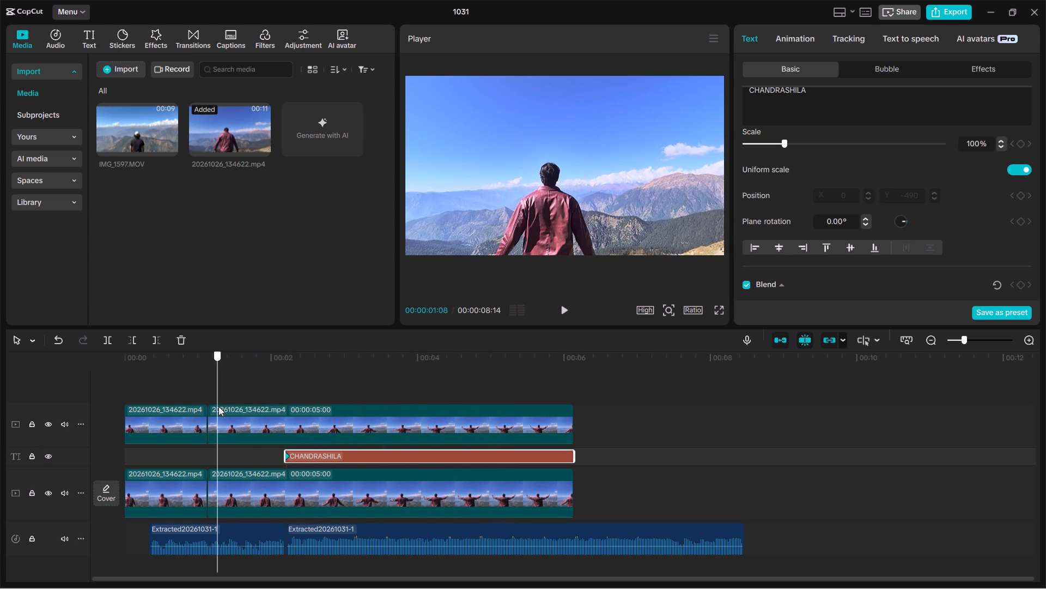
Add an end position keyframe at 00:00:04:08 with the CHANDRASHILA title raised straight up to X 0, Y 93, above the man.
drag(218, 406, 417, 427)
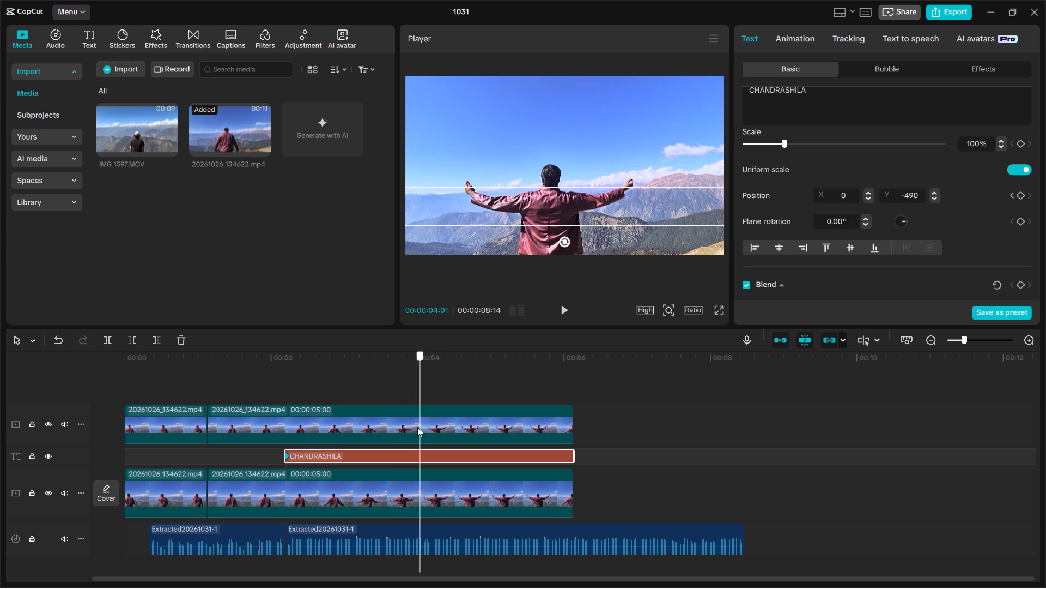
drag(417, 427, 445, 434)
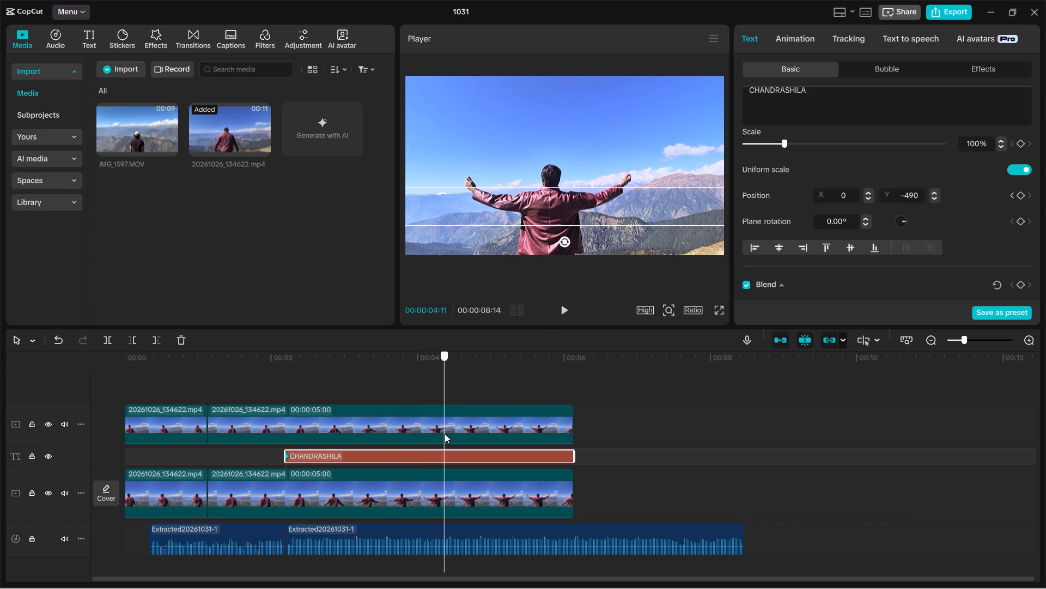
drag(445, 434, 447, 435)
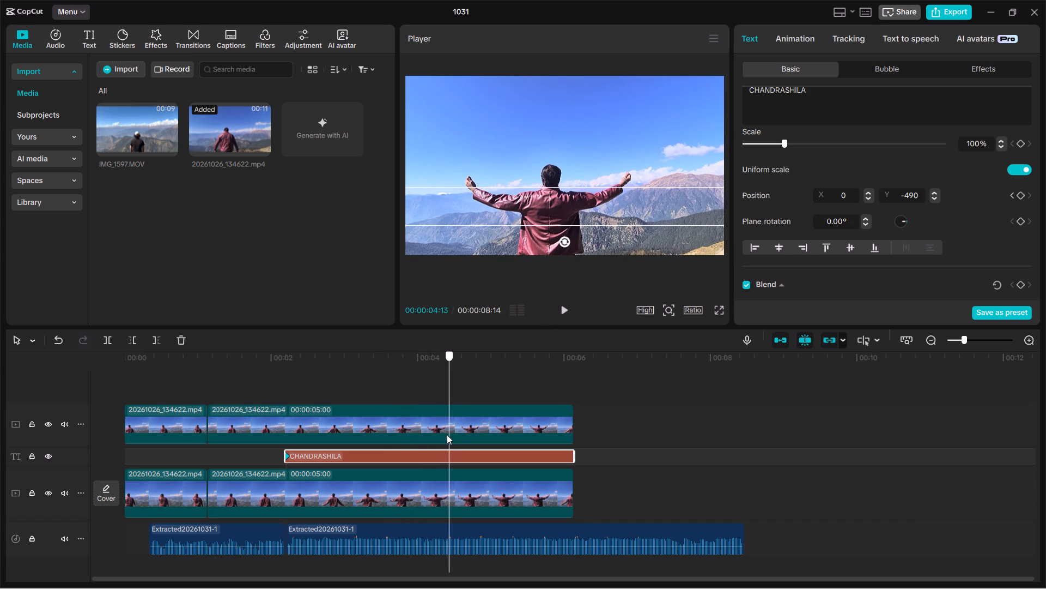
drag(447, 435, 439, 433)
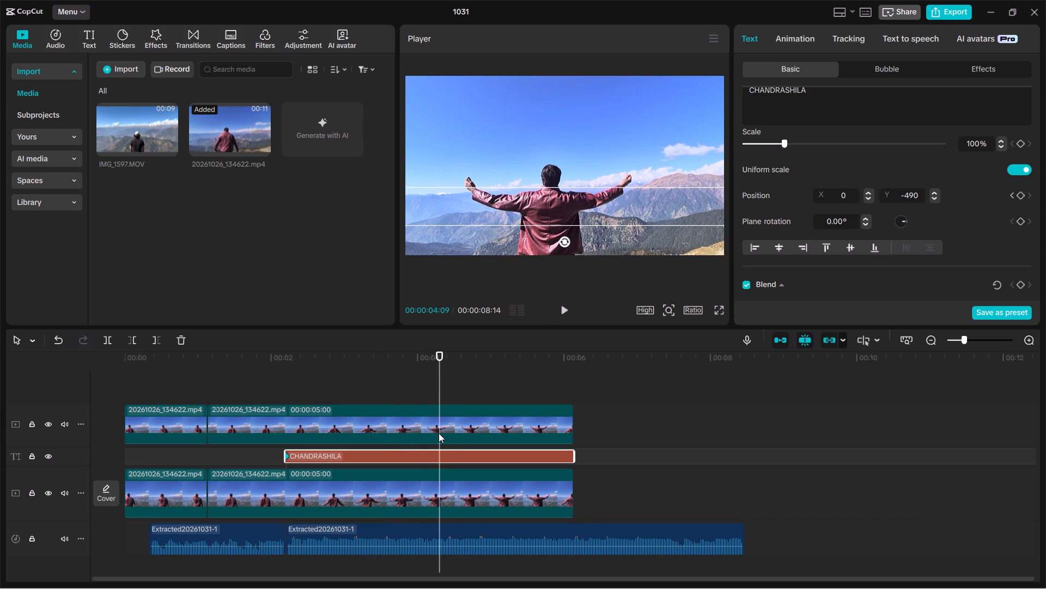
drag(440, 378, 472, 386)
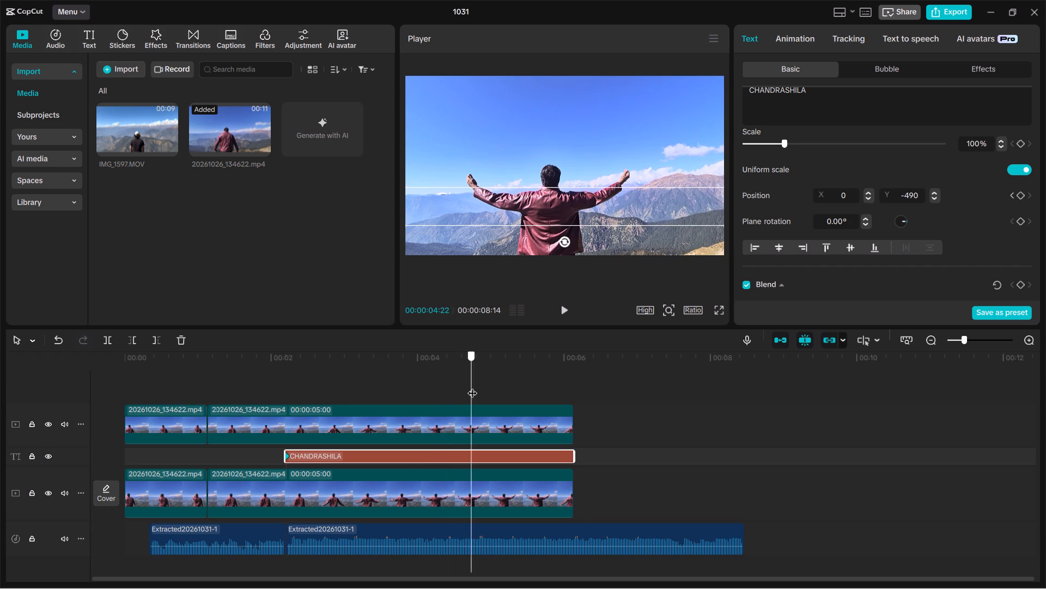
drag(472, 386, 449, 392)
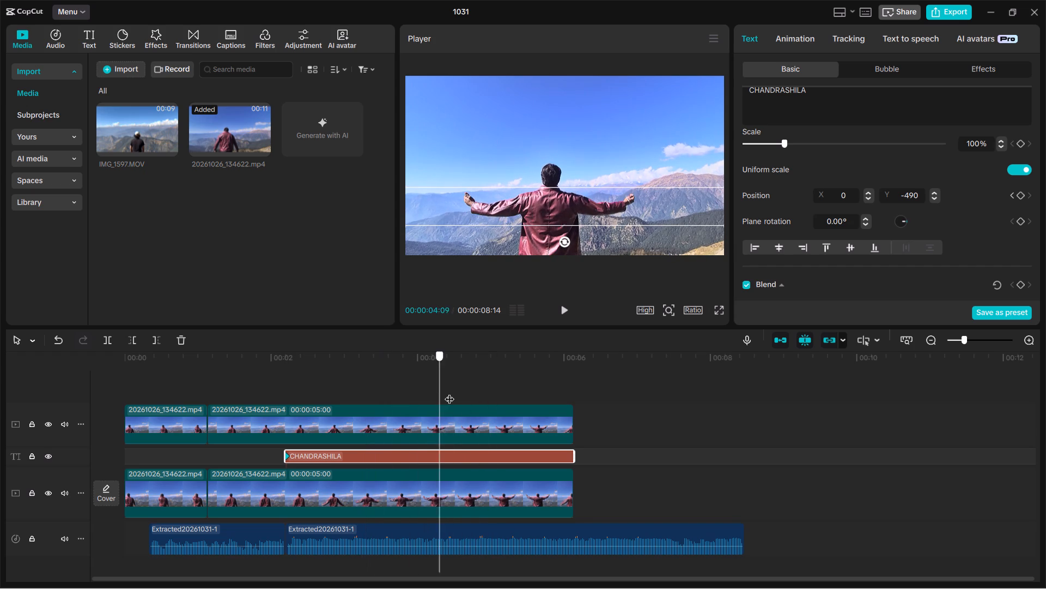
drag(449, 392, 460, 393)
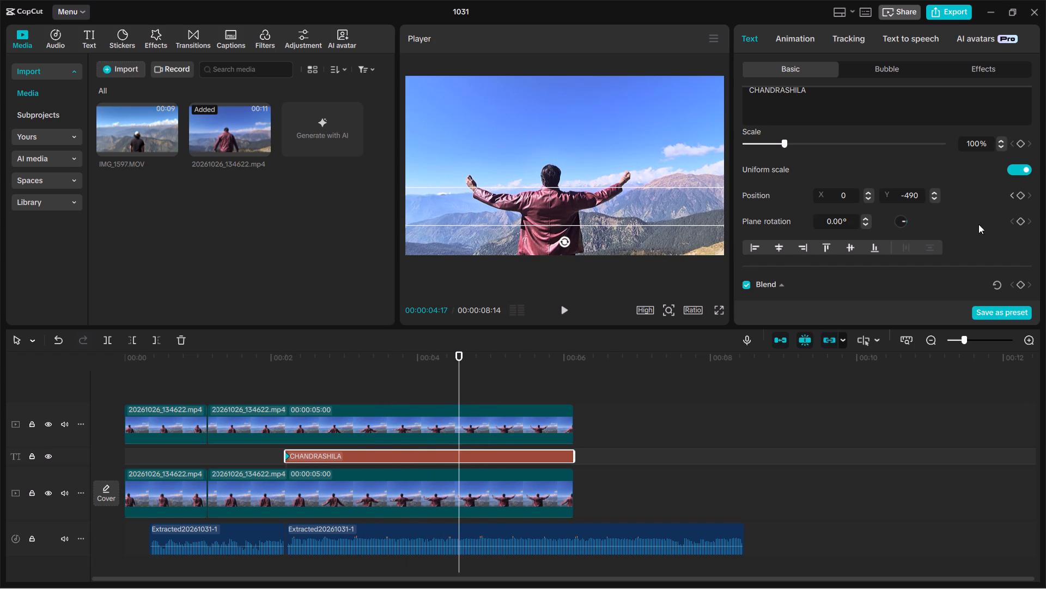
drag(458, 386, 396, 396)
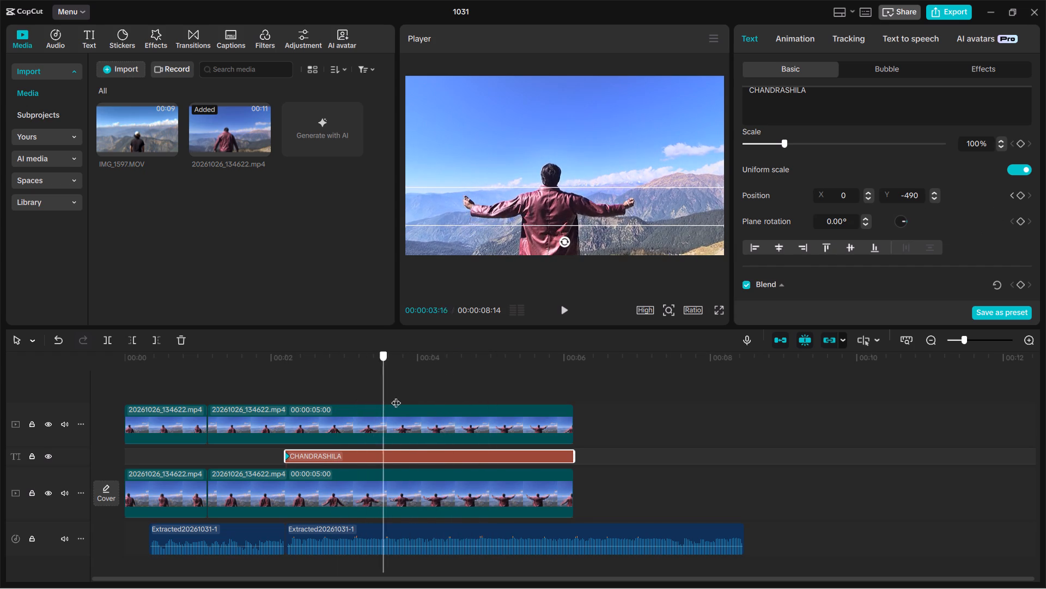
drag(396, 396, 437, 398)
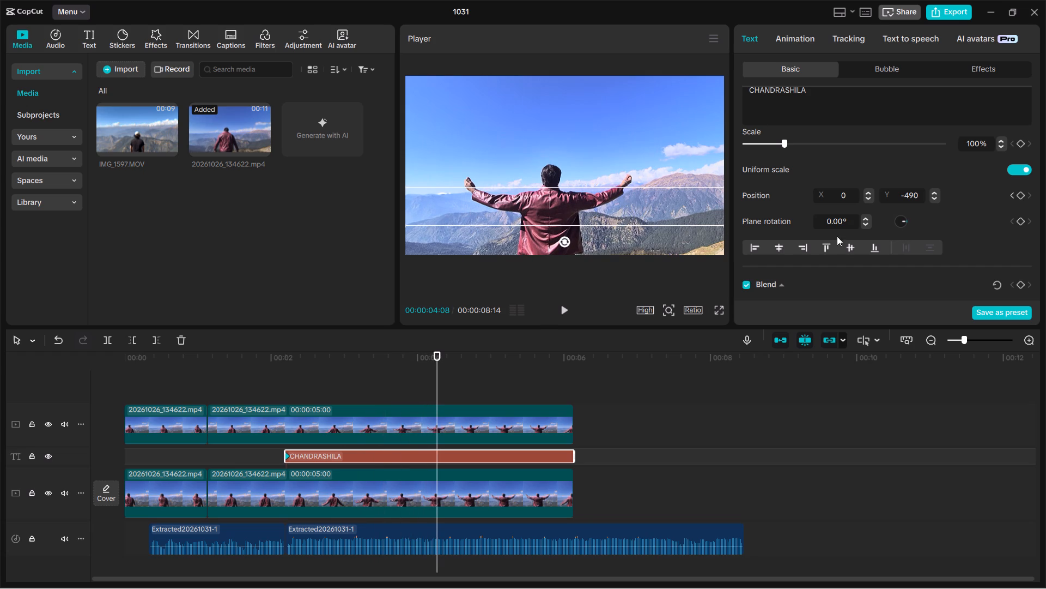
click(1022, 194)
drag(433, 208, 435, 187)
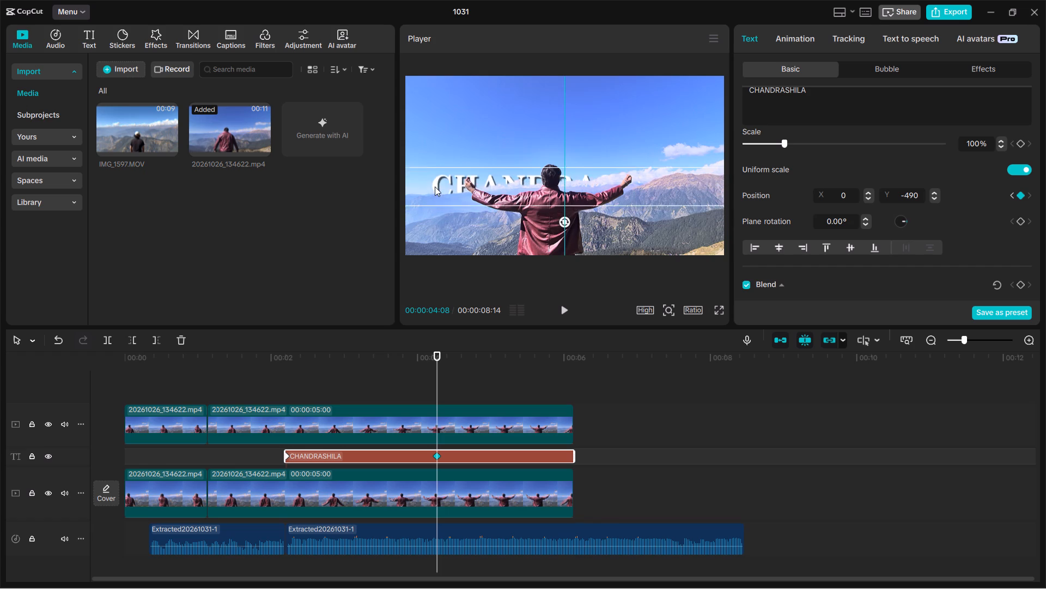
drag(435, 187, 435, 160)
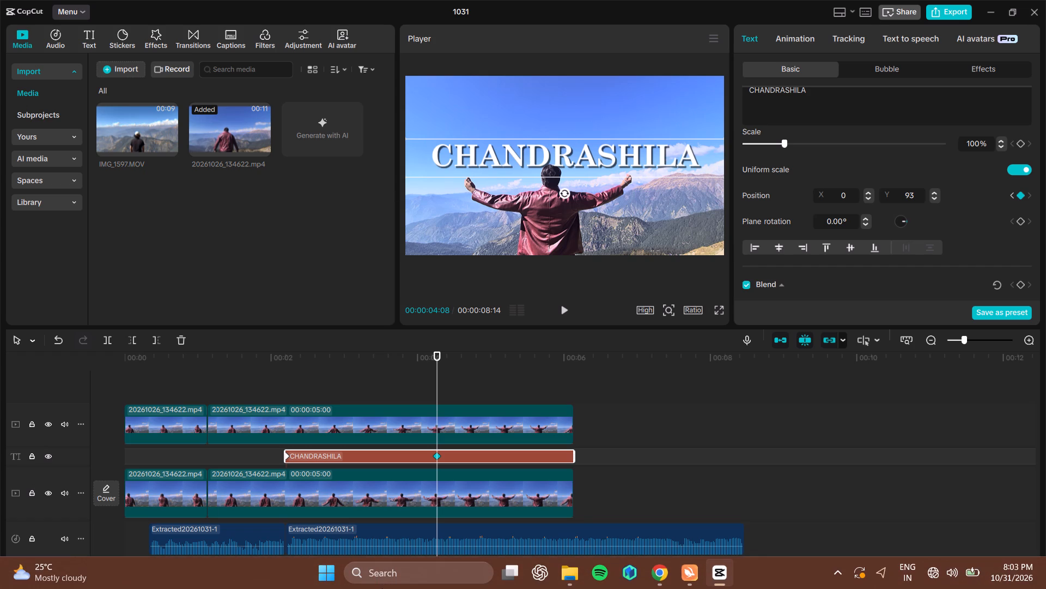
Play the whole edit from 00:00:00:00 to review the title's rise.
drag(434, 373, 287, 376)
drag(287, 376, 75, 366)
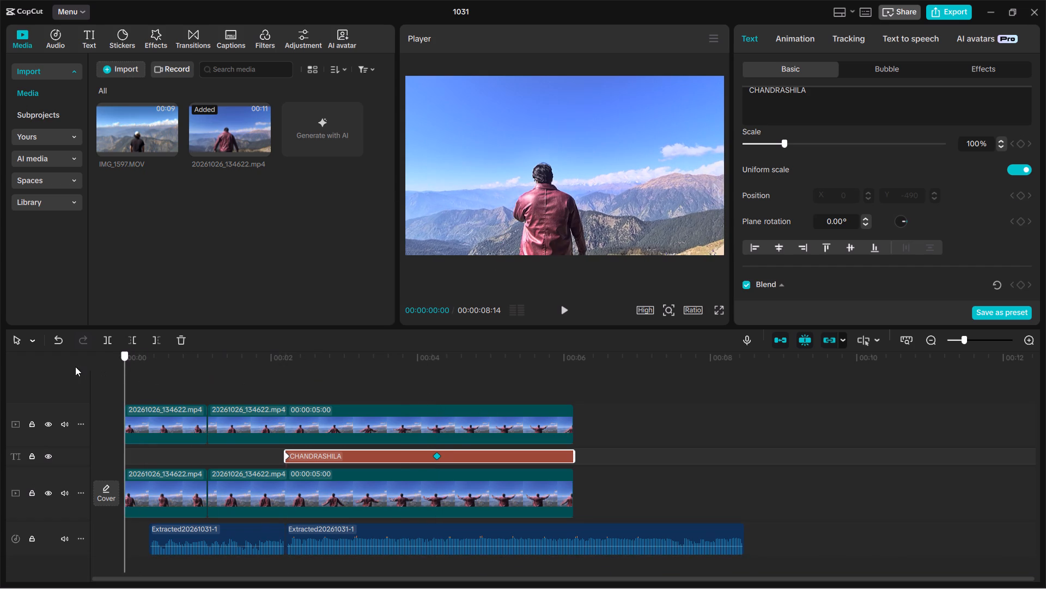
drag(75, 366, 61, 366)
click(563, 304)
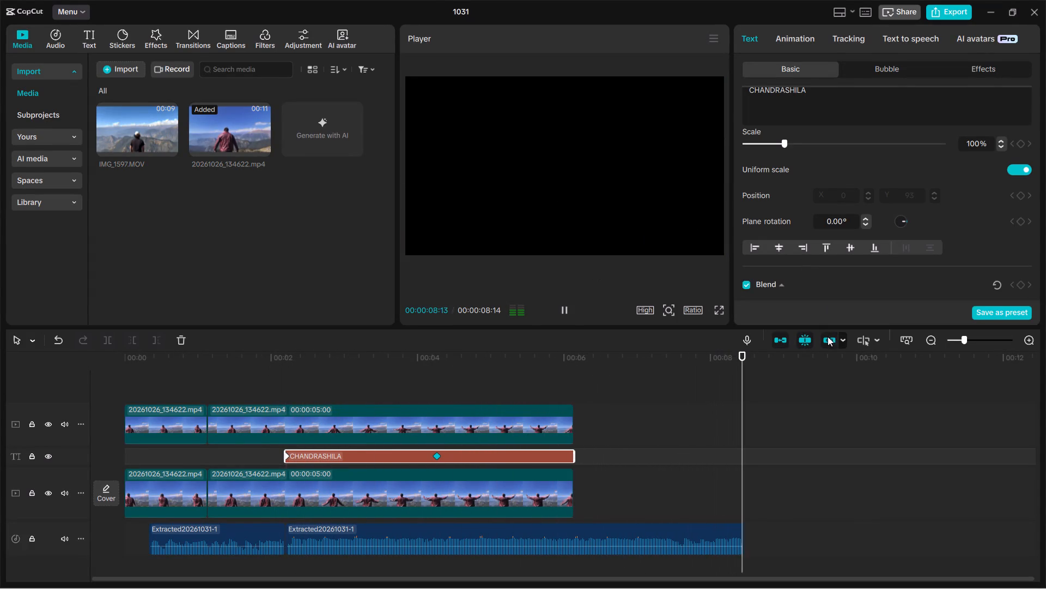
Split the second extracted audio clip at 00:00:06:04, where the video ends, and delete the leftover part.
click(617, 539)
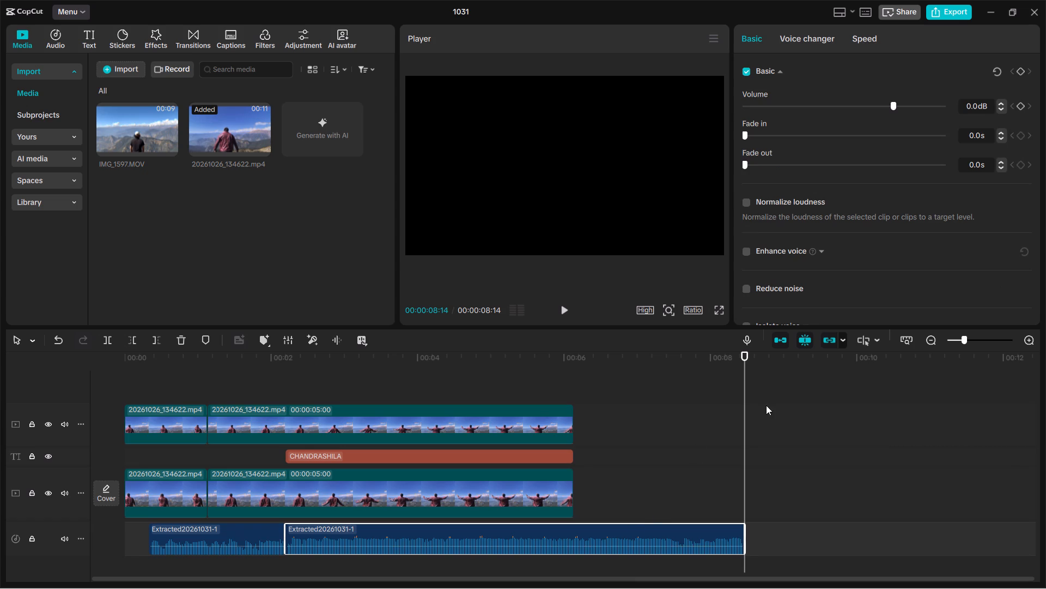
drag(747, 393, 637, 391)
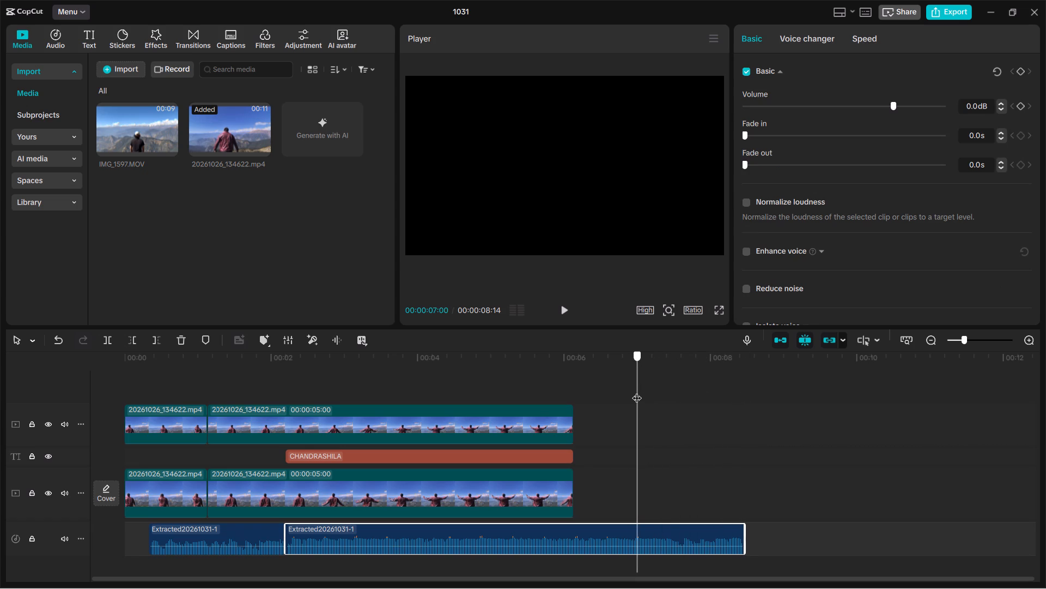
drag(637, 391, 580, 401)
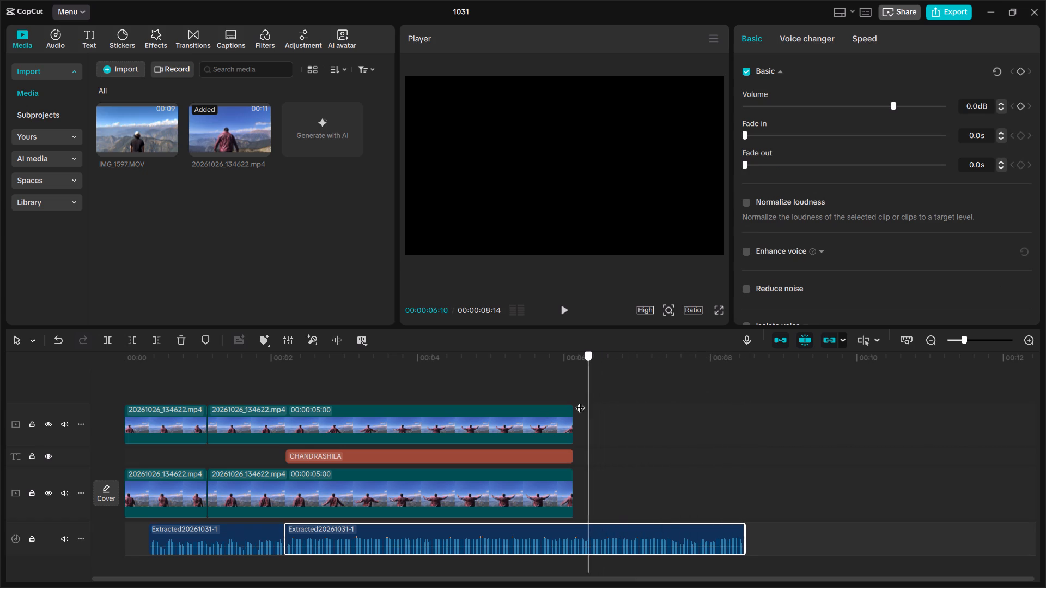
drag(580, 401, 575, 400)
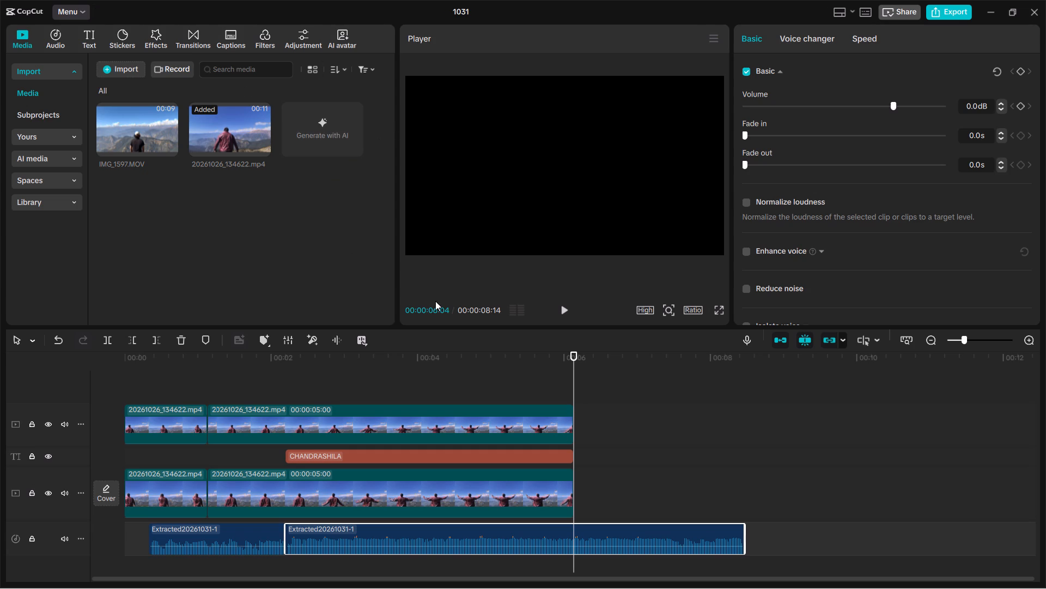
click(107, 340)
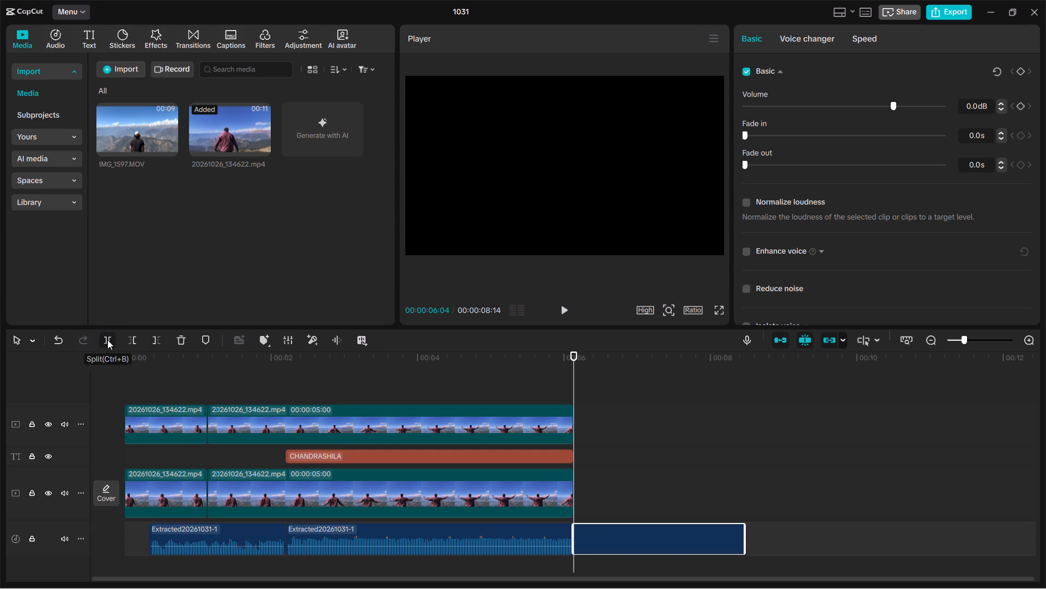
click(185, 338)
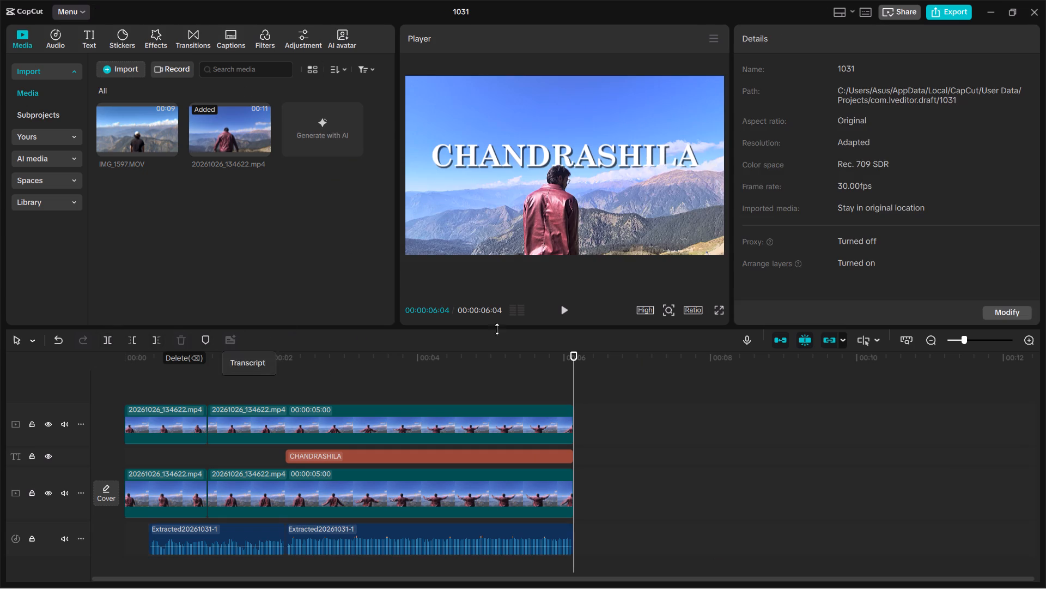
Play the trimmed edit from 00:00:00:10 through to its end.
drag(577, 371, 149, 387)
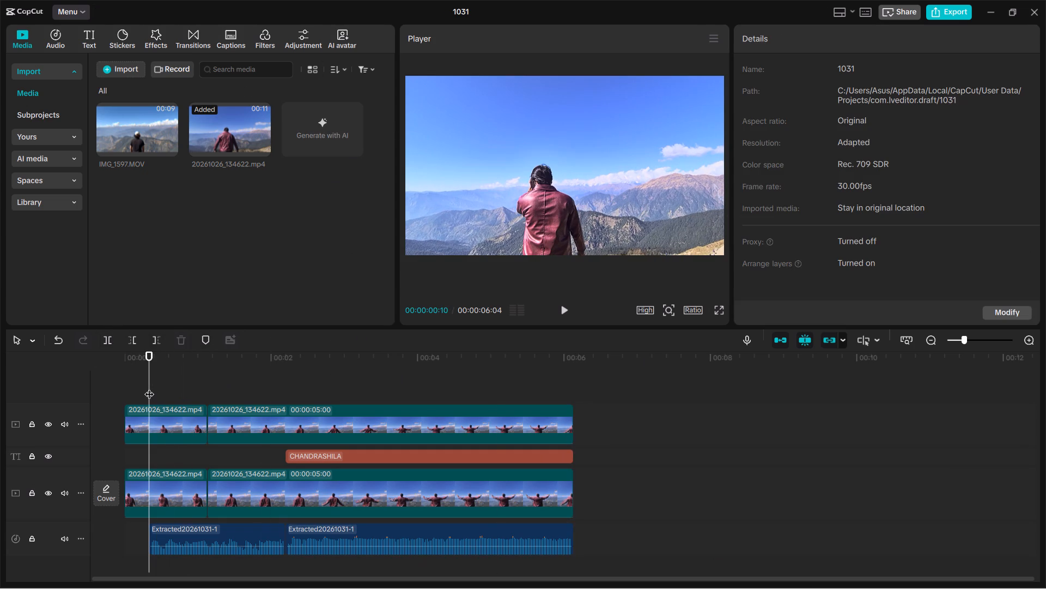
click(570, 308)
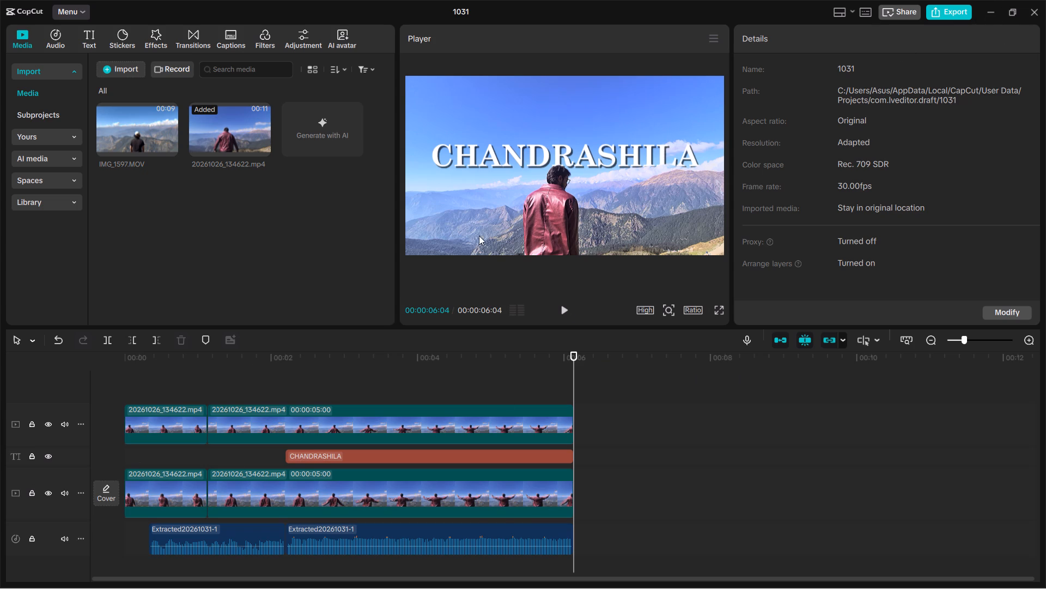
Open the export settings for the edit.
click(960, 9)
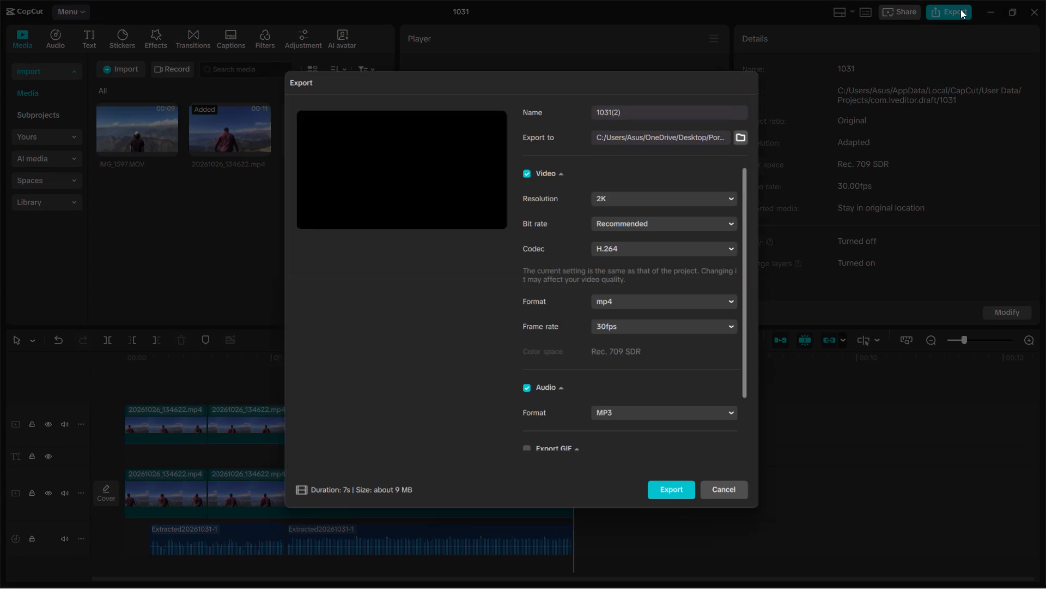
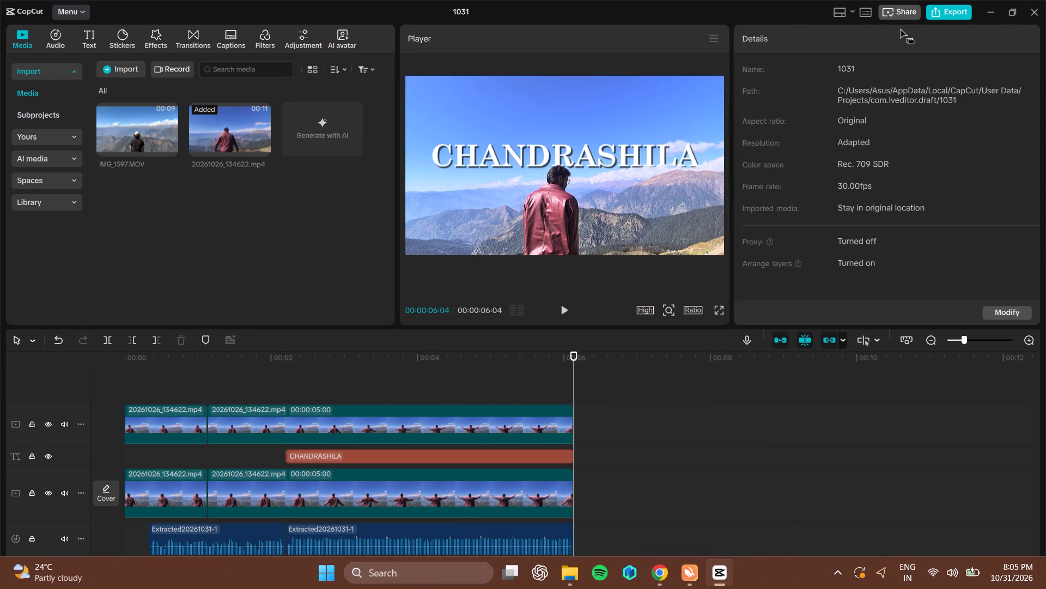
Open the export settings for the finished CHANDRASHILA title edit.
drag(934, 1, 940, 15)
click(966, 19)
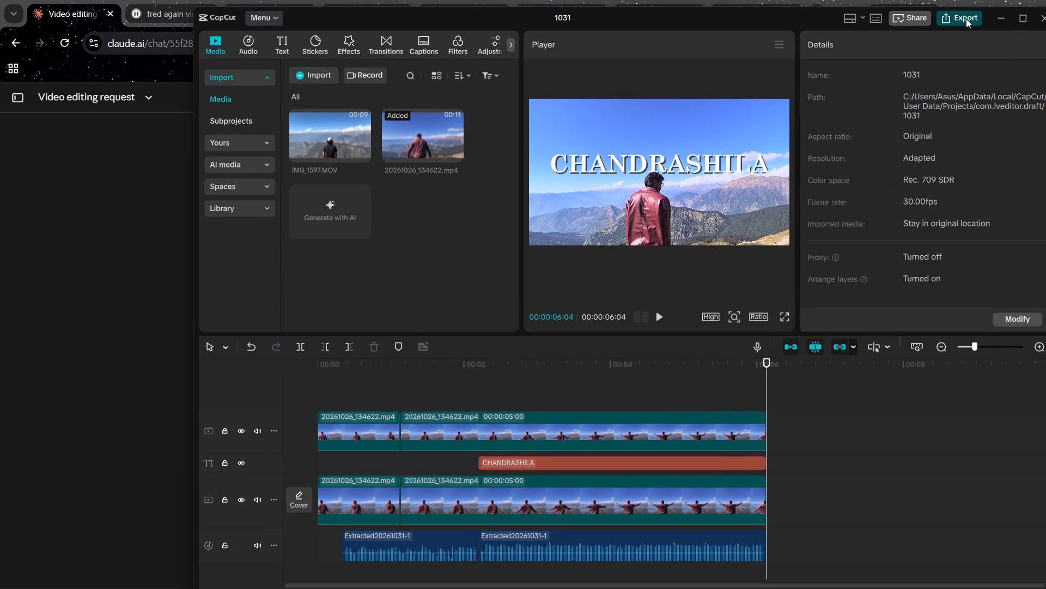
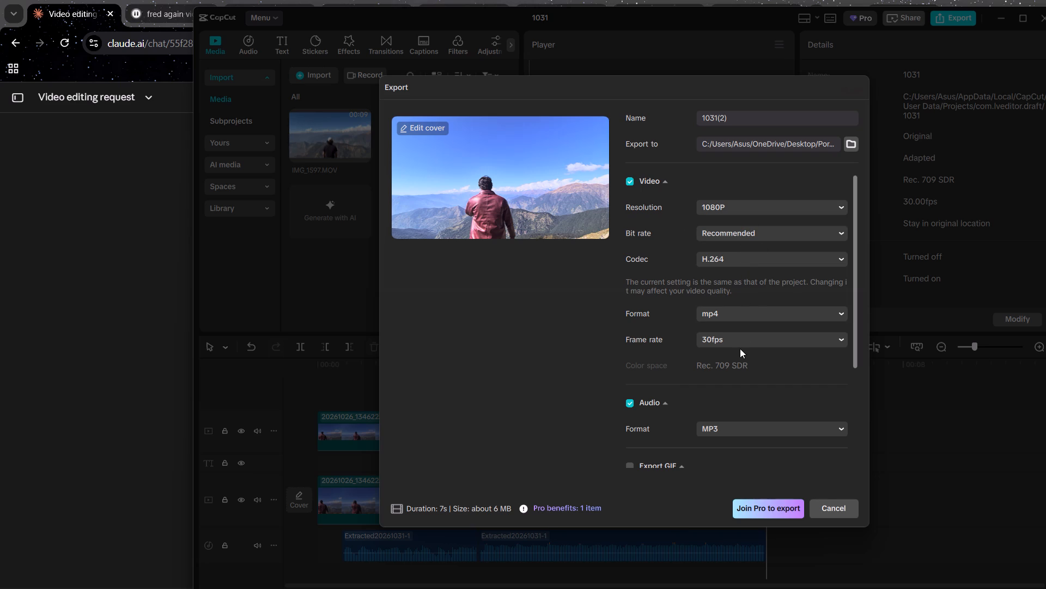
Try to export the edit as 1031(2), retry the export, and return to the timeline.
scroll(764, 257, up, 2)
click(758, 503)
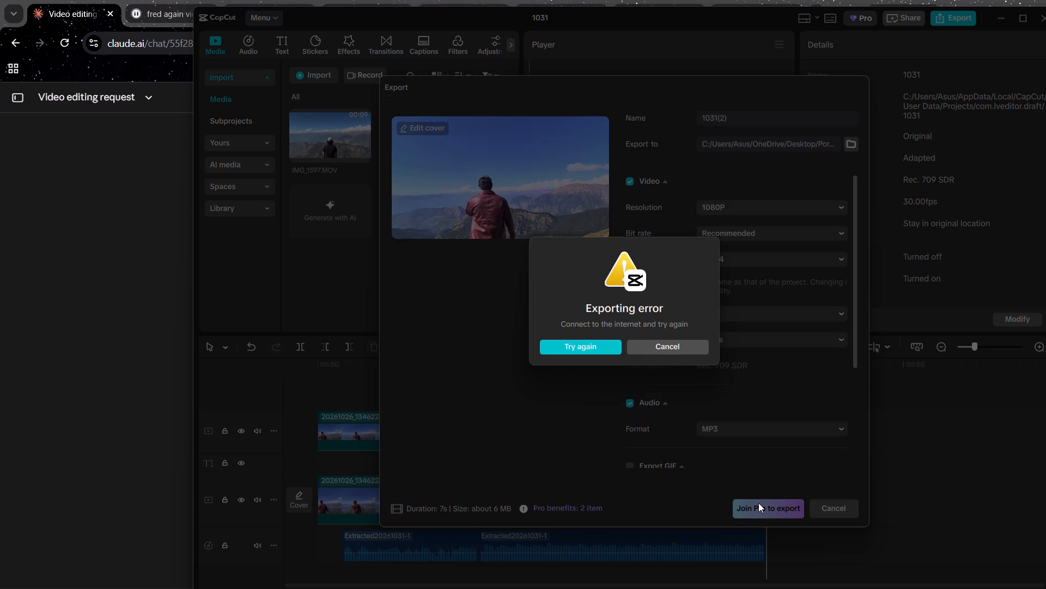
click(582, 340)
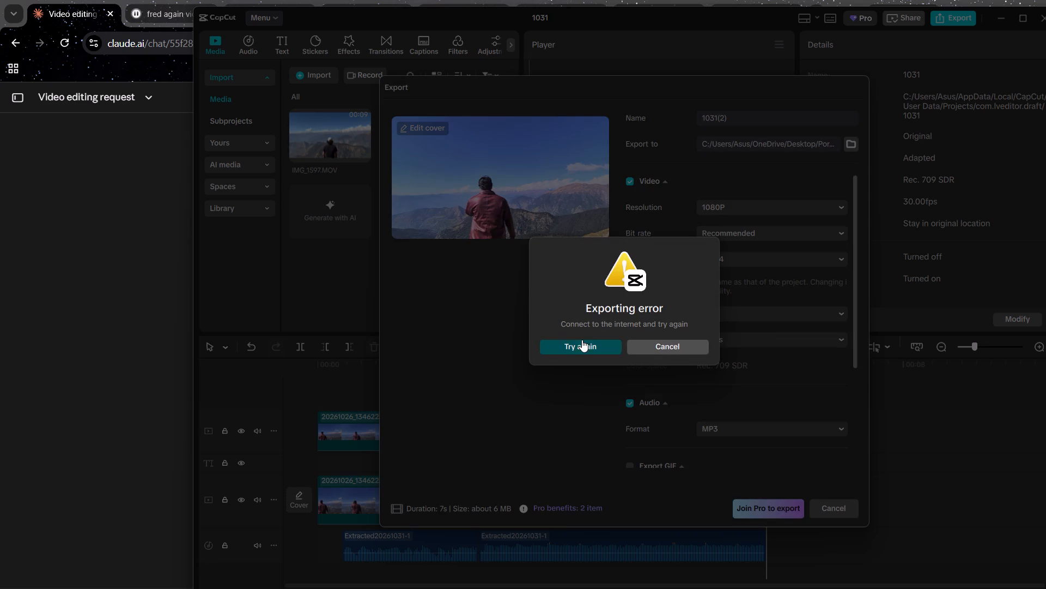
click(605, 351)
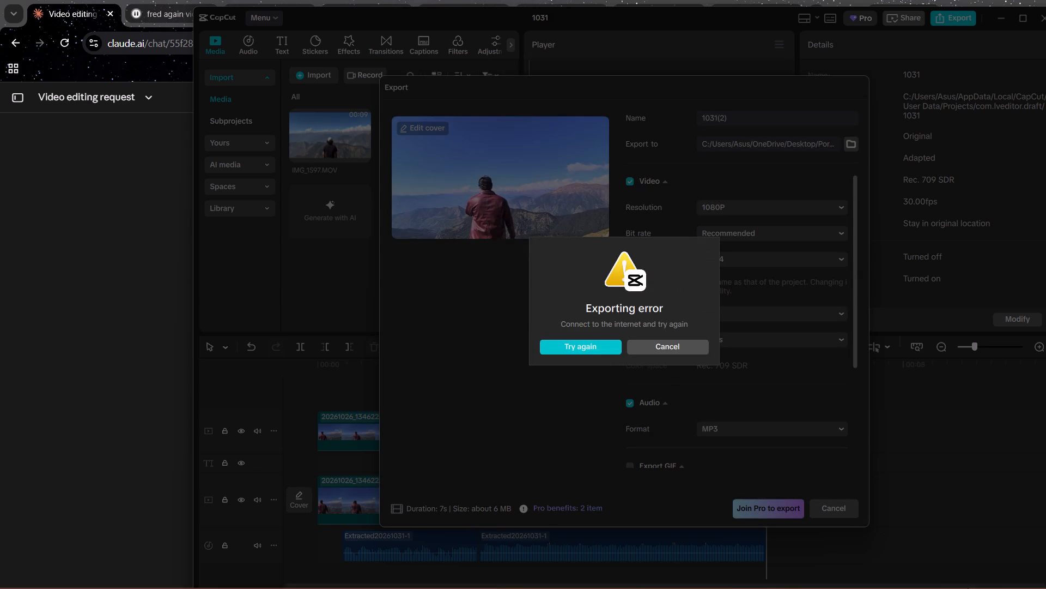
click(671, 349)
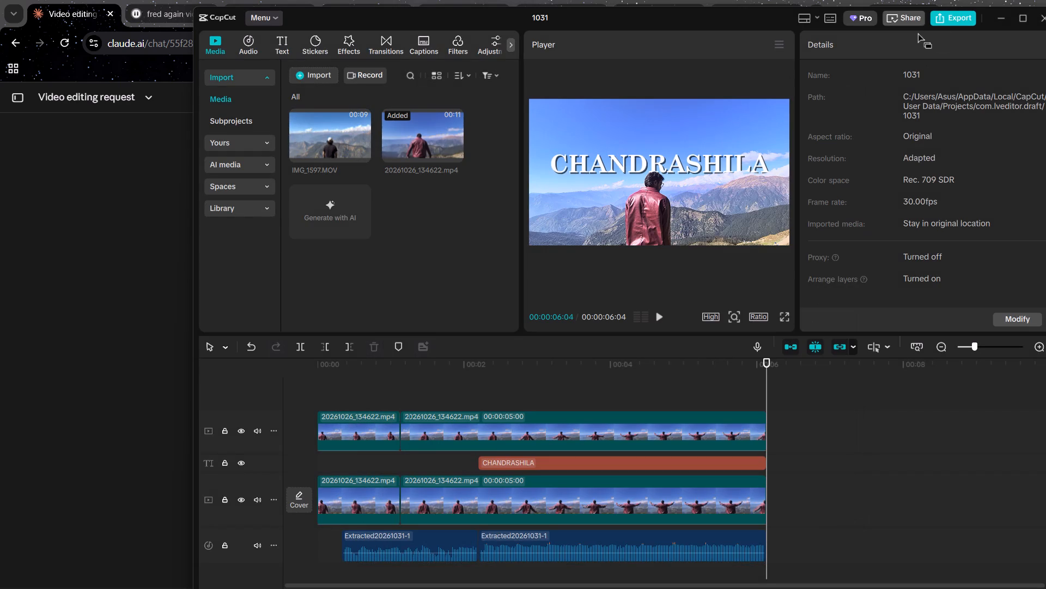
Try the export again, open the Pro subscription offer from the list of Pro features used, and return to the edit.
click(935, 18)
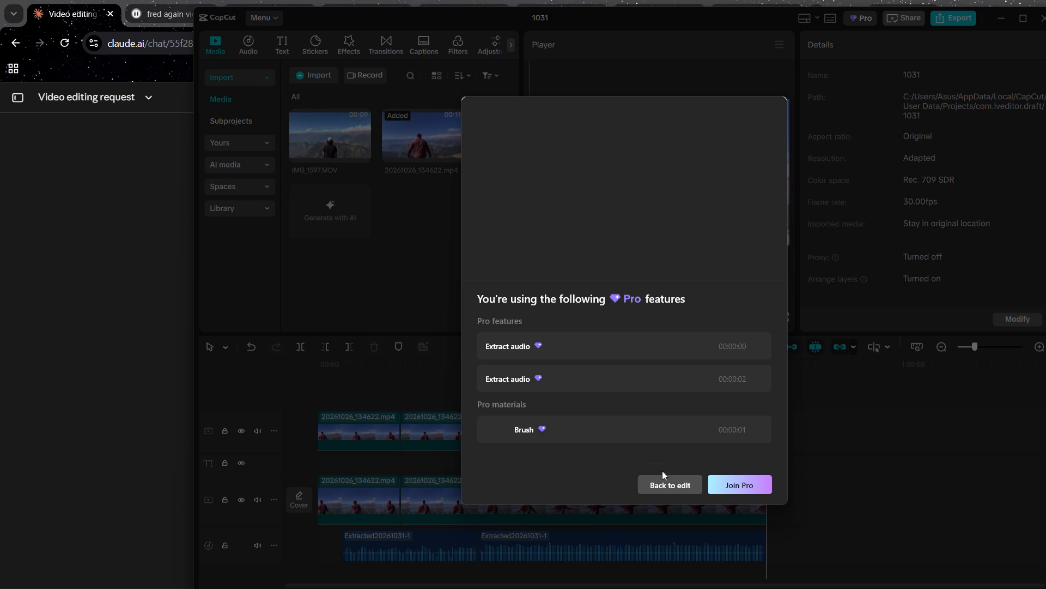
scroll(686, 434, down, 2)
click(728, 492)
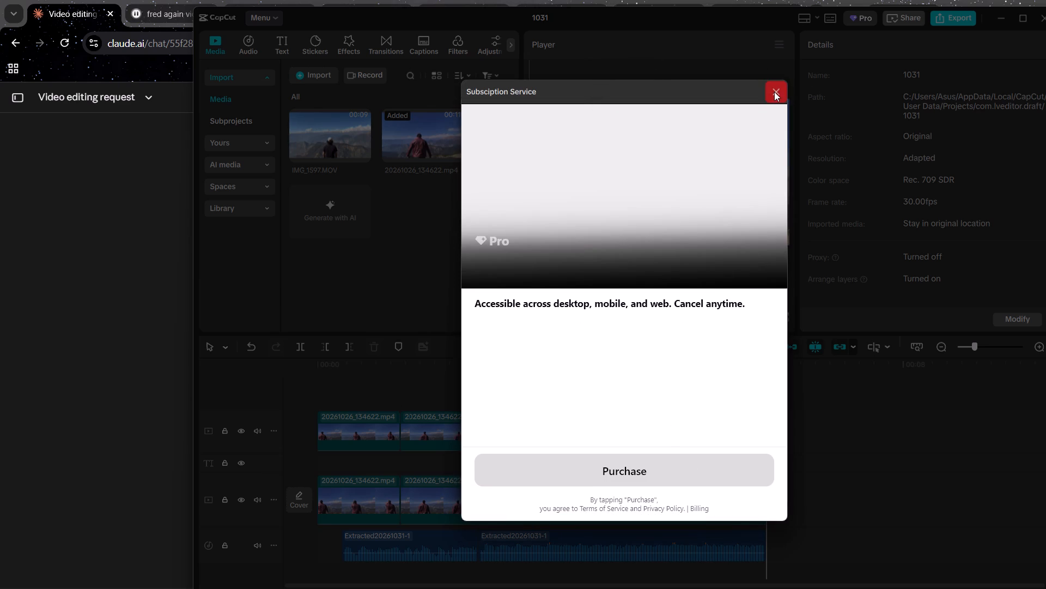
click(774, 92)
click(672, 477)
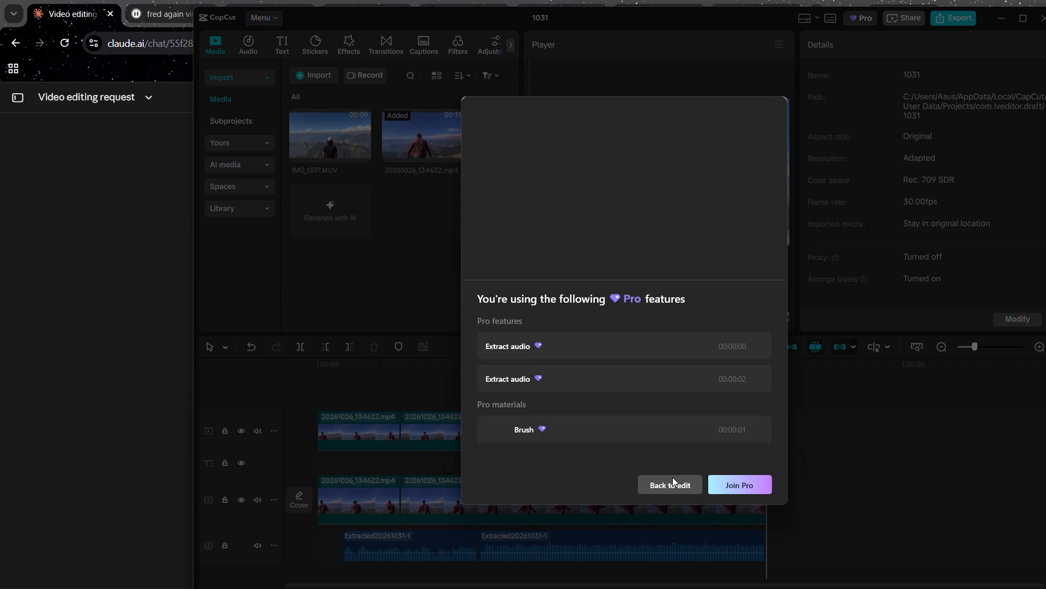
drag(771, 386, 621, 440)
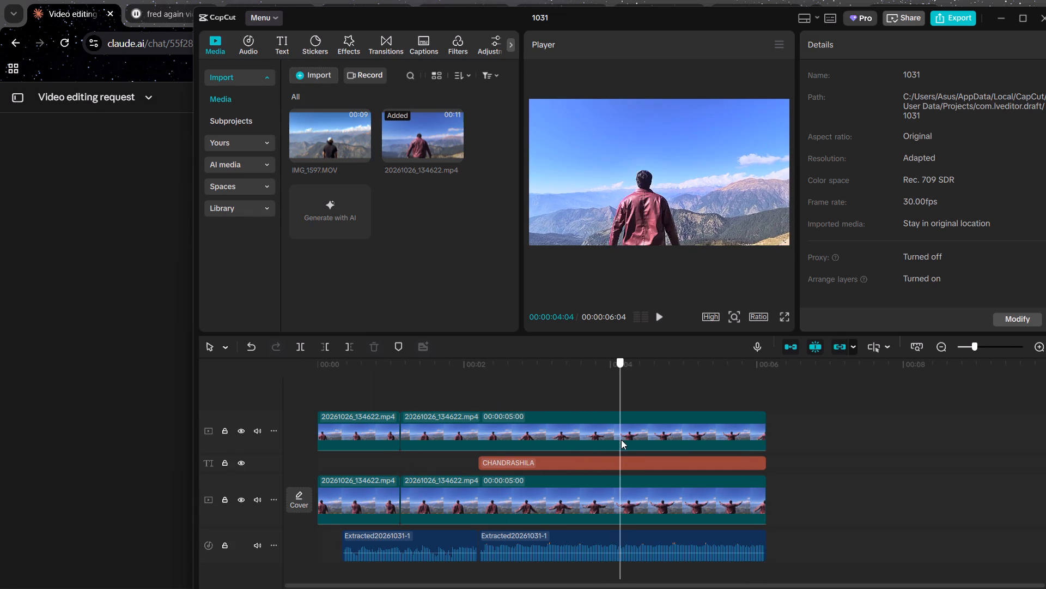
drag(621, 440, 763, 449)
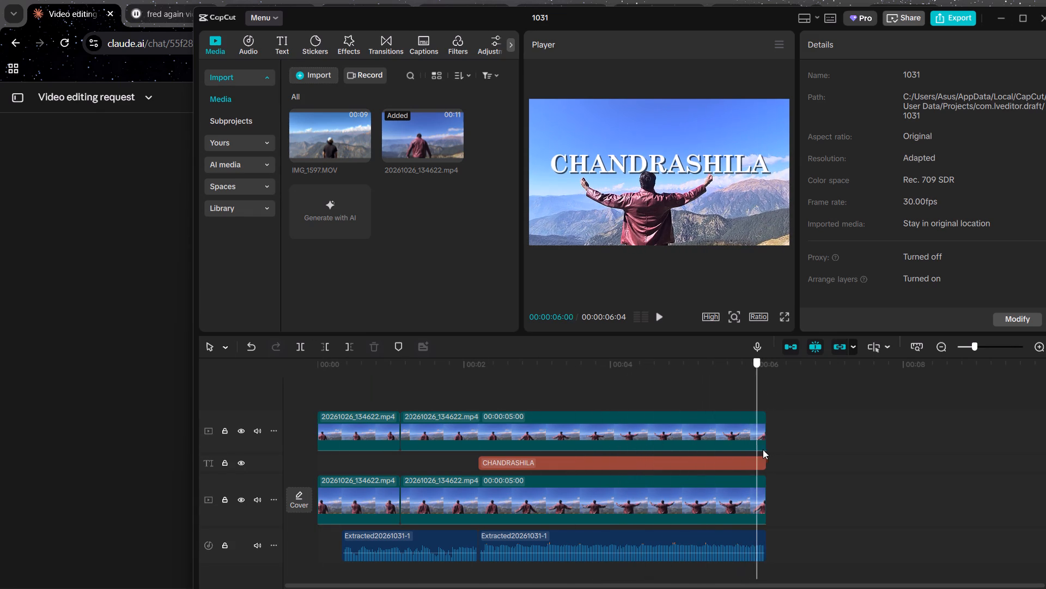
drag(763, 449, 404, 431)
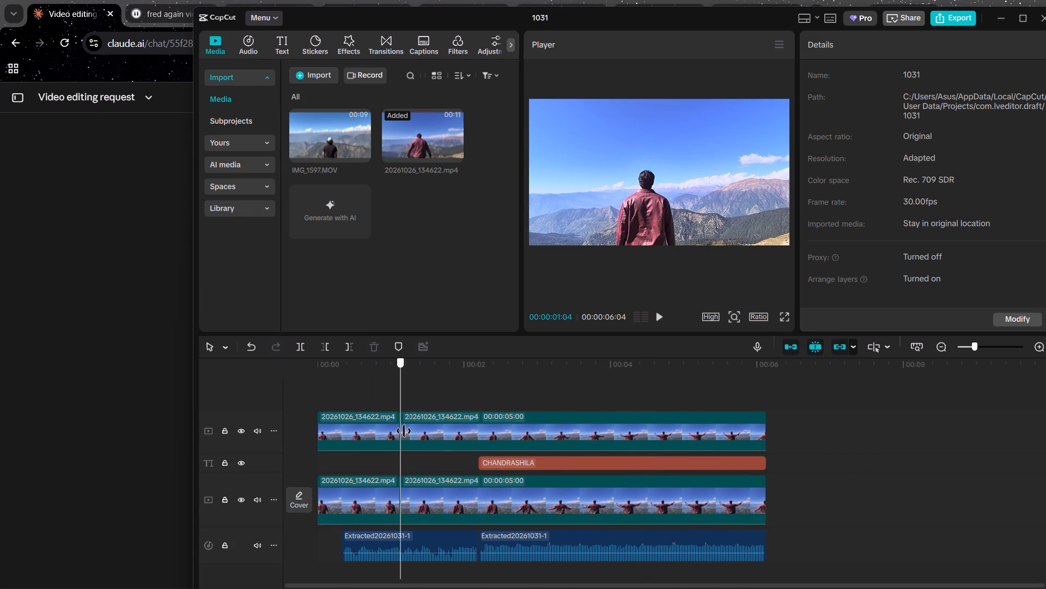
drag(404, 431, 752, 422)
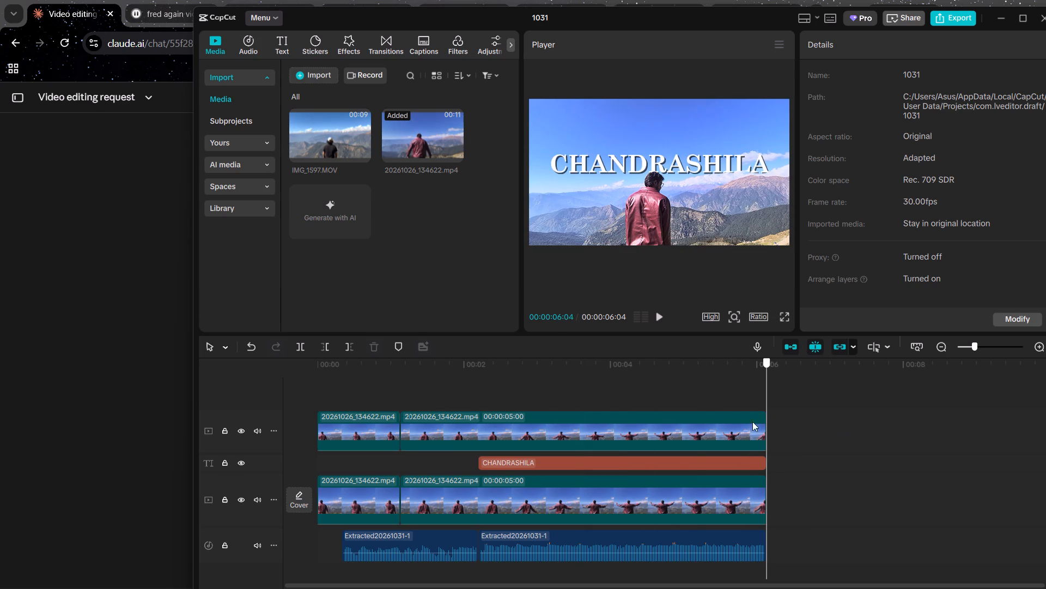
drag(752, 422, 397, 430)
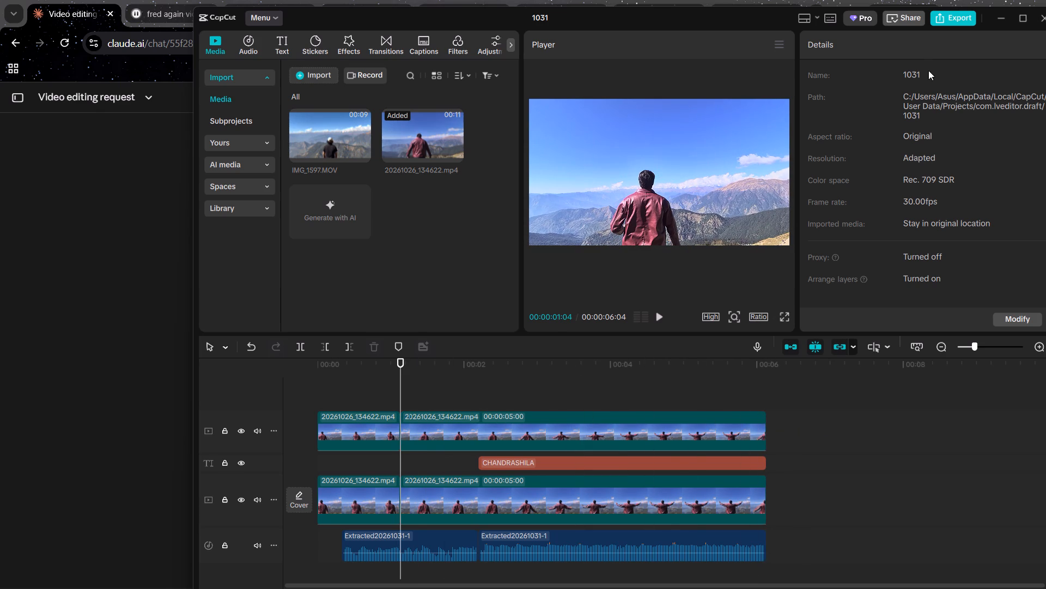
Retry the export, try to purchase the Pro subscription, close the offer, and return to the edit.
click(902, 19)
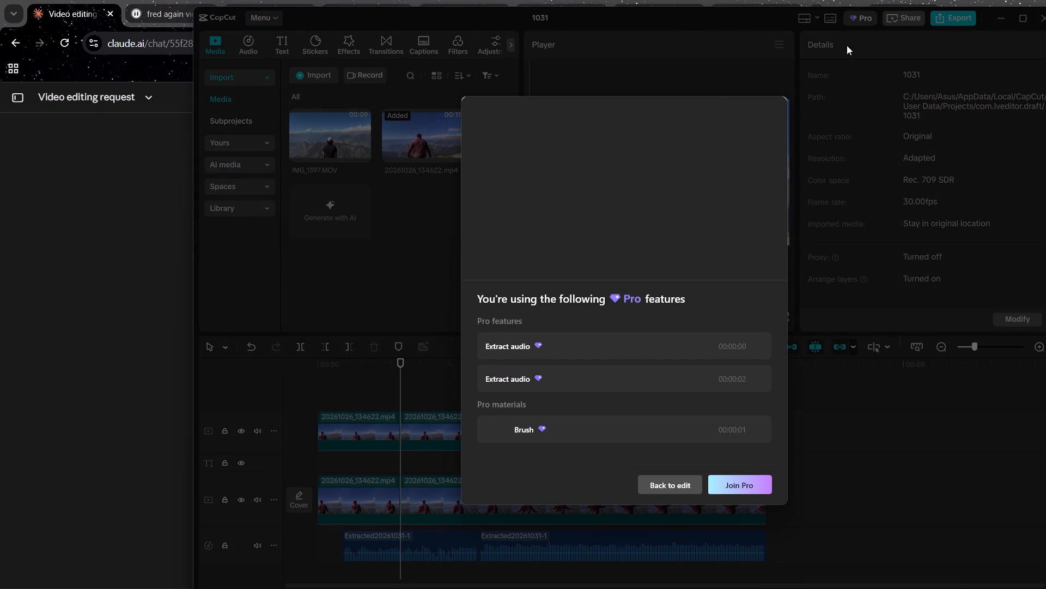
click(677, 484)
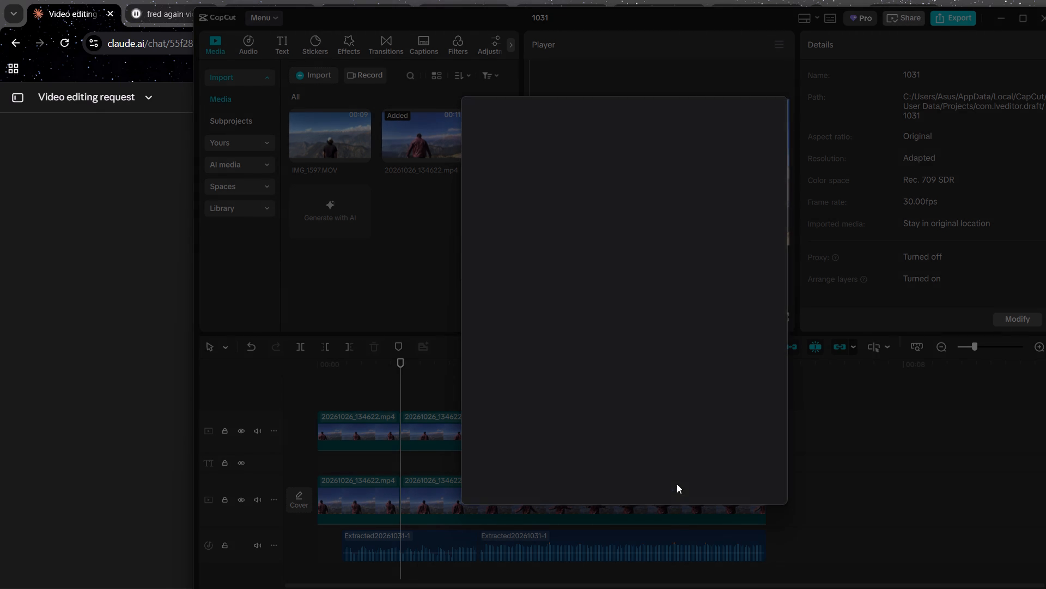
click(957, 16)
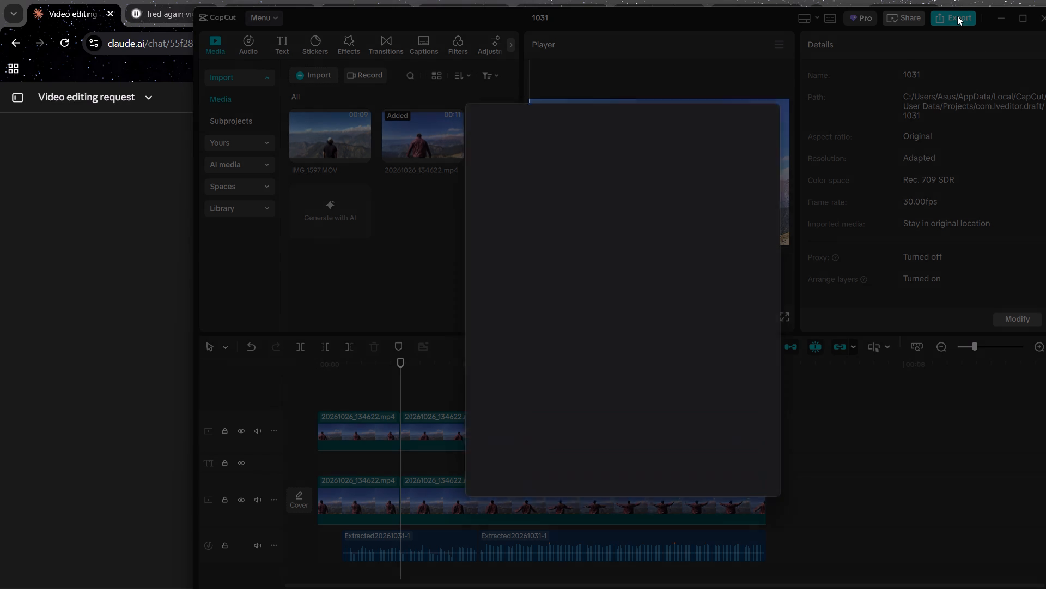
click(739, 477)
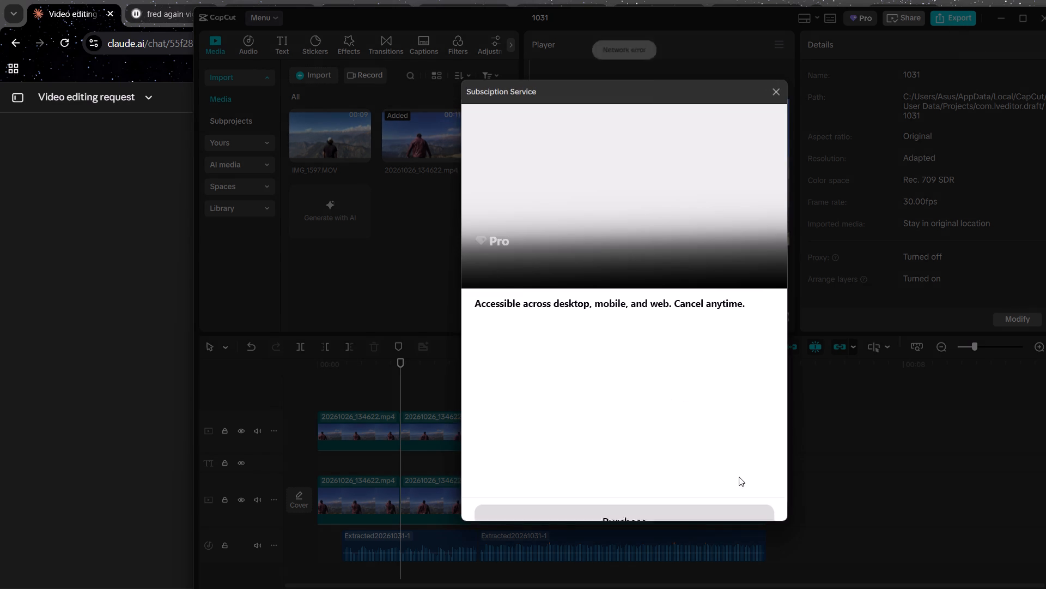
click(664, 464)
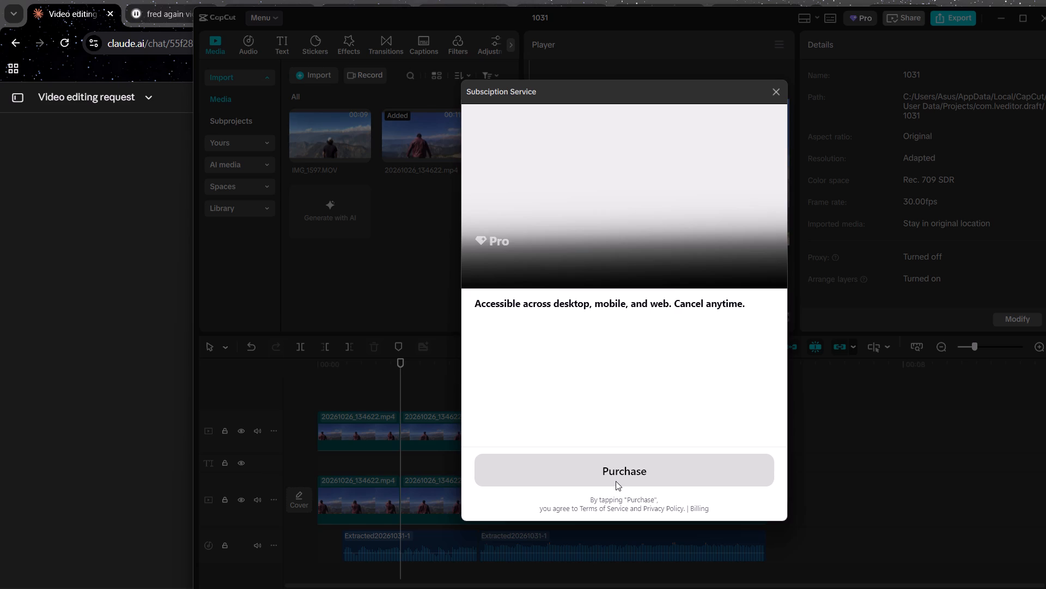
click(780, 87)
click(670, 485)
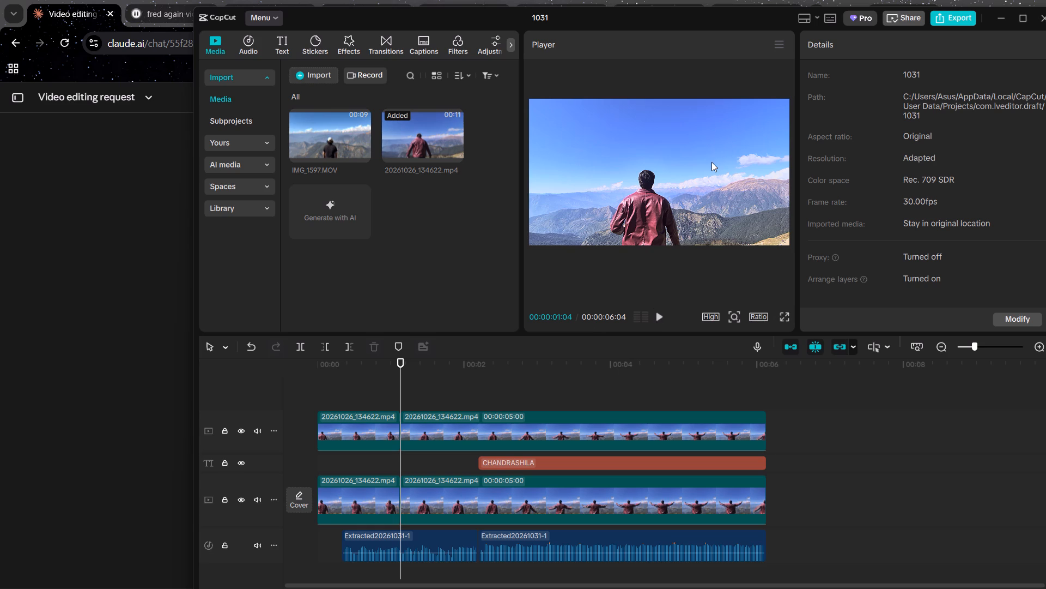
click(1039, 23)
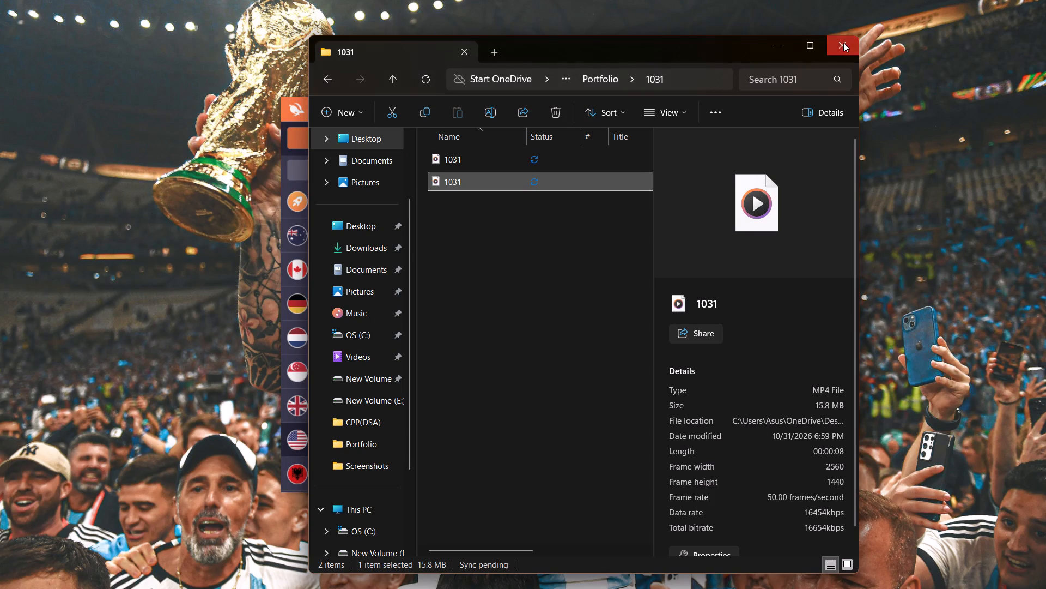
click(831, 43)
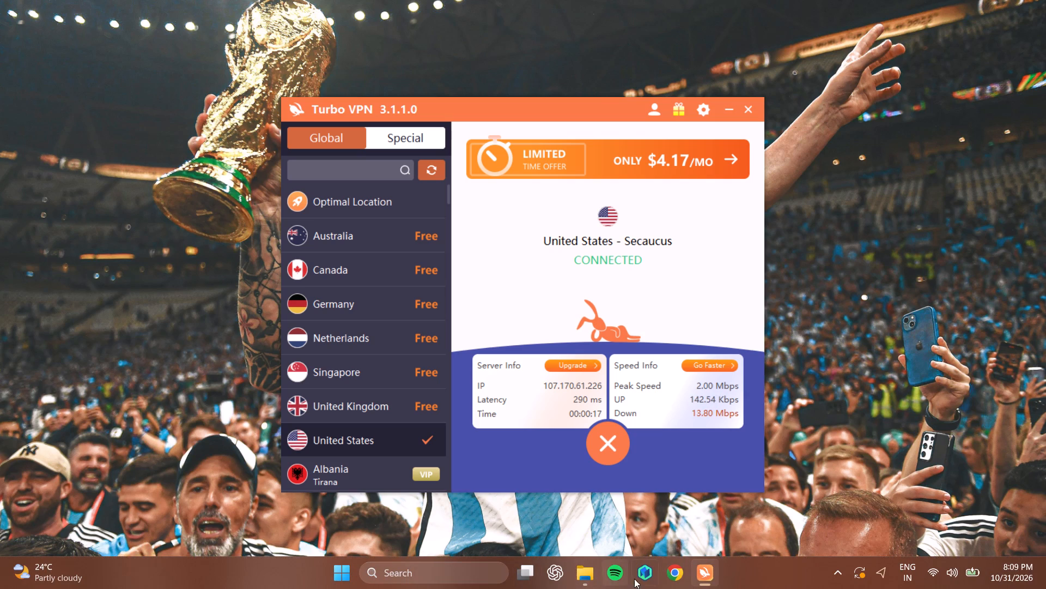
Launch the Kuro app from the recent system searches.
click(413, 564)
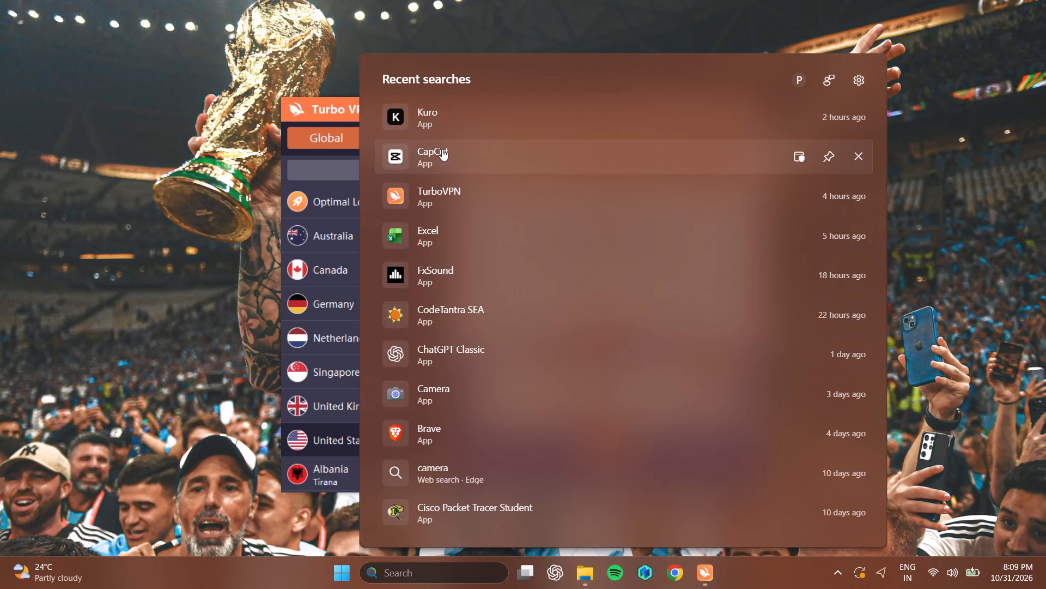
double_click(427, 123)
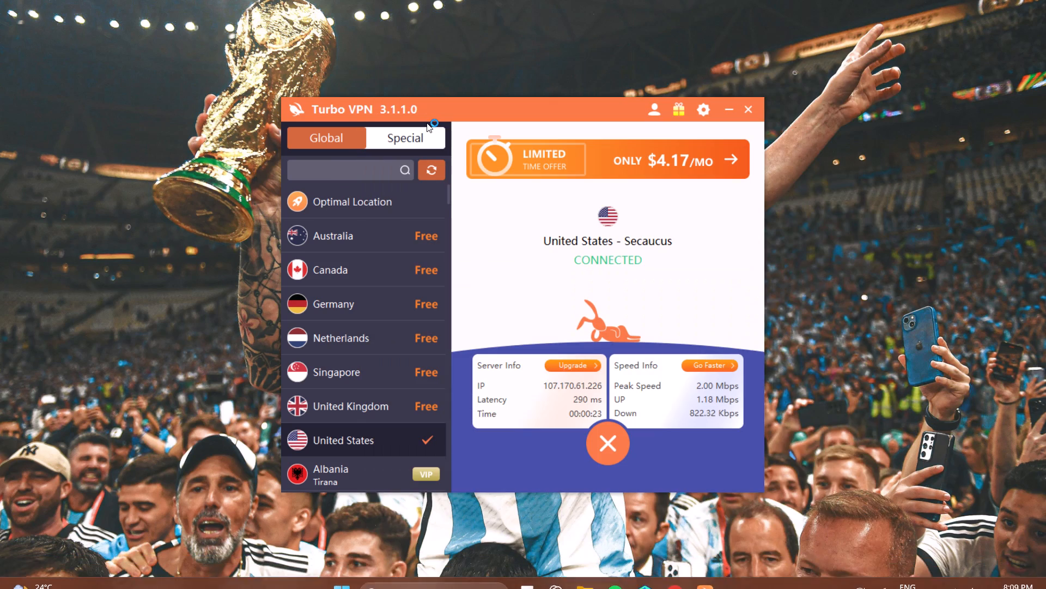